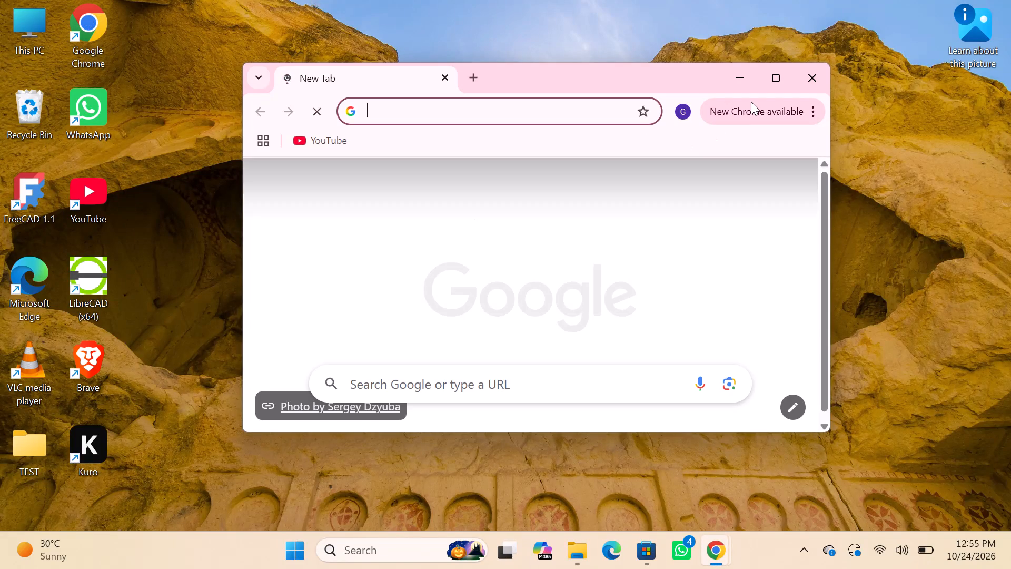
# Maximize the browser window, search the web for Canva and open the "Log into your Canva account" result.
pyautogui.click(782, 82)
pyautogui.click(391, 50)
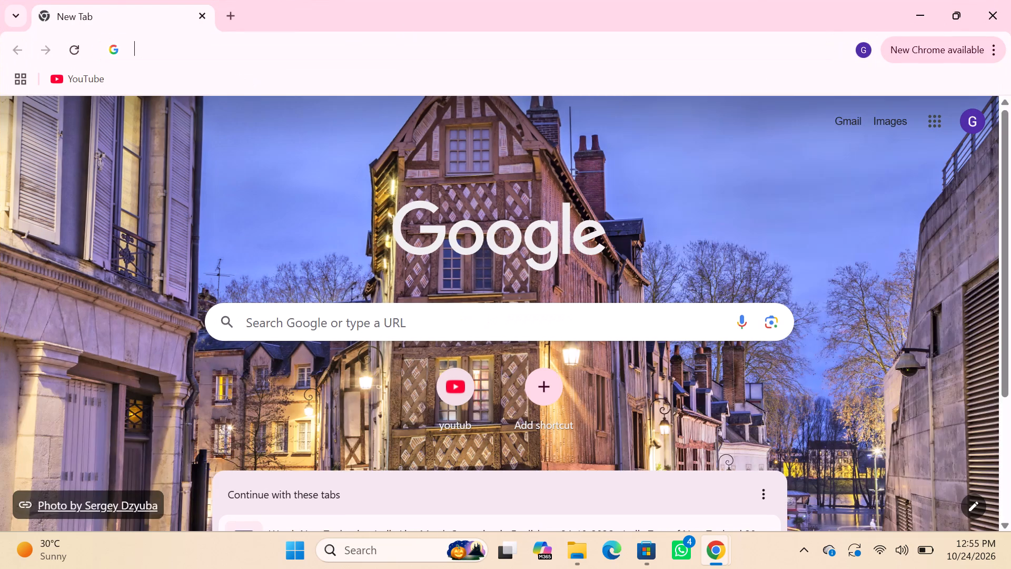
pyautogui.press('c')
pyautogui.write('an')
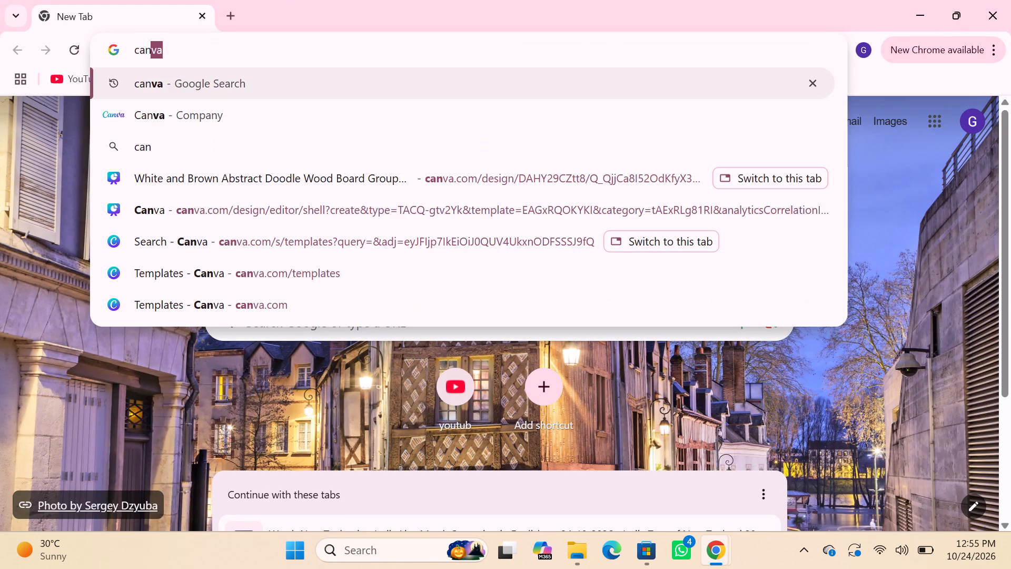
pyautogui.doubleClick(146, 117)
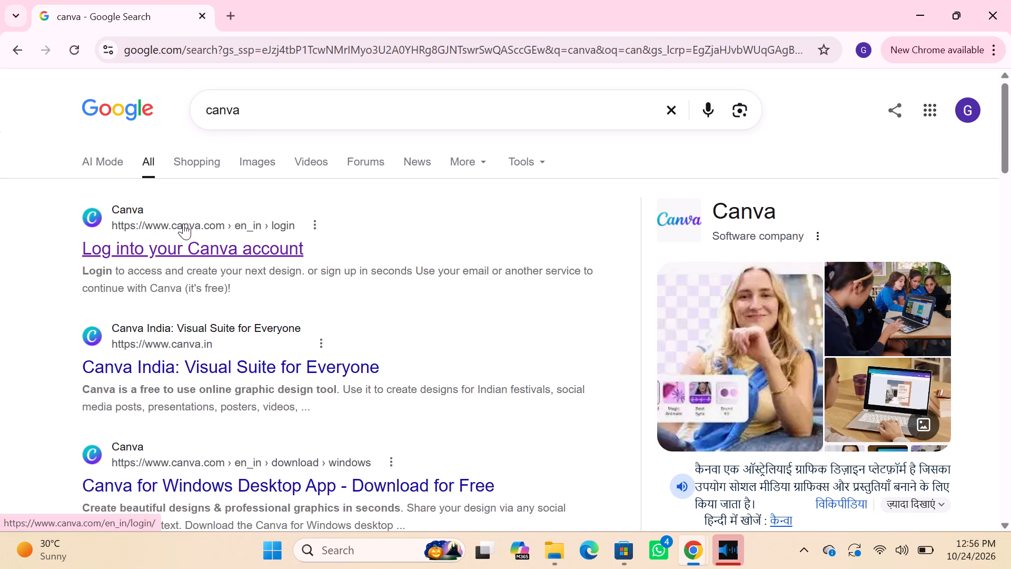
pyautogui.click(180, 246)
pyautogui.click(224, 483)
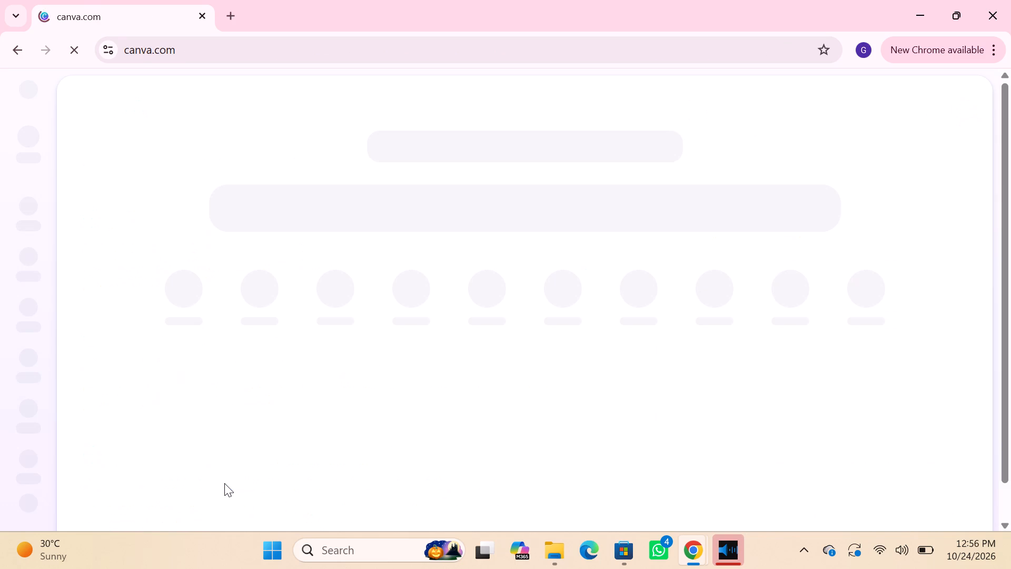
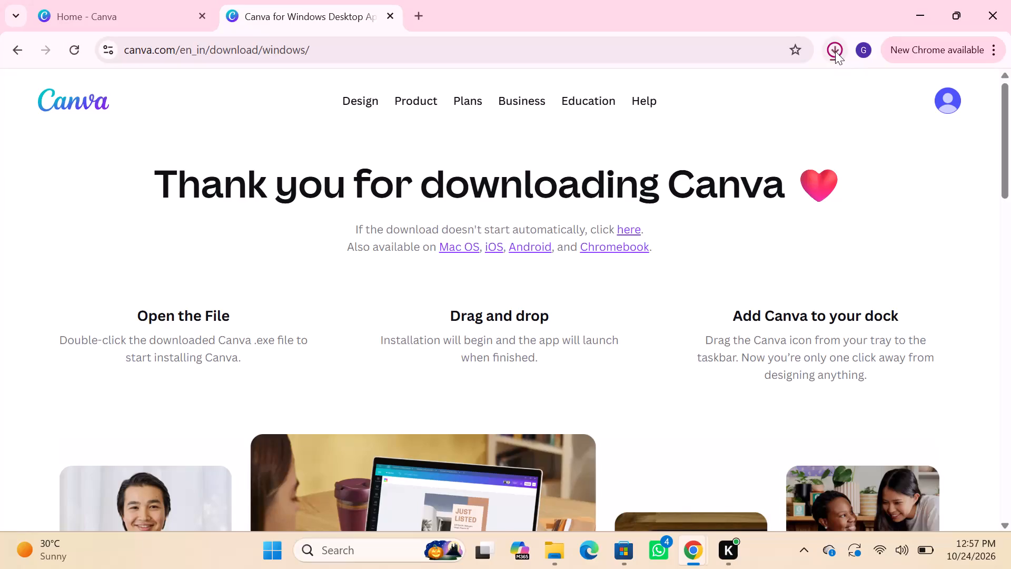
# Run the downloaded Canva Setup 1.126.2.exe installer from the browser's recent downloads to install the Windows desktop app.
pyautogui.click(835, 48)
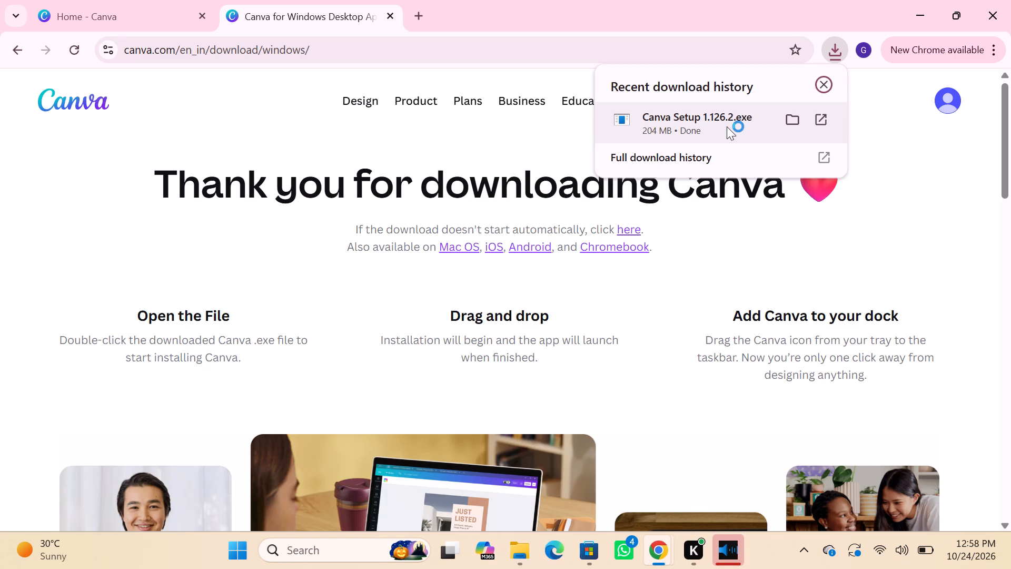
pyautogui.click(727, 126)
pyautogui.doubleClick(727, 126)
pyautogui.doubleClick(671, 113)
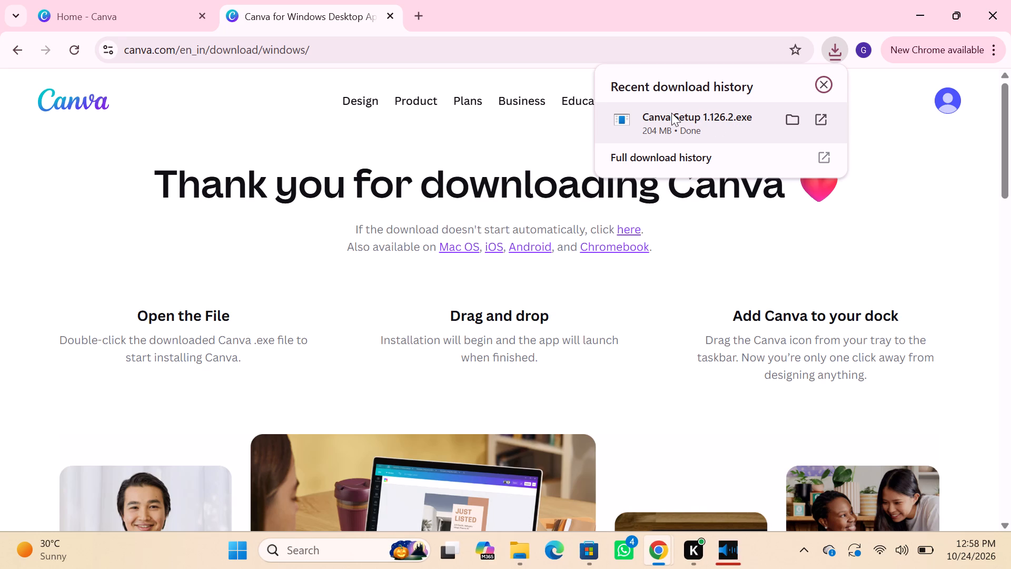
pyautogui.doubleClick(751, 129)
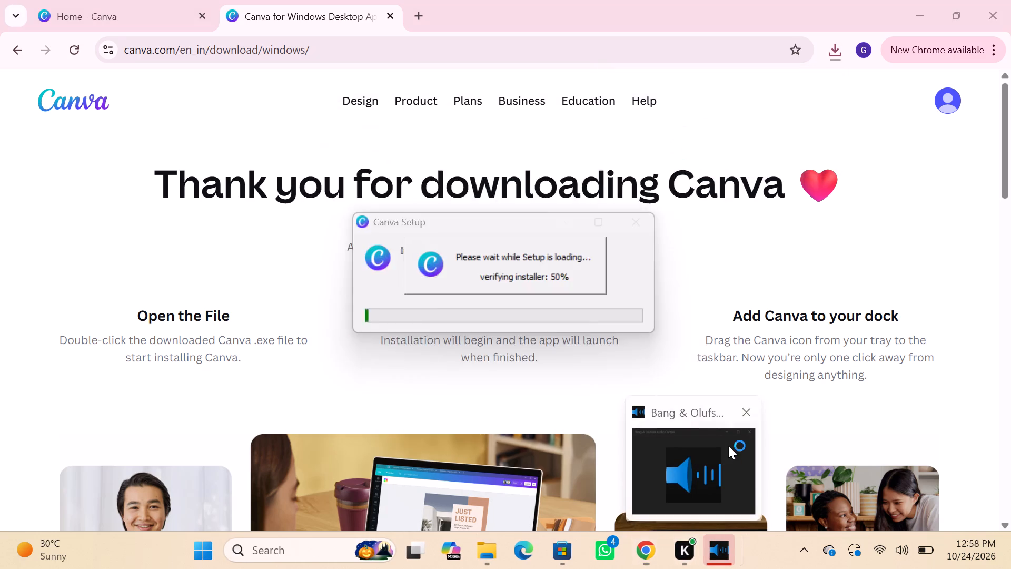
# Close the open Bang & Olufsen audio window while Canva Setup is running.
pyautogui.click(741, 416)
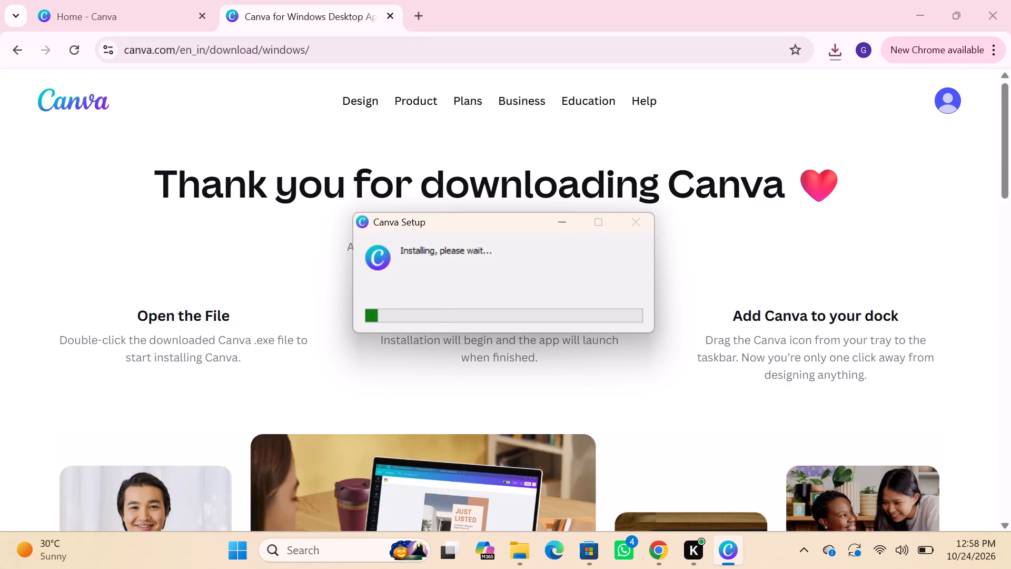
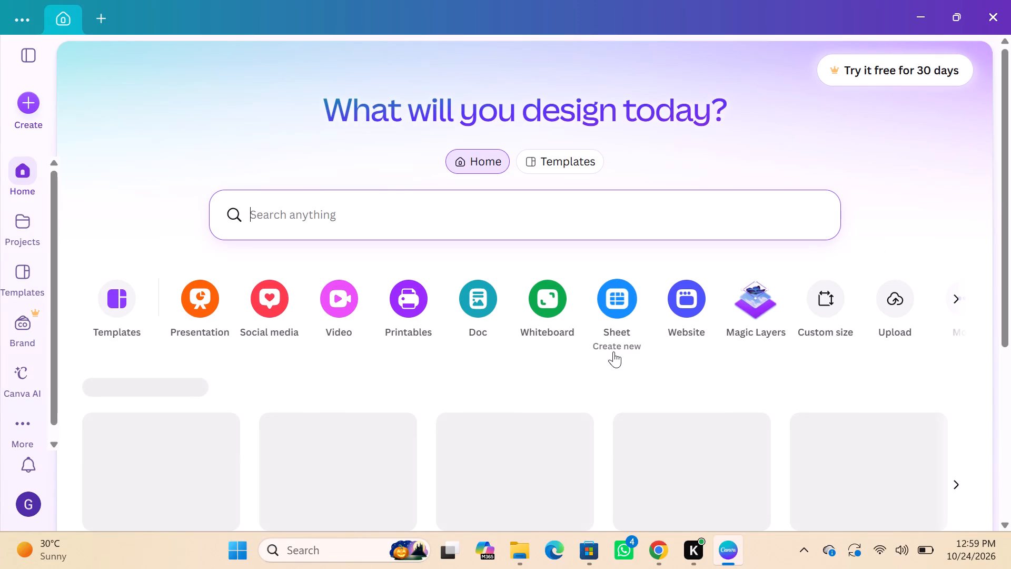
# Open the recent White and Brown Abstract Doodle Wood Board design from the Continue designing section.
pyautogui.scroll(-1, 217, 396)
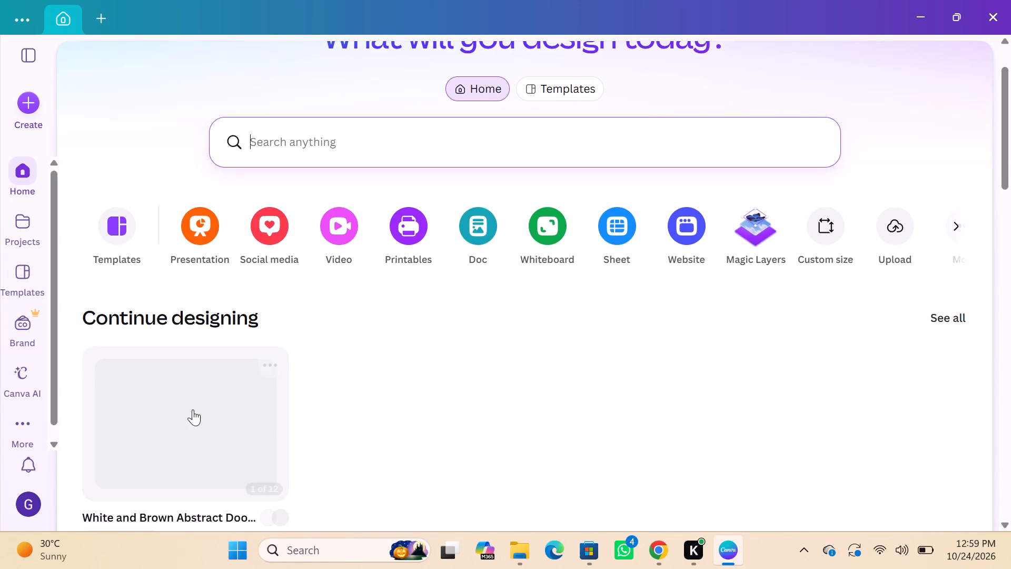
pyautogui.click(192, 410)
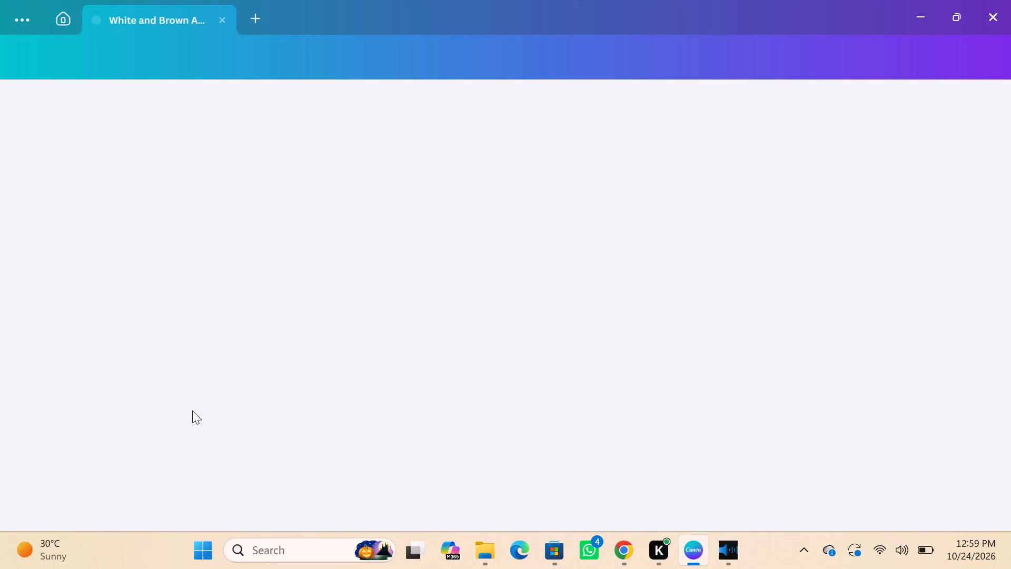
pyautogui.click(192, 410)
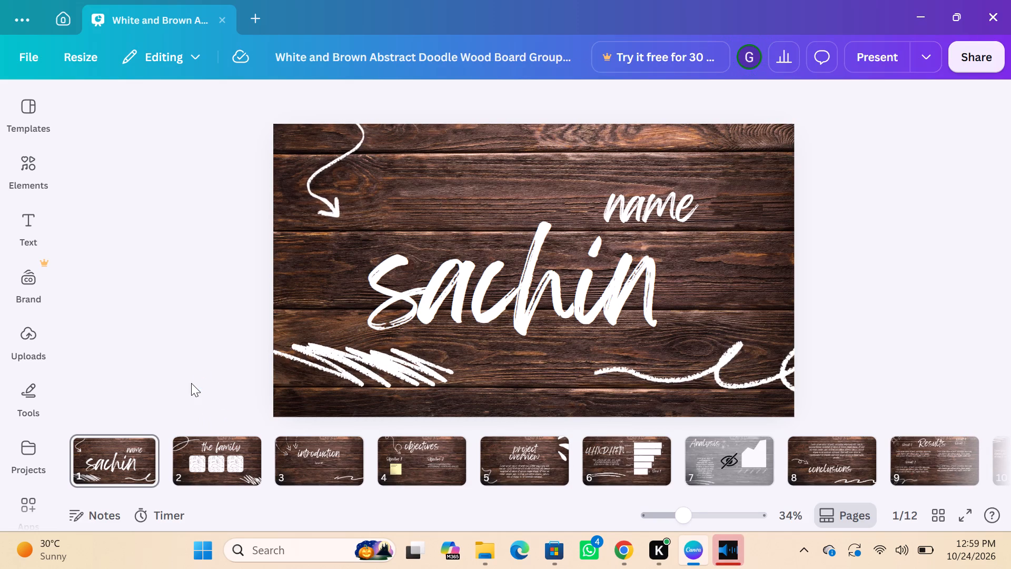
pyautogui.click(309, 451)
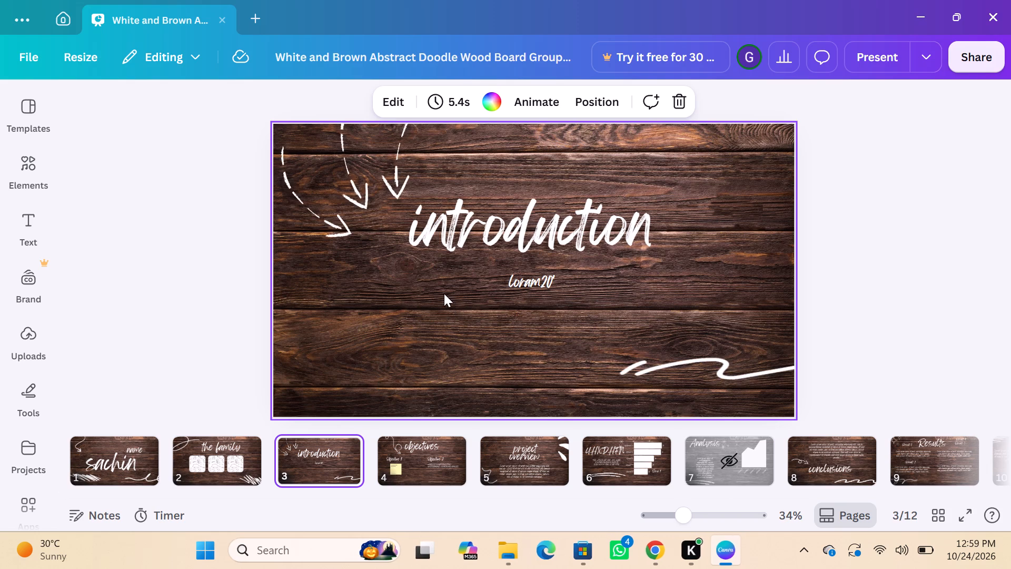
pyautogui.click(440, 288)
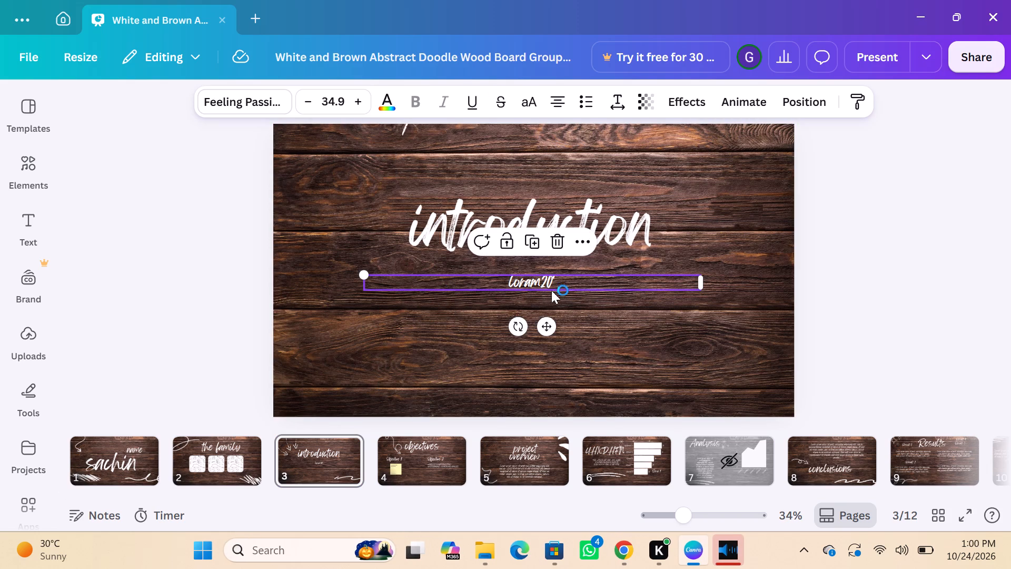
# Delete the "the family" heading from page 2 of the presentation.
pyautogui.click(182, 451)
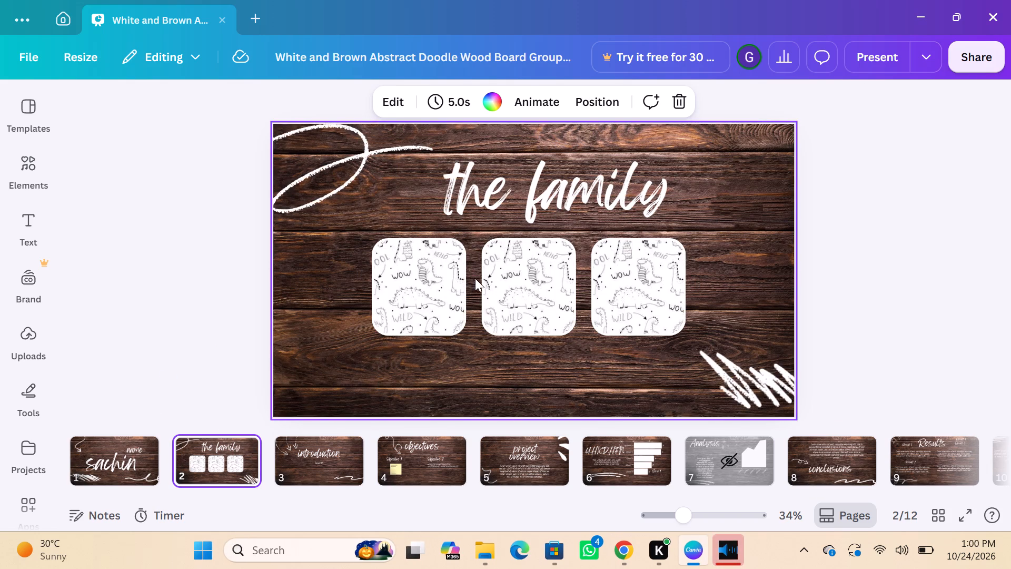
pyautogui.click(487, 192)
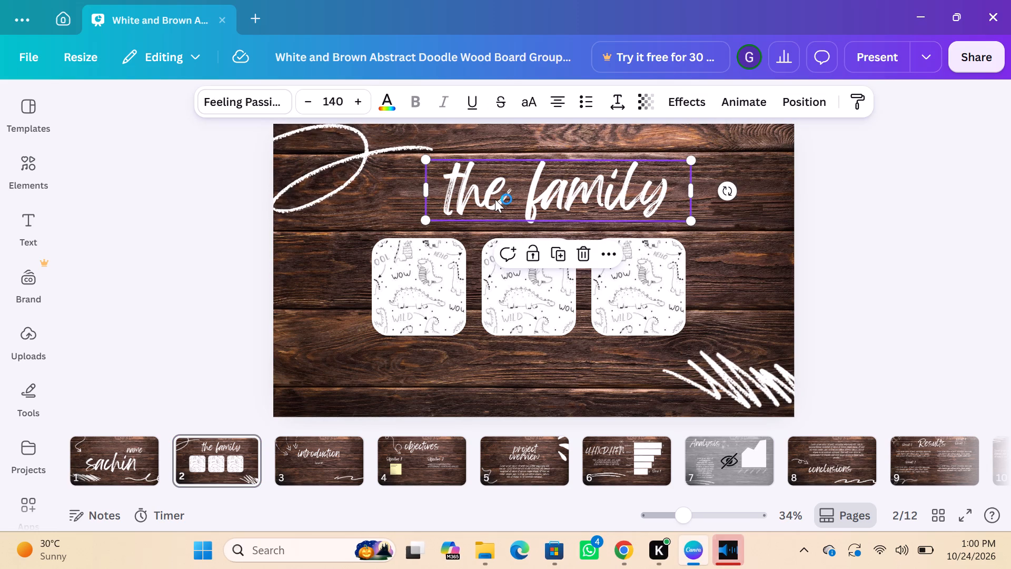
pyautogui.write('iifg')
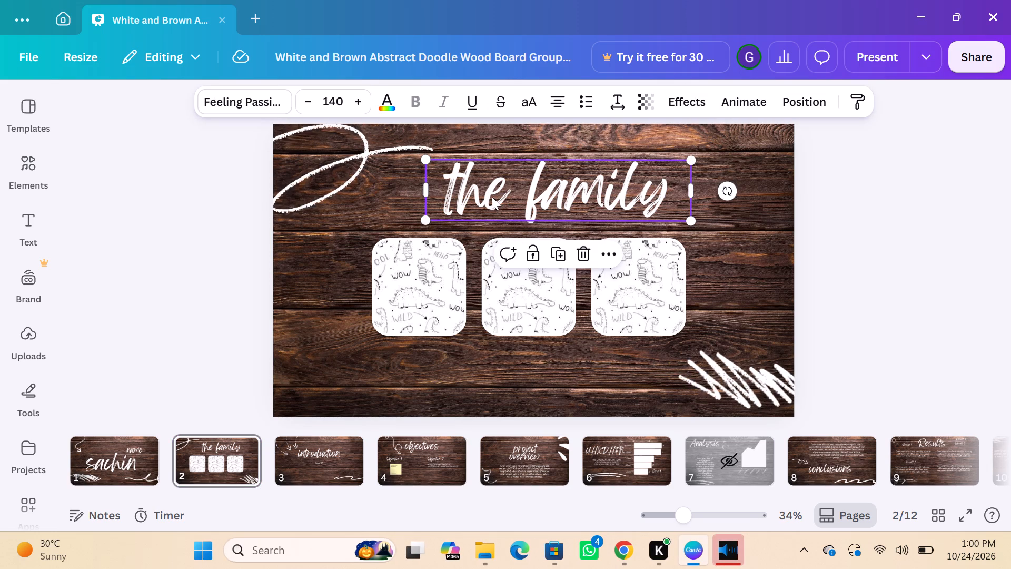
pyautogui.write('jki')
pyautogui.press('o')
pyautogui.write('uy')
pyautogui.write('ff')
pyautogui.press('BackSpace')
pyautogui.press('BackSpace')
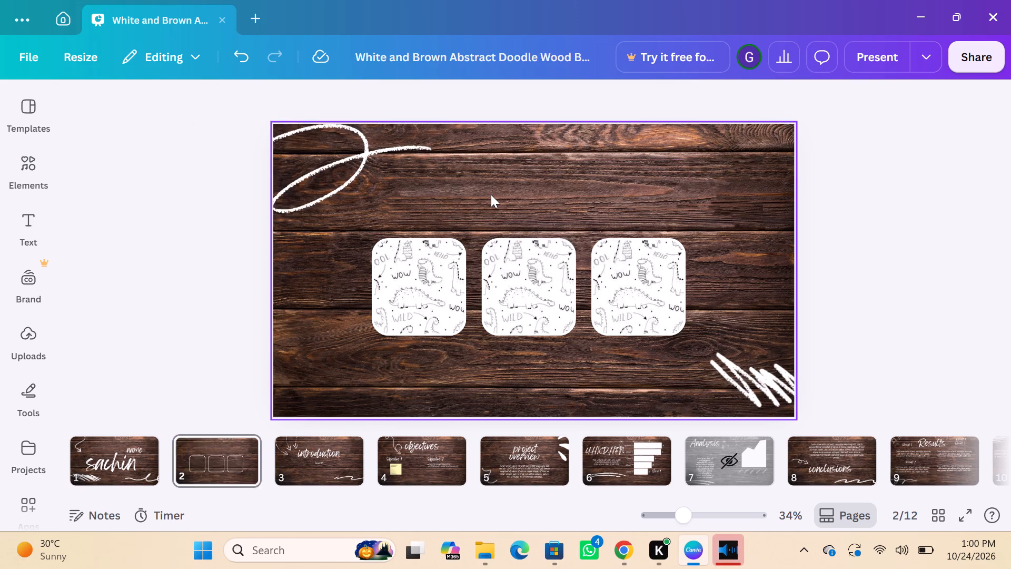
pyautogui.press('BackSpace')
pyautogui.press('BackSpace')
pyautogui.write('hihhhgh')
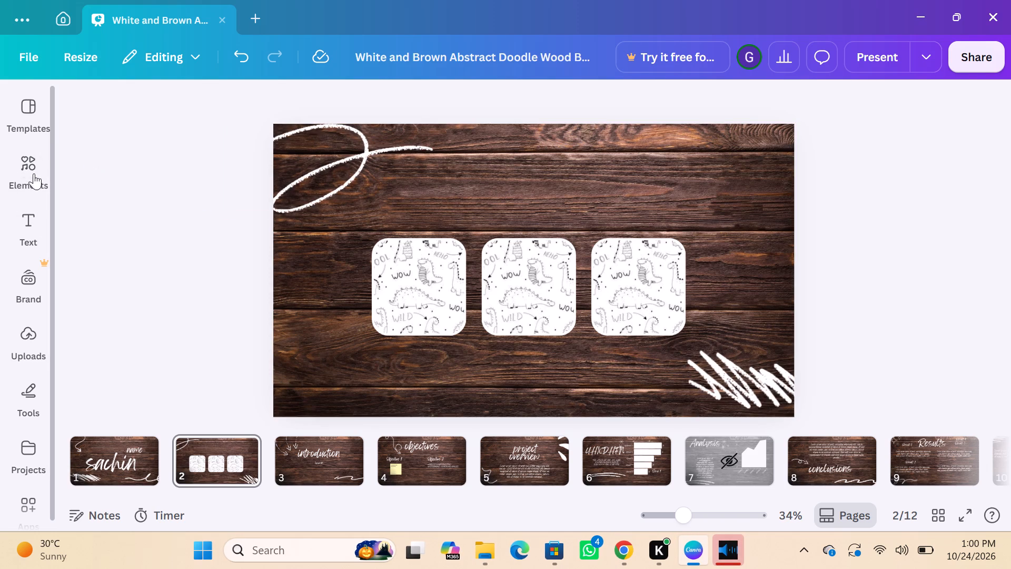
# Add a default-style heading text box to page 2.
pyautogui.click(26, 217)
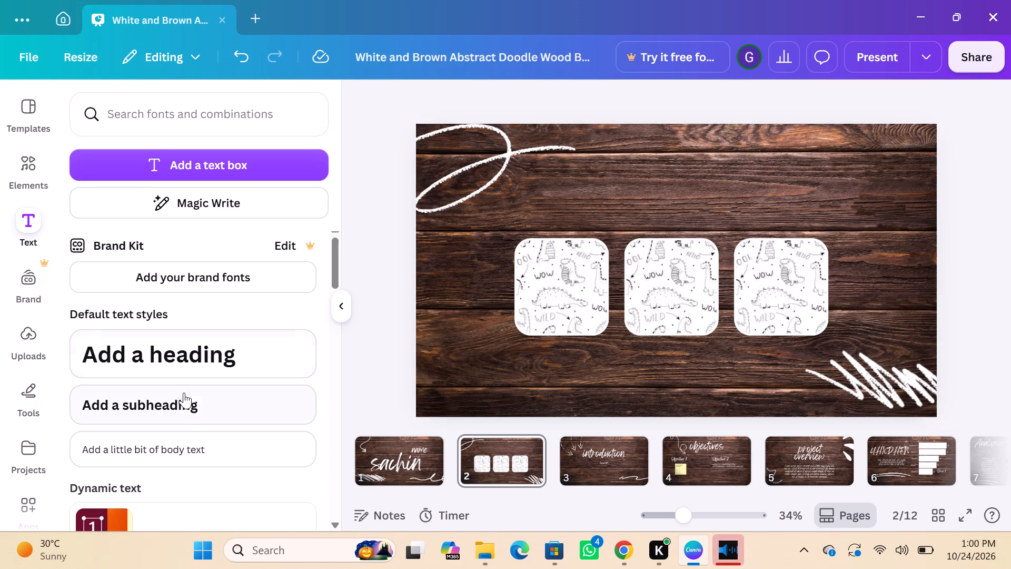
pyautogui.click(226, 357)
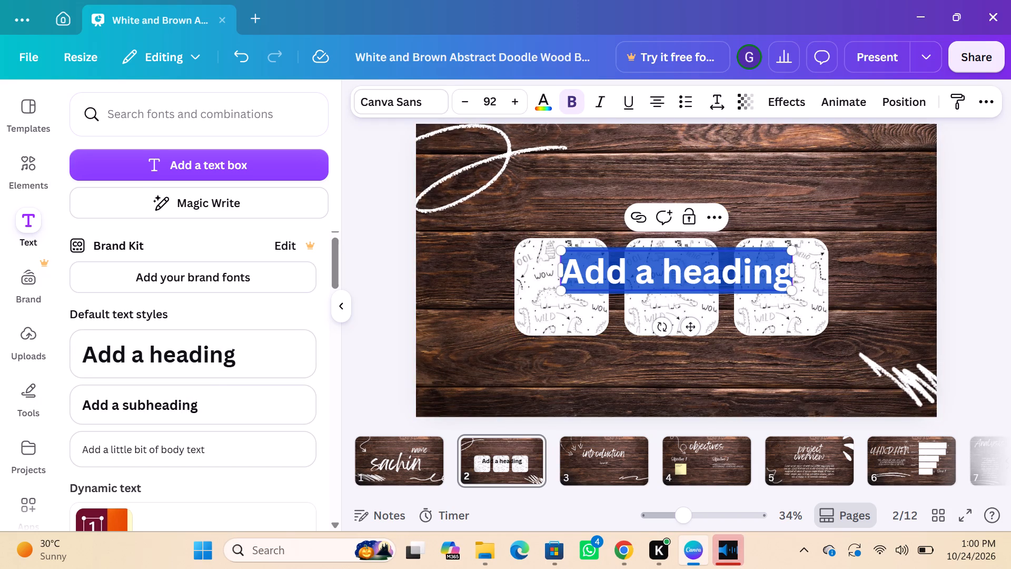
# Replace the new heading's placeholder text on page 2 with "Gurjar".
pyautogui.click(628, 284)
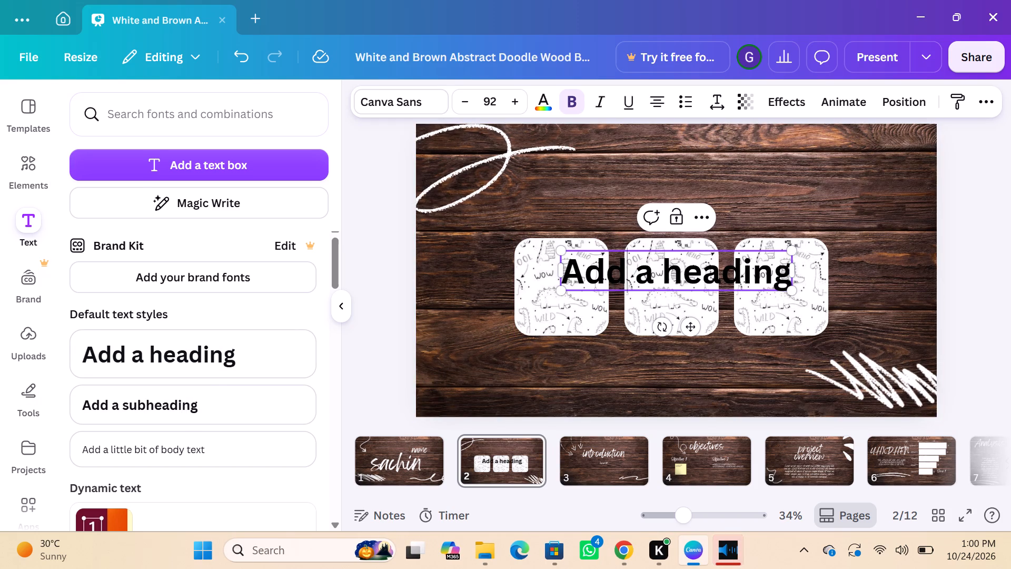
pyautogui.click(786, 270)
pyautogui.press('BackSpace')
pyautogui.press('BackSpace')
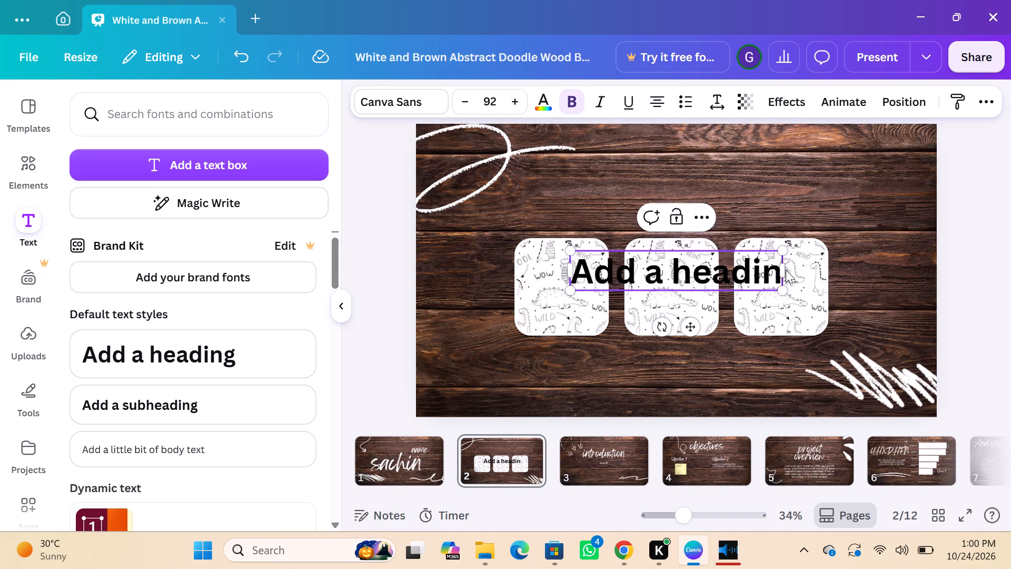
pyautogui.press('BackSpace')
pyautogui.press('BackSpace')
pyautogui.press('BackSpace')
pyautogui.press('BackSpace')
pyautogui.press('BackSpace')
pyautogui.press('BackSpace')
pyautogui.press('BackSpace')
pyautogui.press('BackSpace')
pyautogui.press('BackSpace')
pyautogui.press('BackSpace')
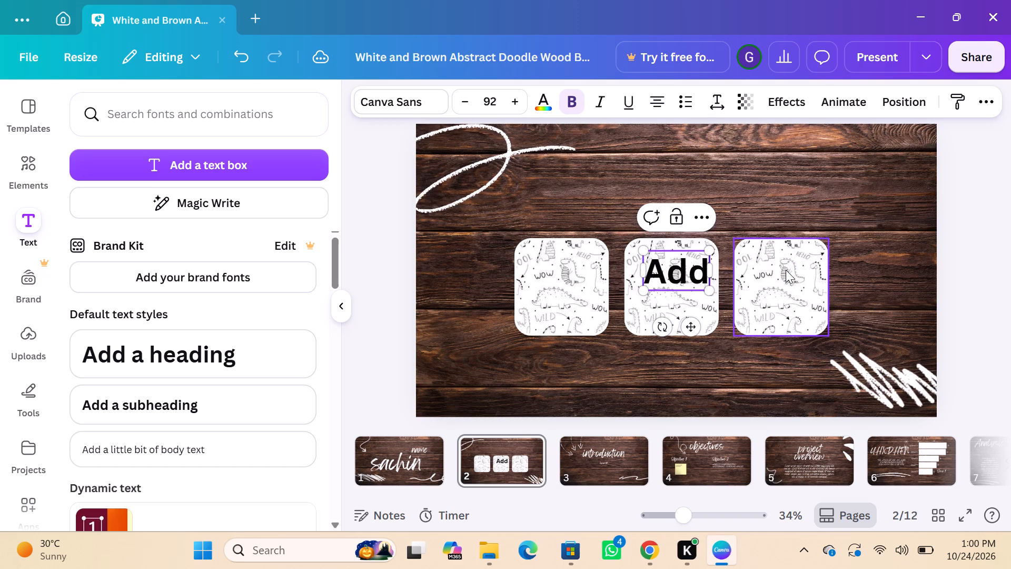
pyautogui.press('BackSpace')
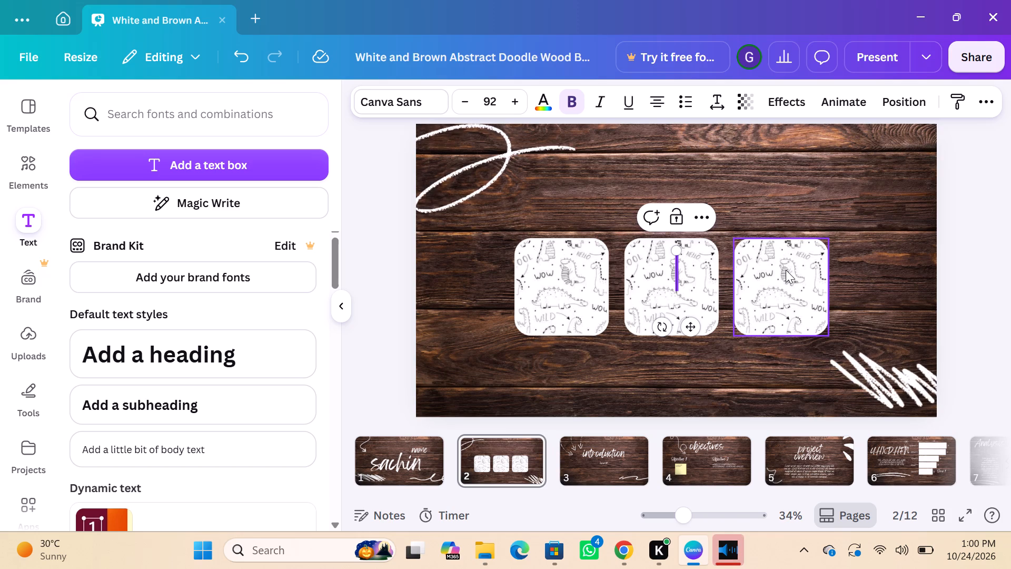
pyautogui.press('g')
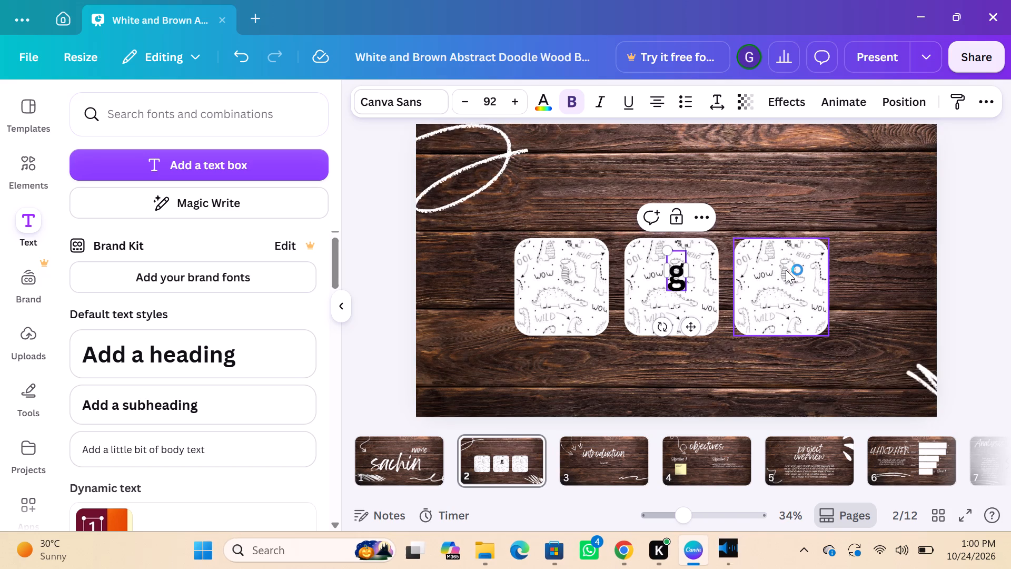
pyautogui.press('BackSpace')
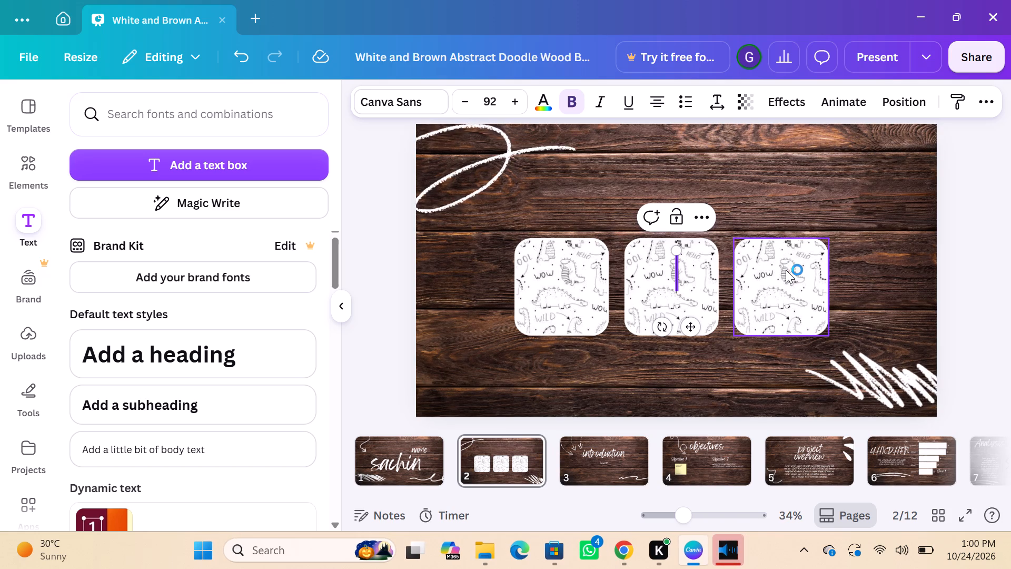
pyautogui.press('g')
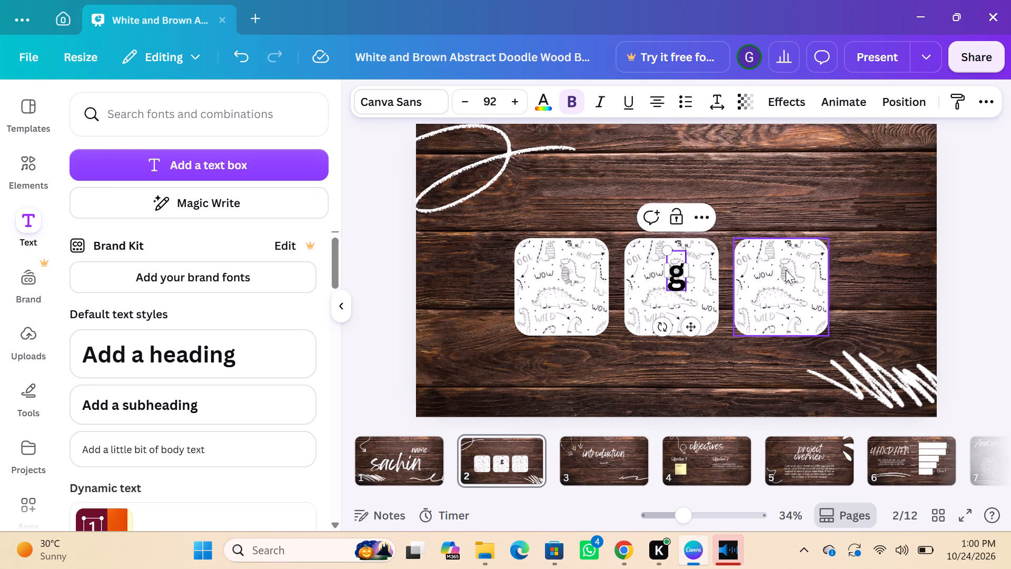
pyautogui.press('BackSpace')
pyautogui.hotkey('shift', 'f')
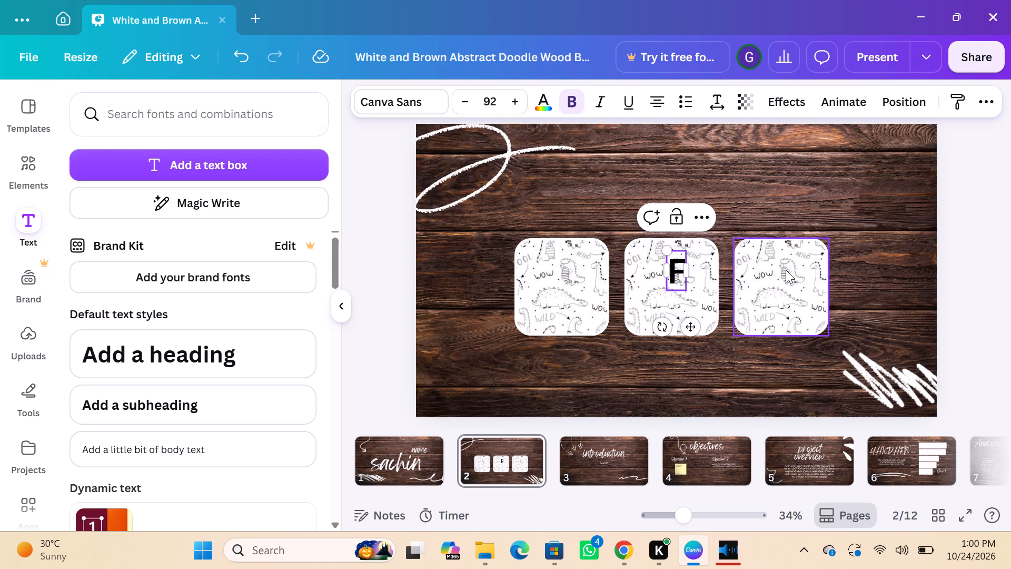
pyautogui.press('BackSpace')
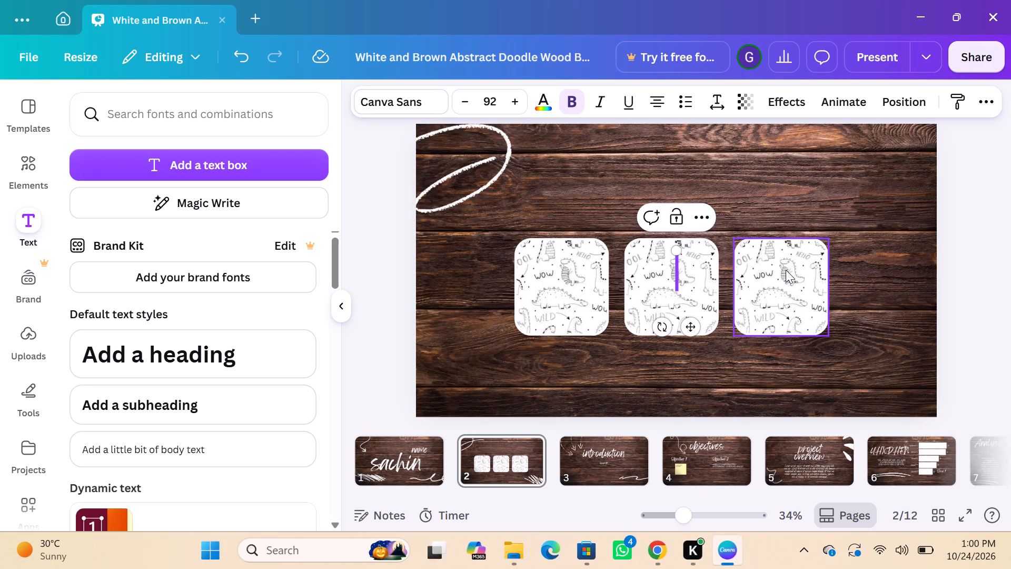
pyautogui.hotkey('shift', 'g')
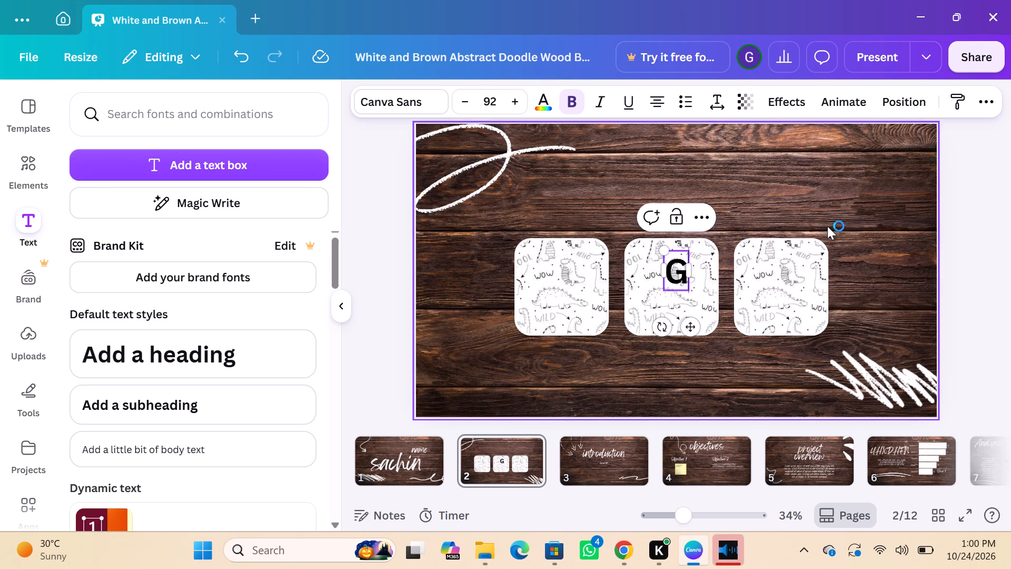
pyautogui.write('ur')
pyautogui.write('jar')
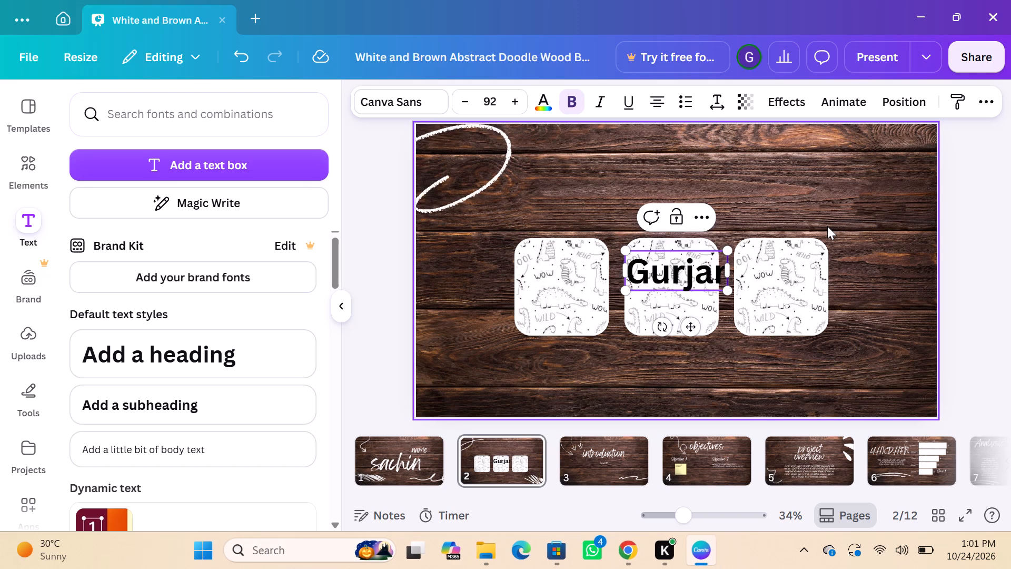
pyautogui.click(827, 226)
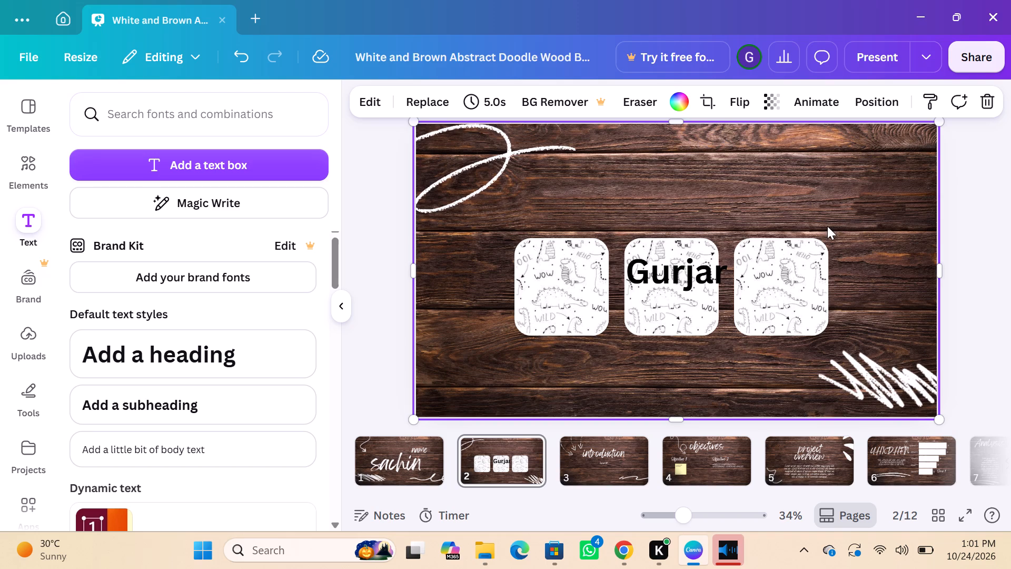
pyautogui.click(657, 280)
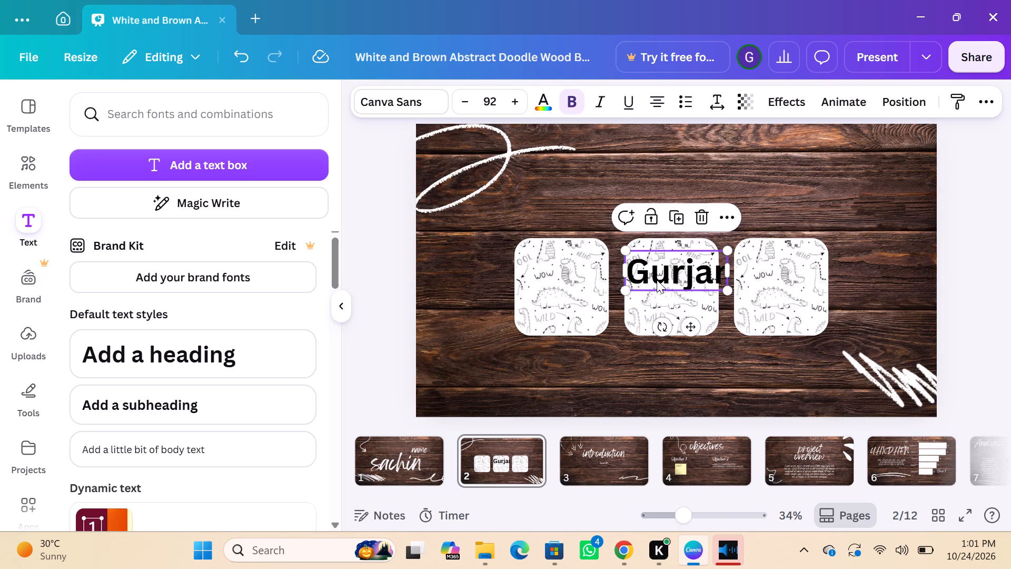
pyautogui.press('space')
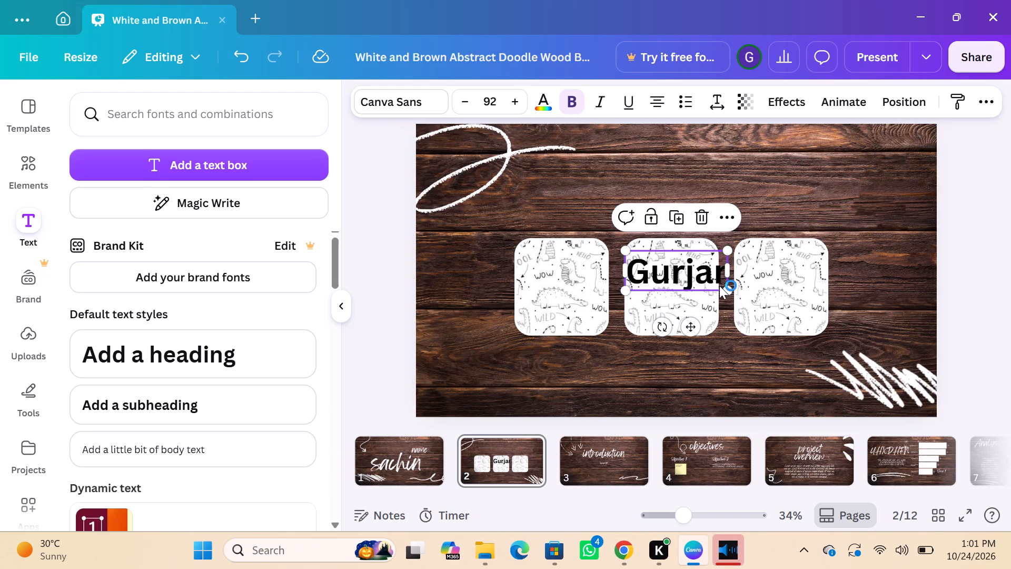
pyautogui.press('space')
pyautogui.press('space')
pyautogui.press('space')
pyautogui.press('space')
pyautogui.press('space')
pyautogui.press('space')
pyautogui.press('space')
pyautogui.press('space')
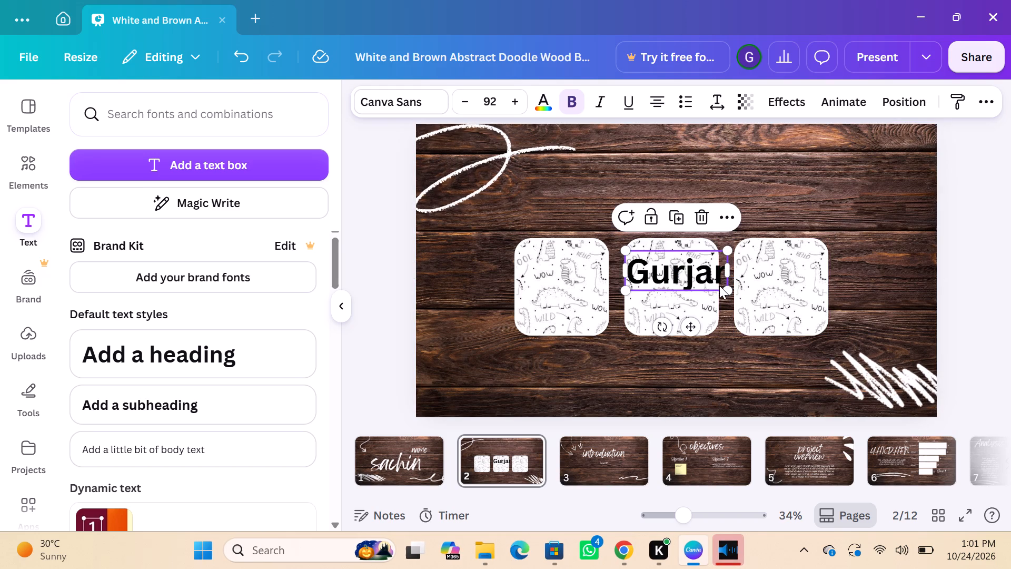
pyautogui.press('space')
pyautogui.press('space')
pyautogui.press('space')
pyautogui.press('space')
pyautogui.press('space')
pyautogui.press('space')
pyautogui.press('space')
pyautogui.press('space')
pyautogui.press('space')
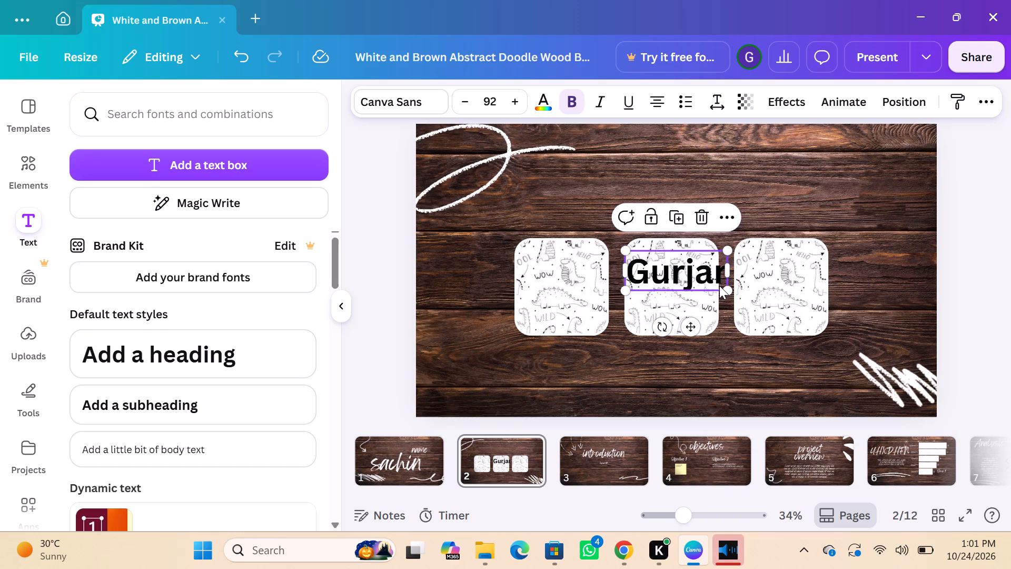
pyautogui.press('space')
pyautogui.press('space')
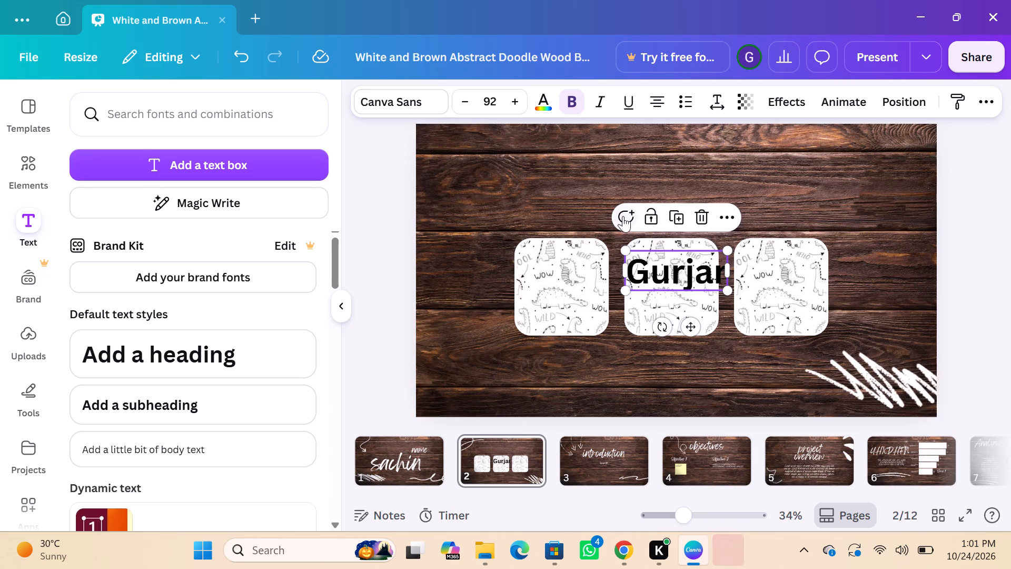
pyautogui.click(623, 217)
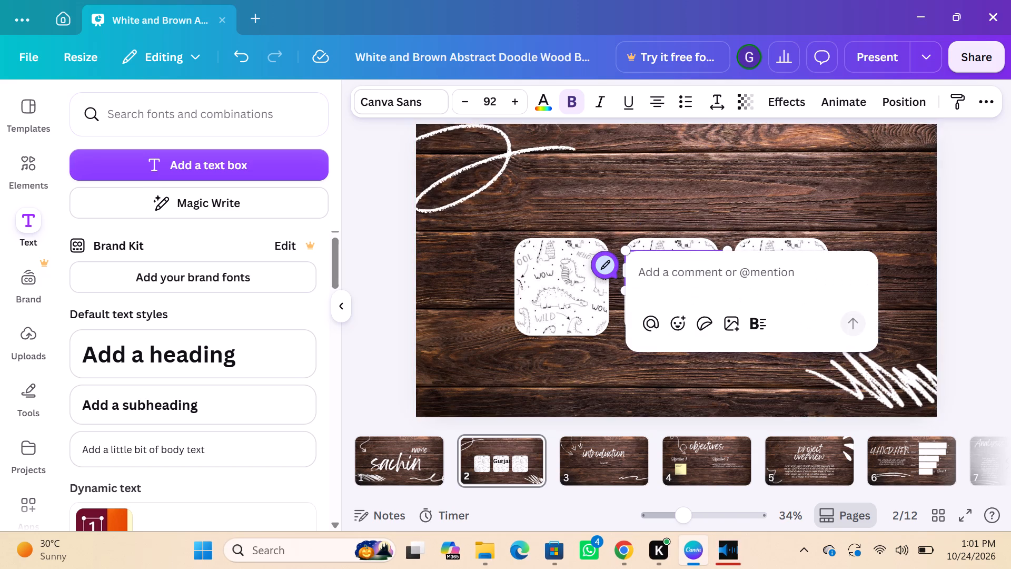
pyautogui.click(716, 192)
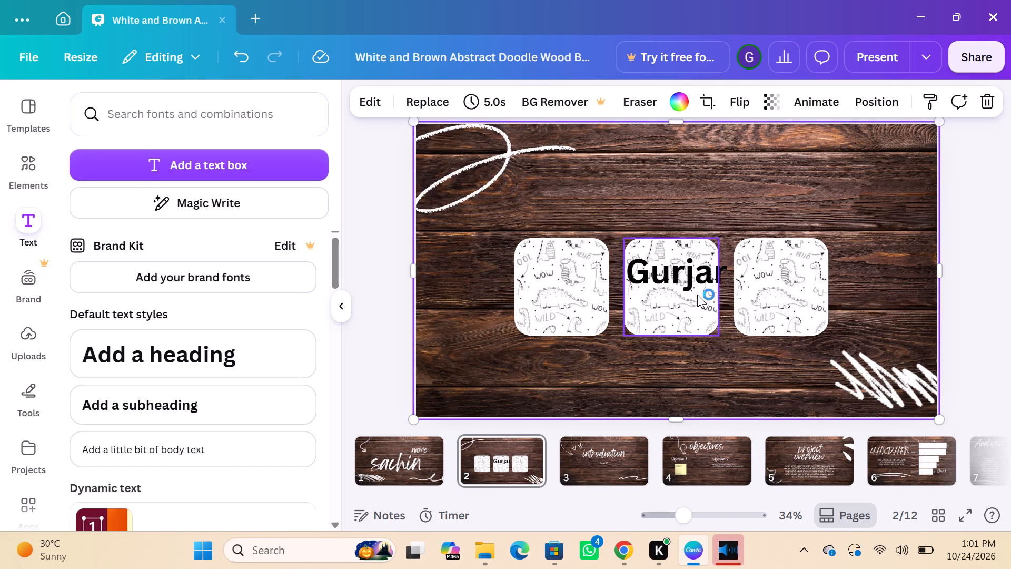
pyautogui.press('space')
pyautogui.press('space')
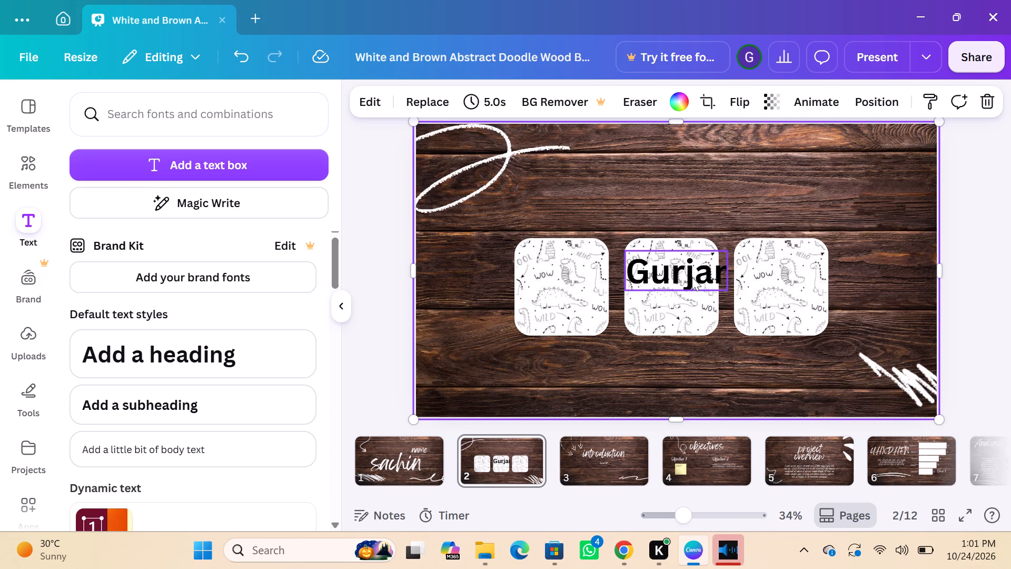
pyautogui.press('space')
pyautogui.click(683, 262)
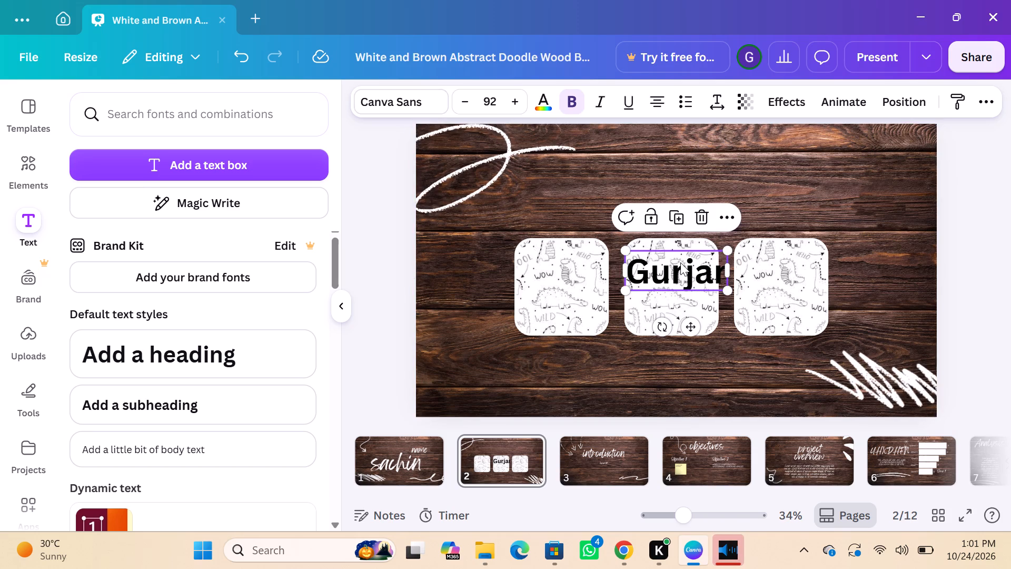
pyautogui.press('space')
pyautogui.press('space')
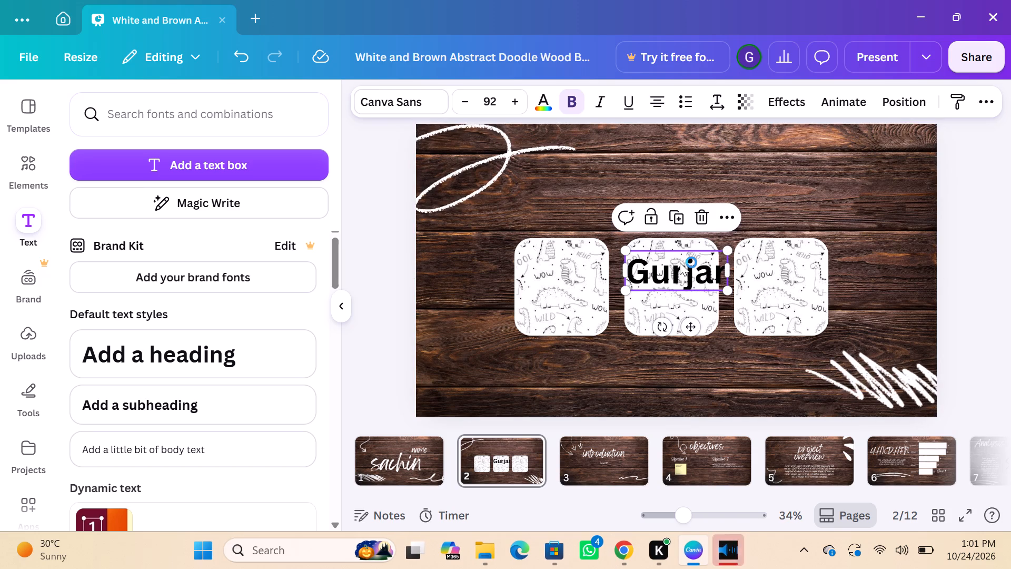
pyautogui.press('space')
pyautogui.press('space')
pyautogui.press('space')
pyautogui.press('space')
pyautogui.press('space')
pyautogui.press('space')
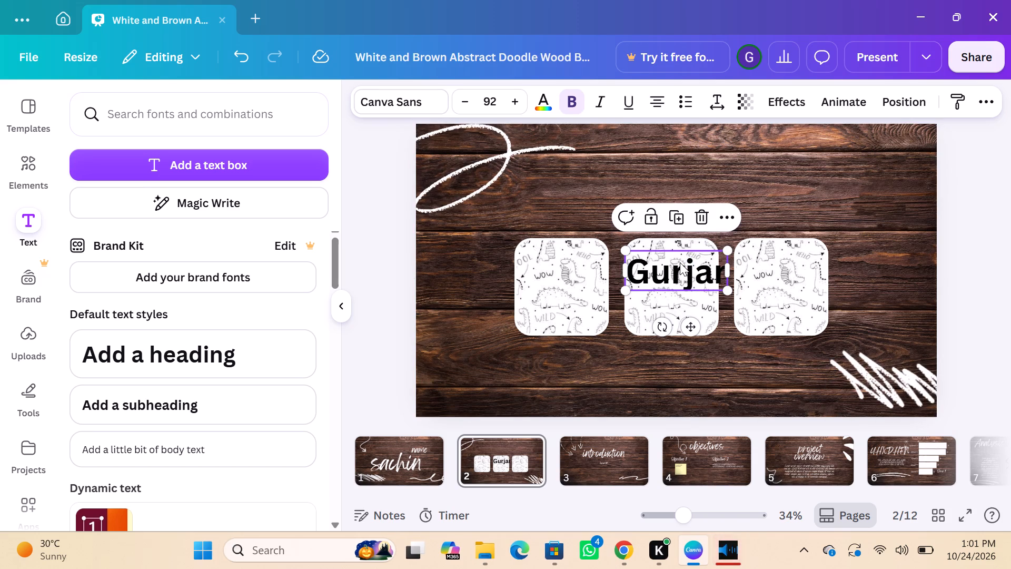
# Move the "Gurjar" heading on page 2 above the patterned squares, centred over the middle one.
pyautogui.scroll(-2, 680, 262)
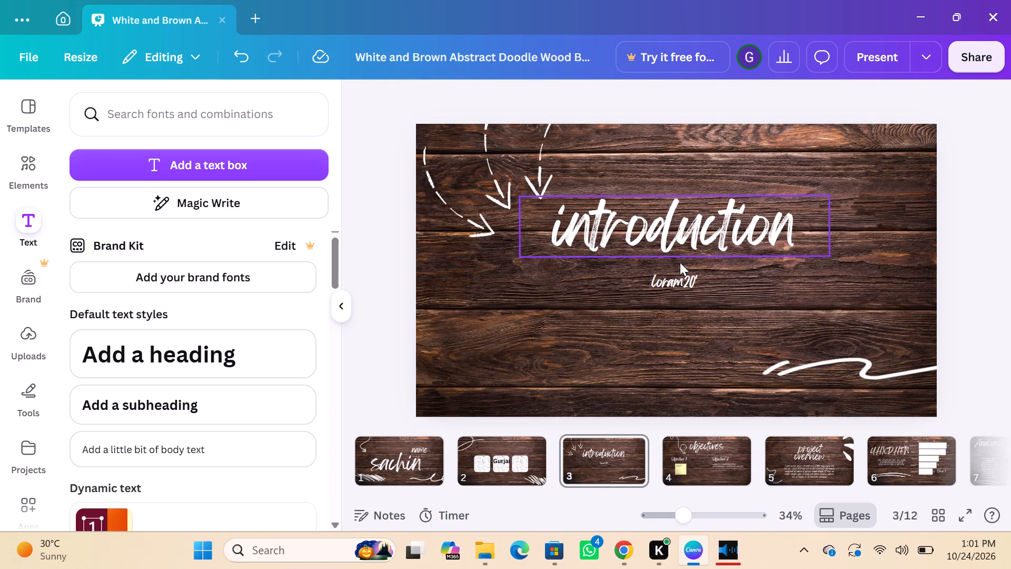
pyautogui.scroll(1, 680, 262)
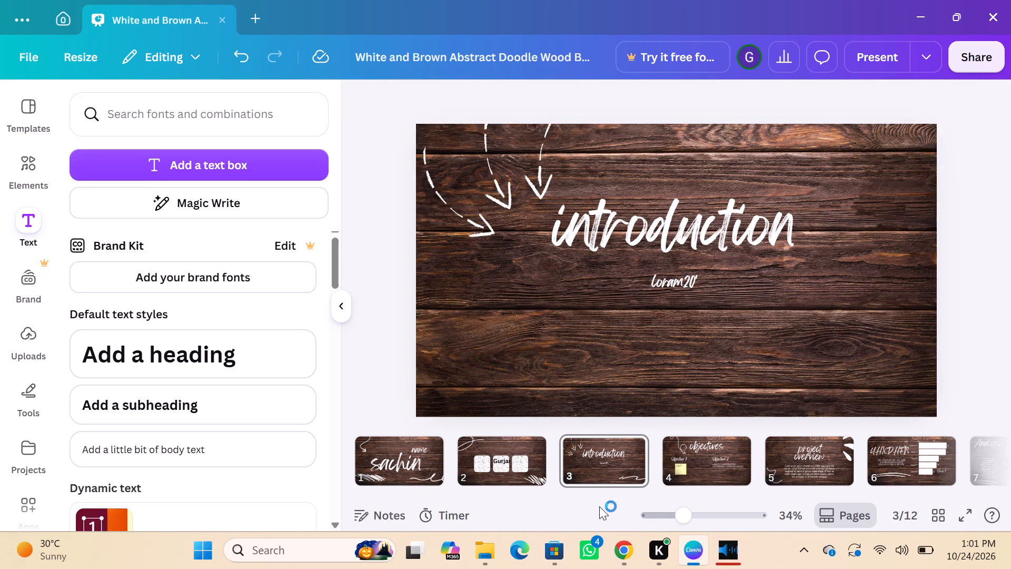
pyautogui.click(530, 443)
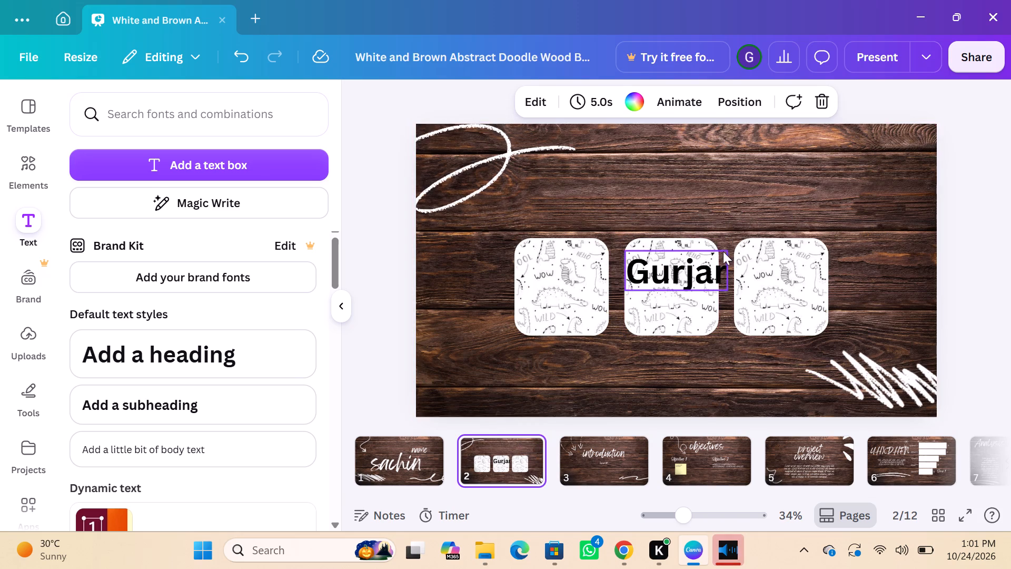
pyautogui.click(714, 264)
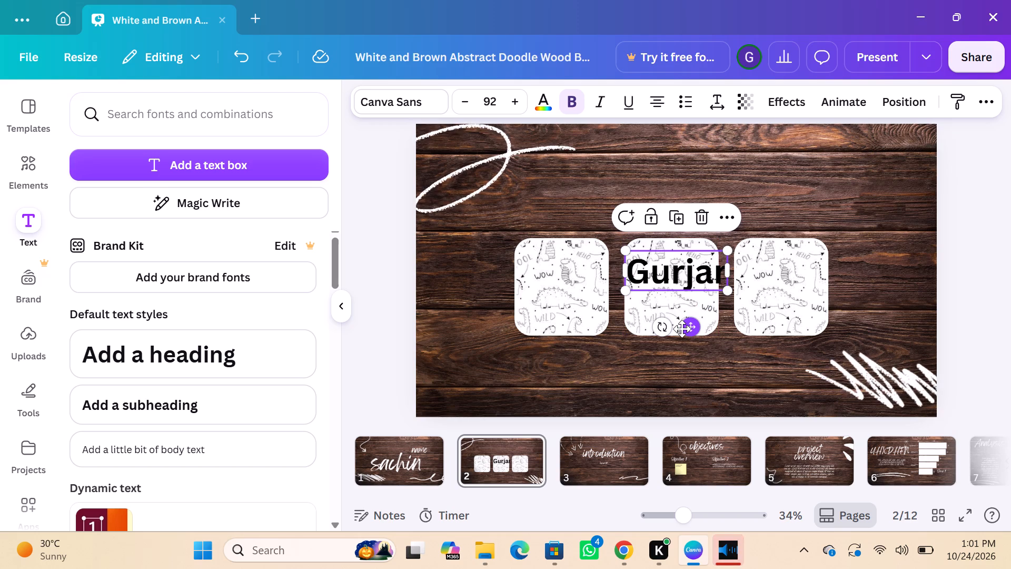
pyautogui.moveTo(682, 329); pyautogui.dragTo(695, 326)
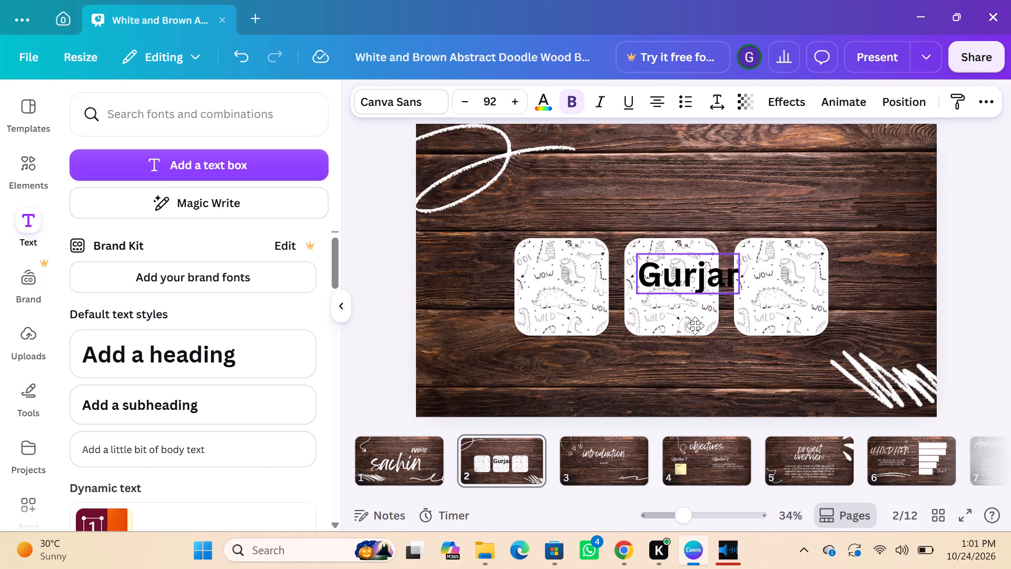
pyautogui.moveTo(695, 326); pyautogui.dragTo(631, 259)
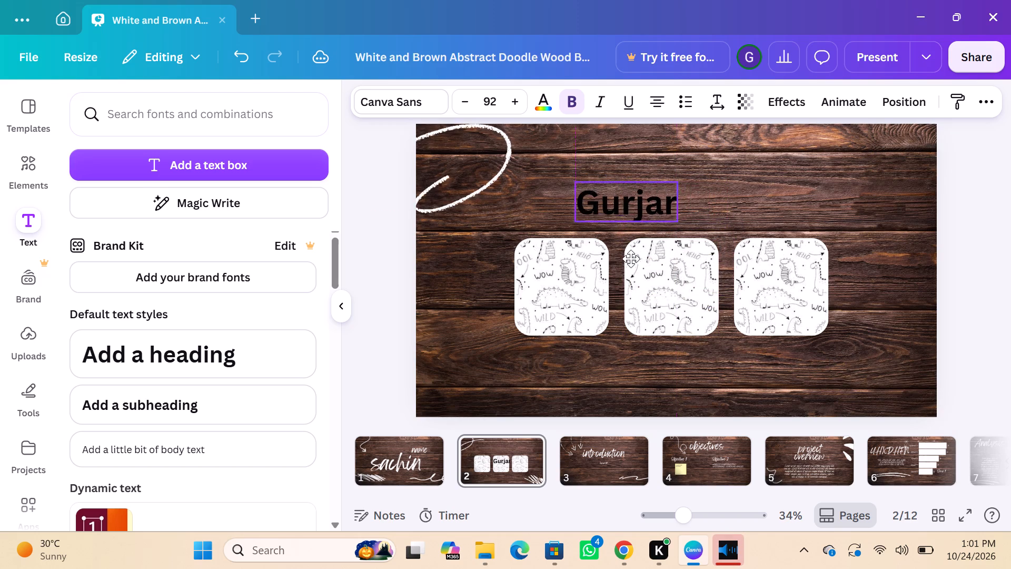
pyautogui.moveTo(631, 259); pyautogui.dragTo(677, 252)
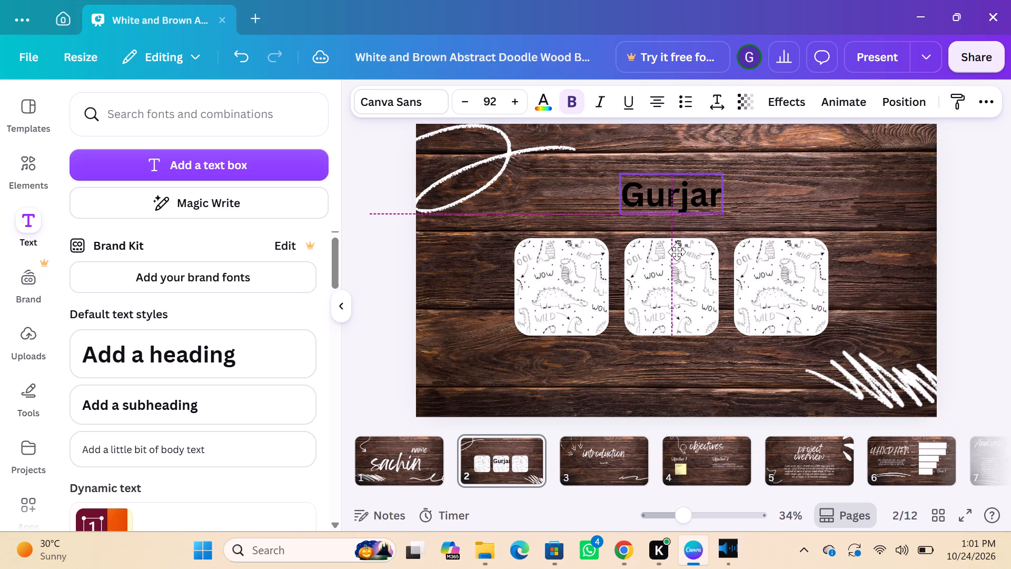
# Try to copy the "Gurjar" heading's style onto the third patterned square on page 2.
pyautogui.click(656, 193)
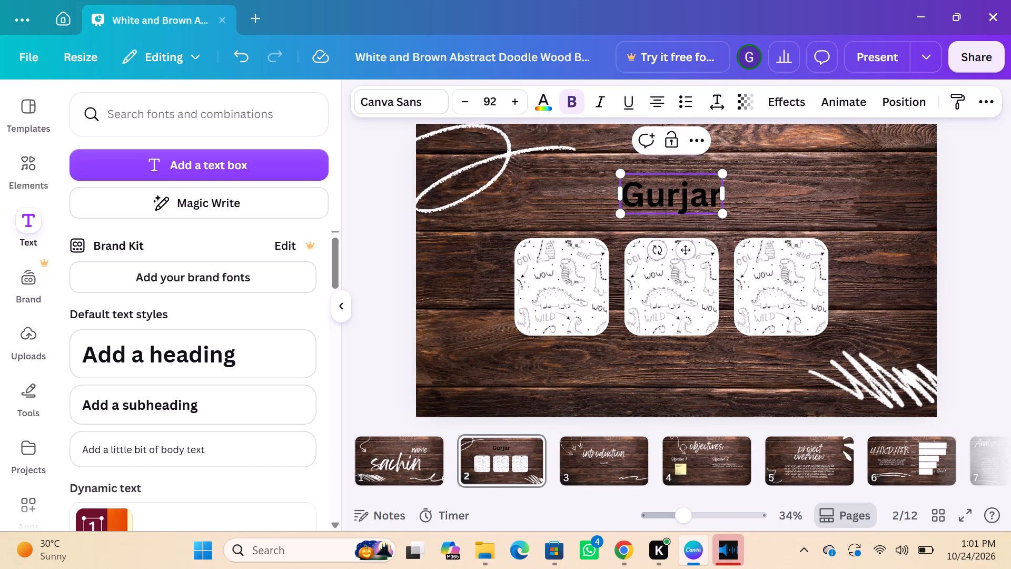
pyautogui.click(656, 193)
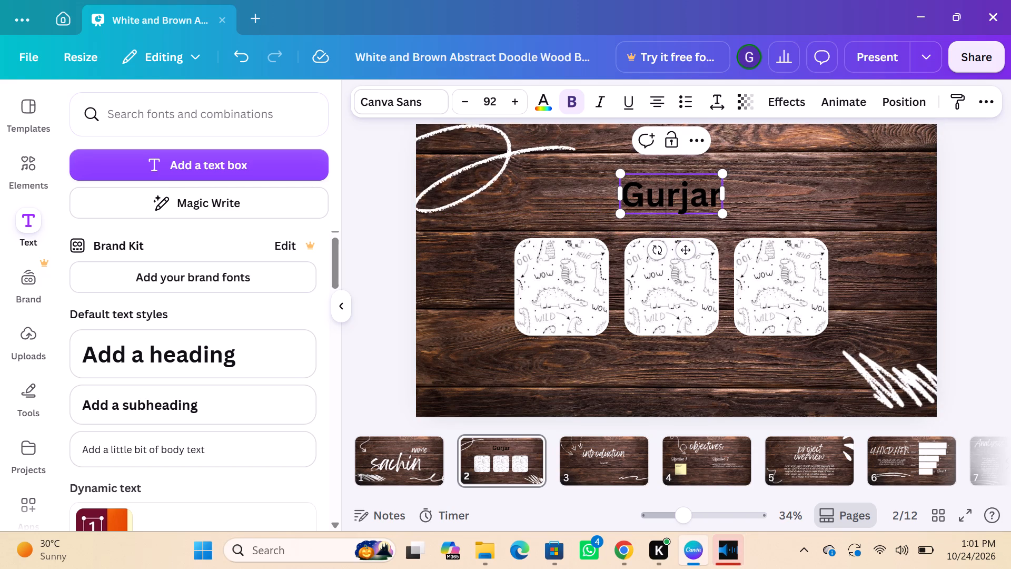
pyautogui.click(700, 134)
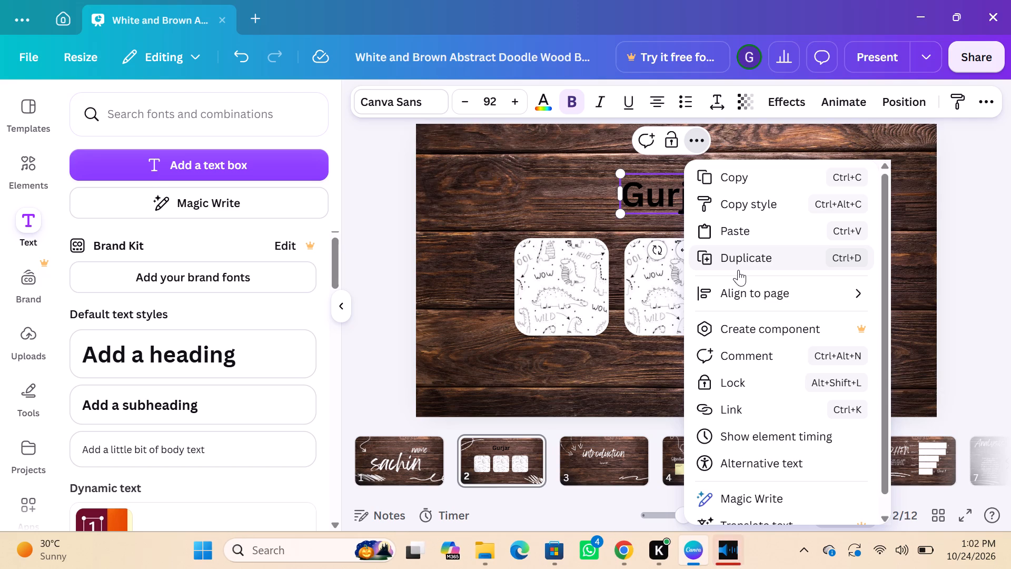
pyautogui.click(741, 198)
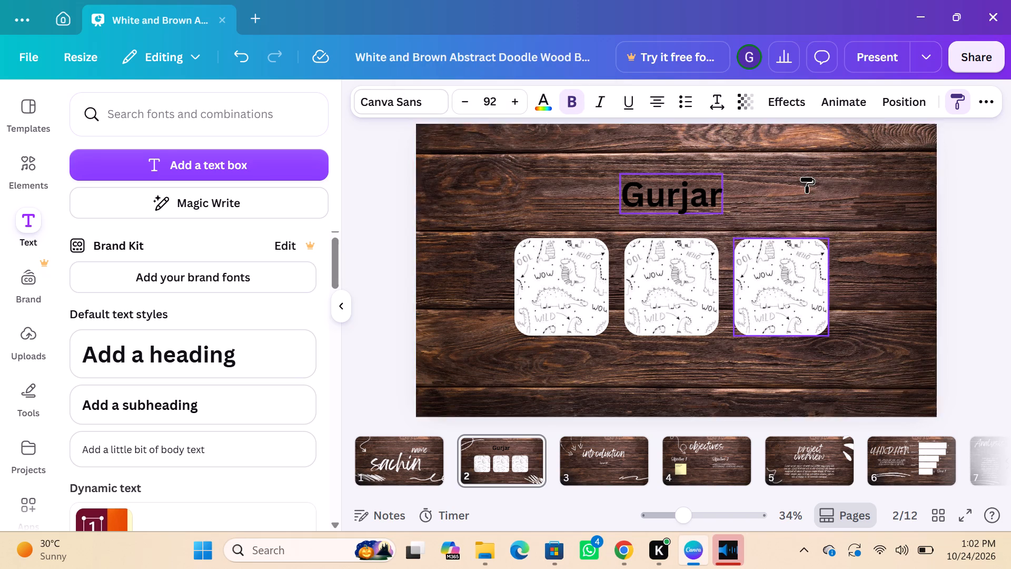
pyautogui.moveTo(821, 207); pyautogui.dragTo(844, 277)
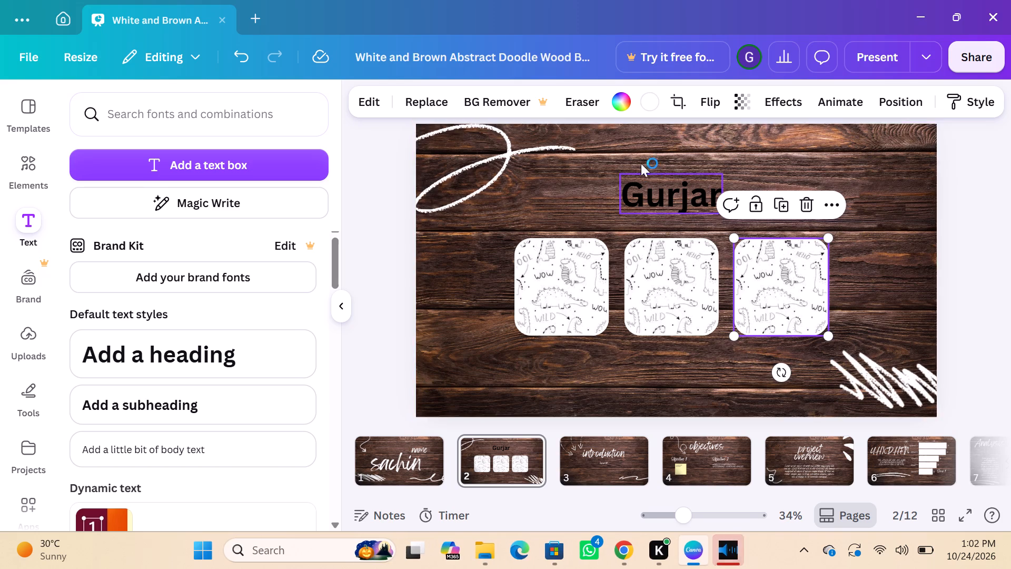
# Set the "Gurjar" heading's text colour to white (#ffffff).
pyautogui.click(637, 187)
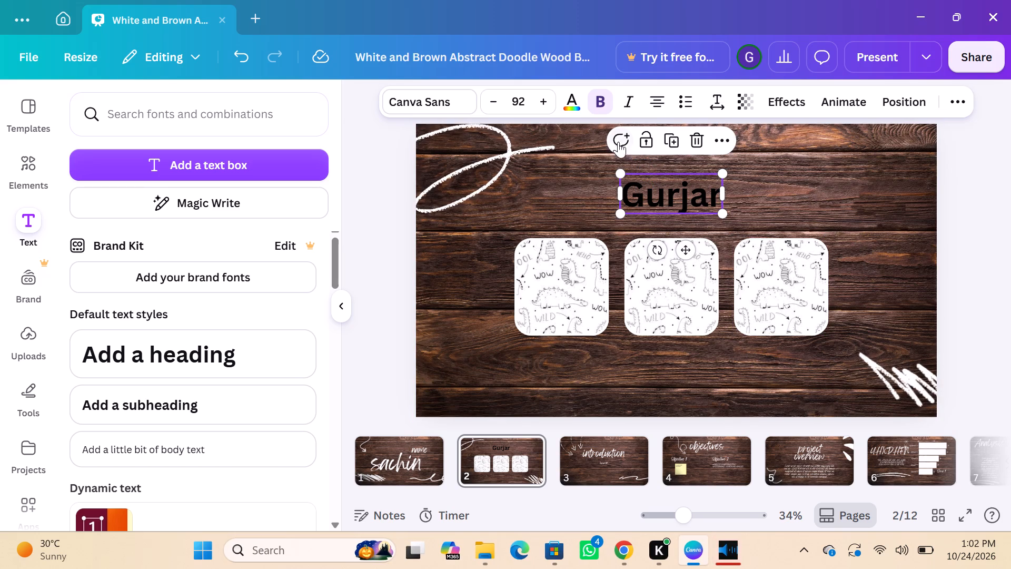
pyautogui.click(566, 106)
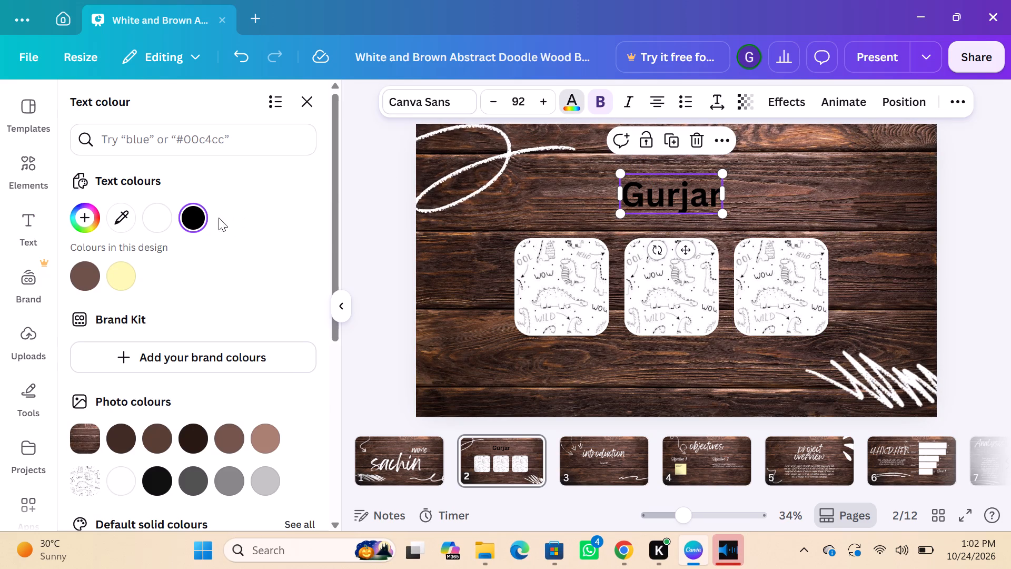
pyautogui.click(157, 217)
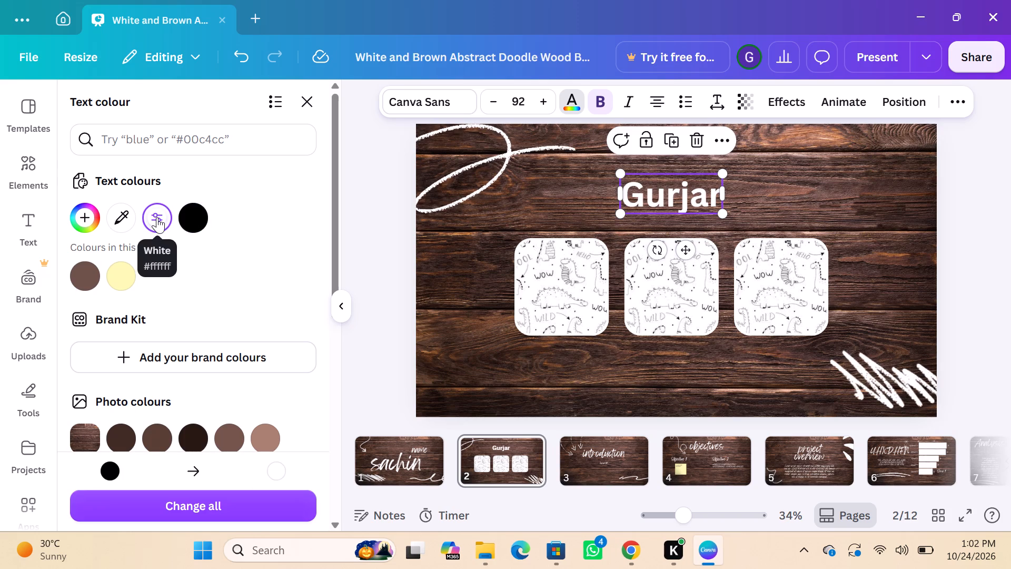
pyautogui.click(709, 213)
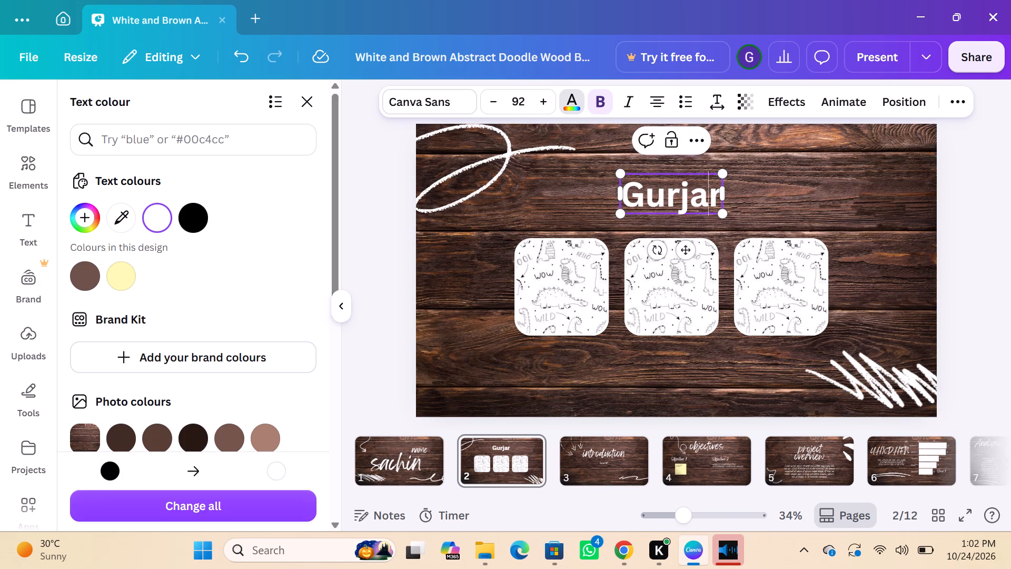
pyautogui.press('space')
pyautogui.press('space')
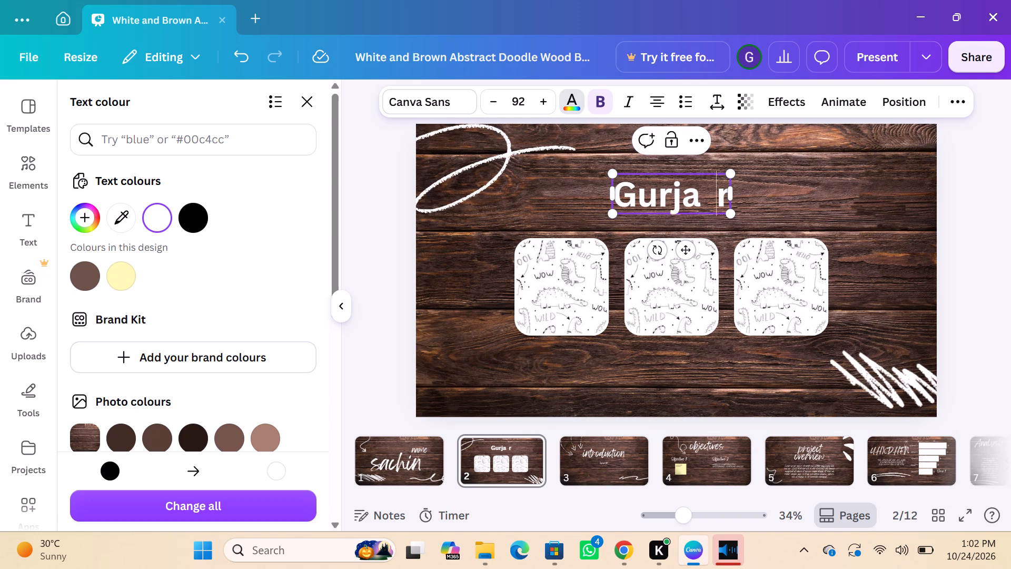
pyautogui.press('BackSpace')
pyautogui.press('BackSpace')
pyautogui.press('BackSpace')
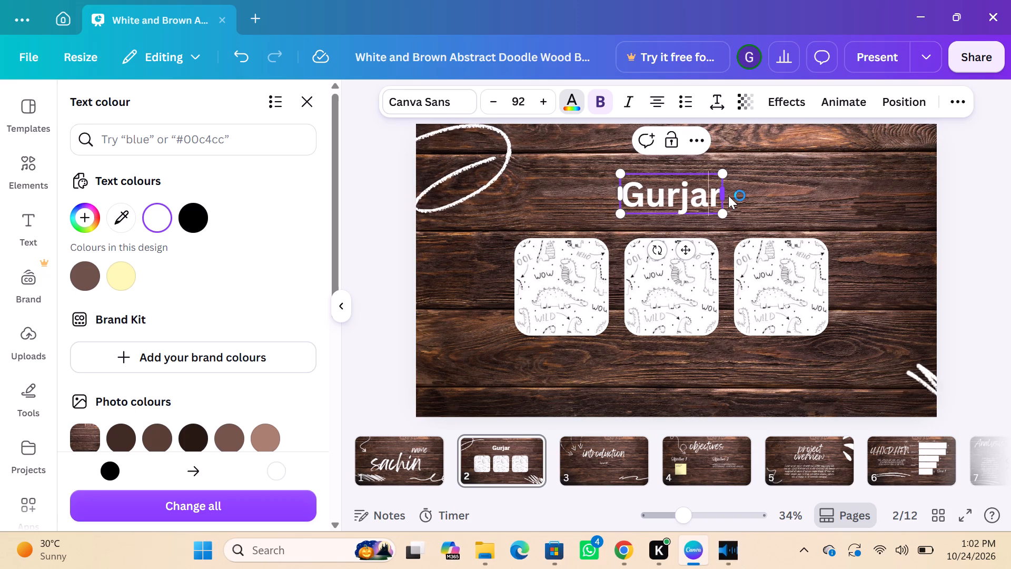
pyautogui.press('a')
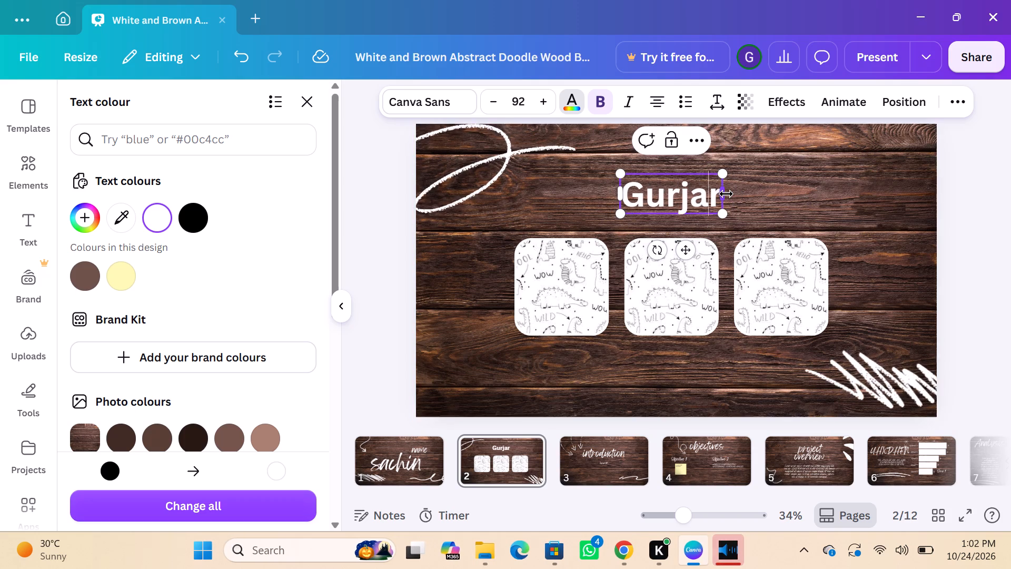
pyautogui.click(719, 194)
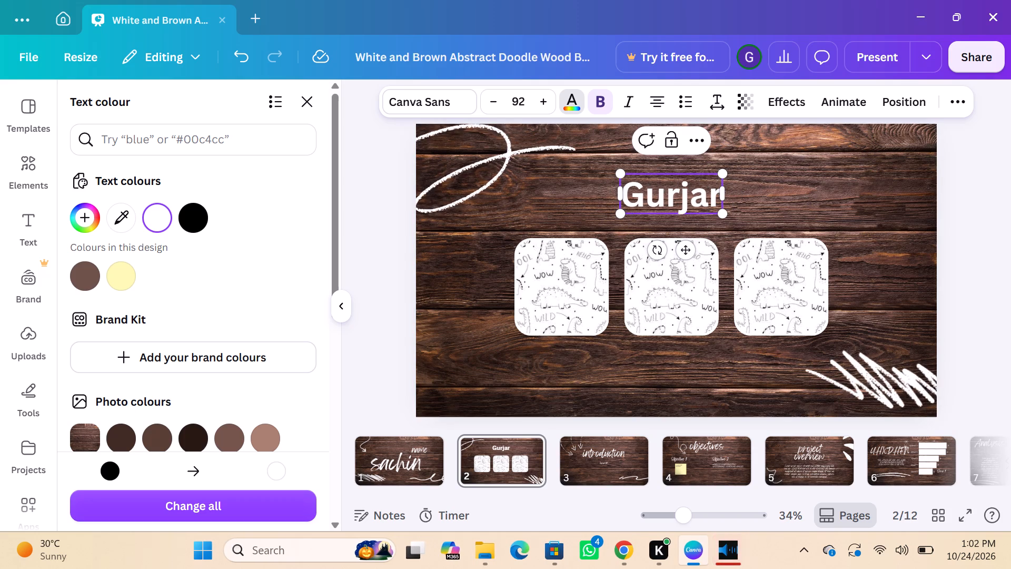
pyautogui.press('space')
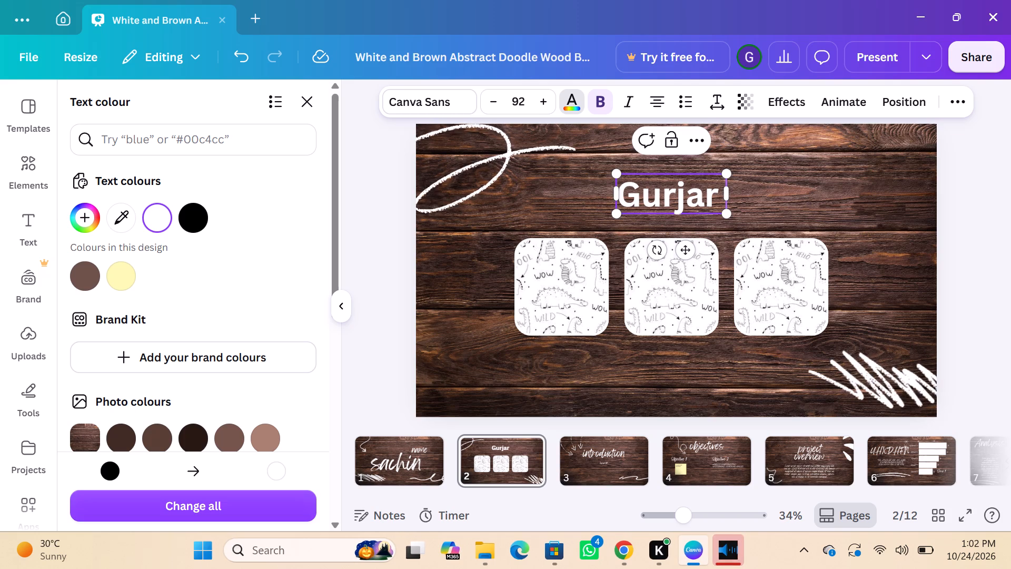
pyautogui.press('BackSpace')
# Replace the page 2 heading text "Gurjar" with "Bogha" followed by a space.
pyautogui.press('BackSpace')
pyautogui.press('BackSpace')
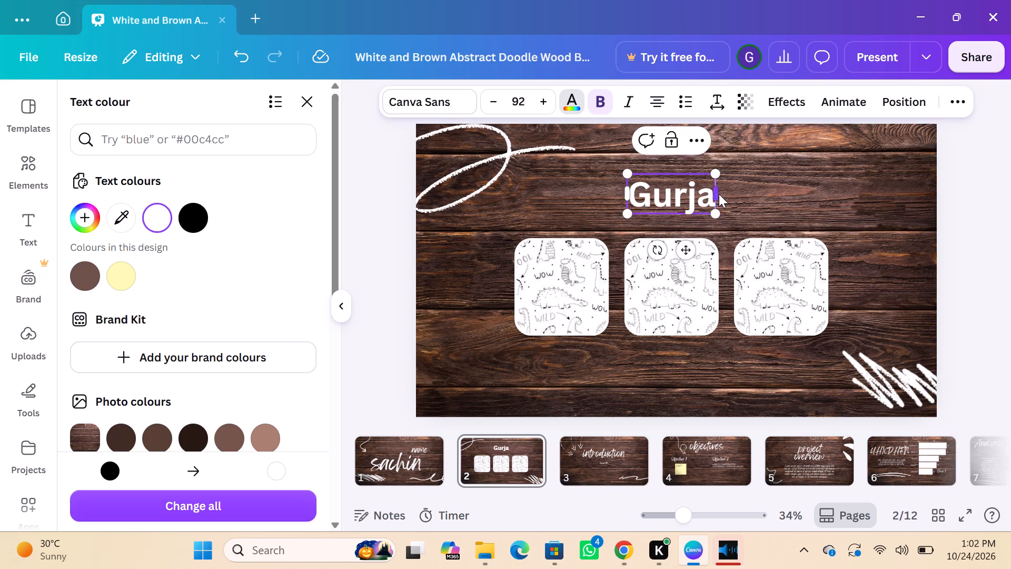
pyautogui.press('BackSpace')
pyautogui.press('BackSpace')
pyautogui.press('BackSpace')
pyautogui.press('BackSpace')
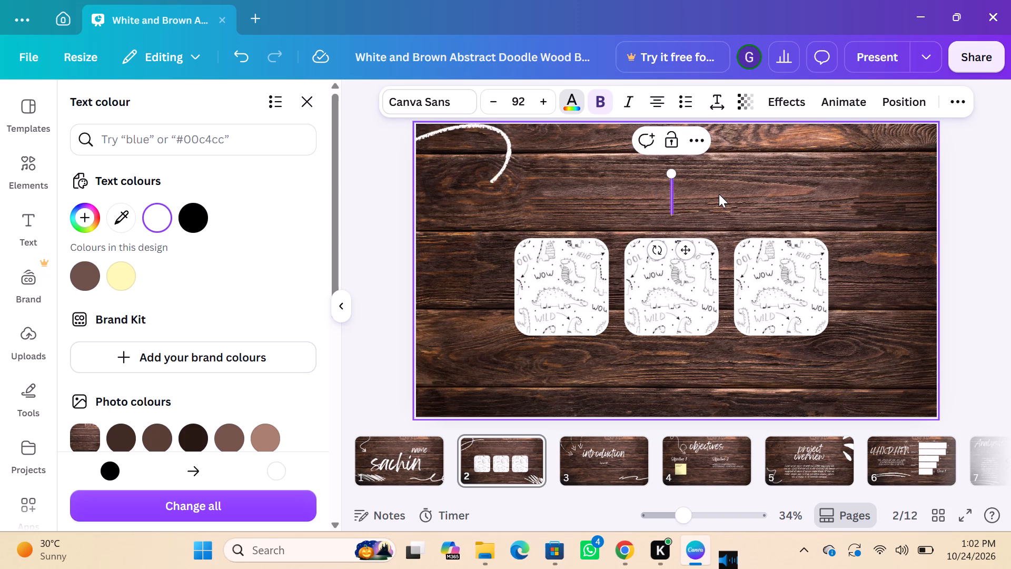
pyautogui.press('b')
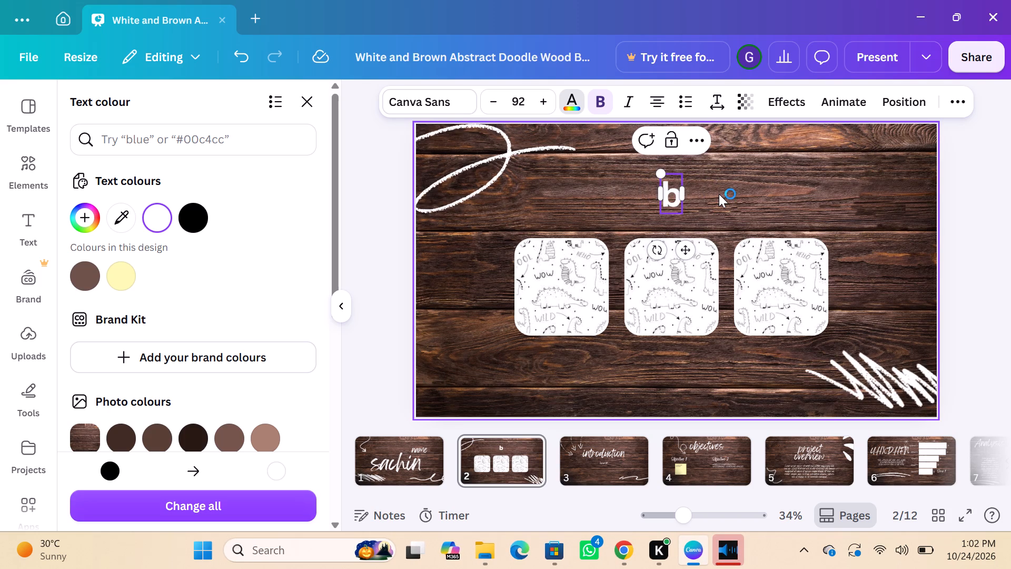
pyautogui.press('BackSpace')
pyautogui.write('BO')
pyautogui.press('BackSpace')
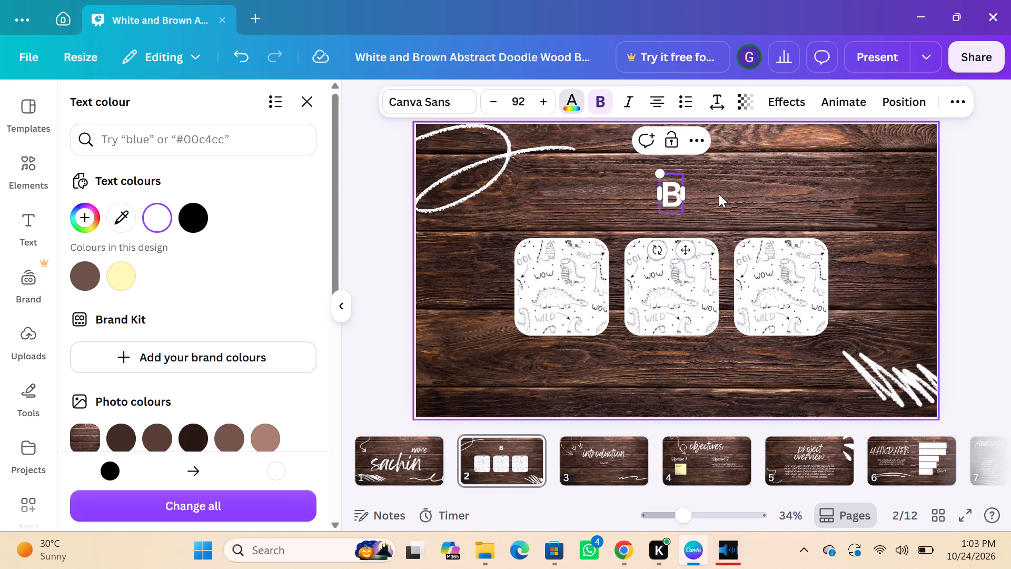
pyautogui.write('ogha')
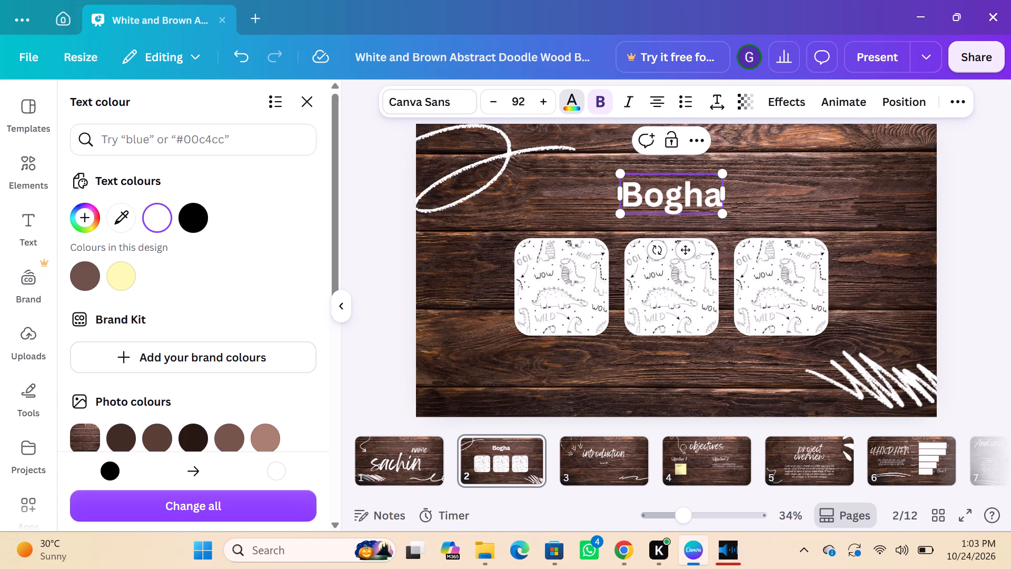
pyautogui.press('space')
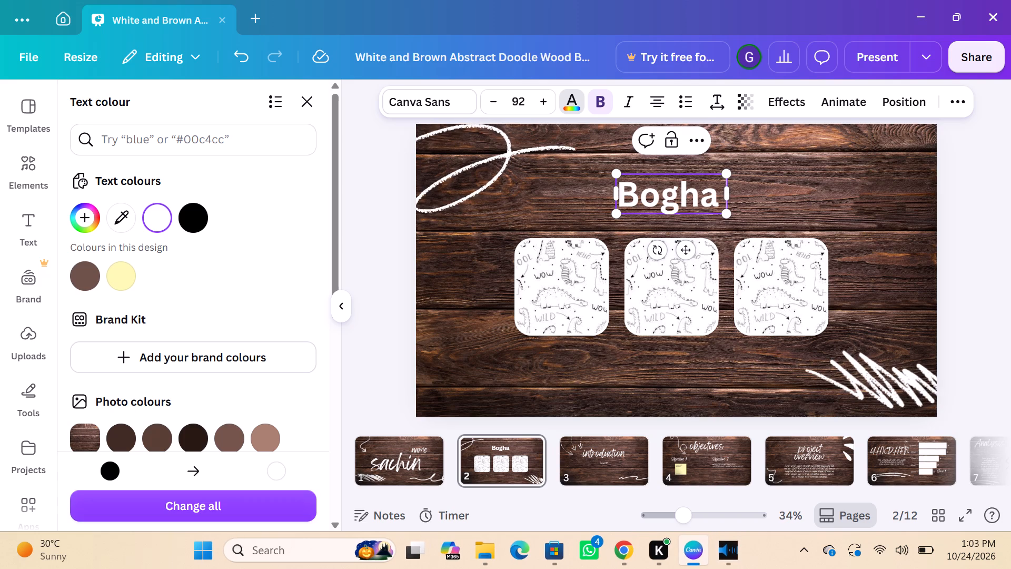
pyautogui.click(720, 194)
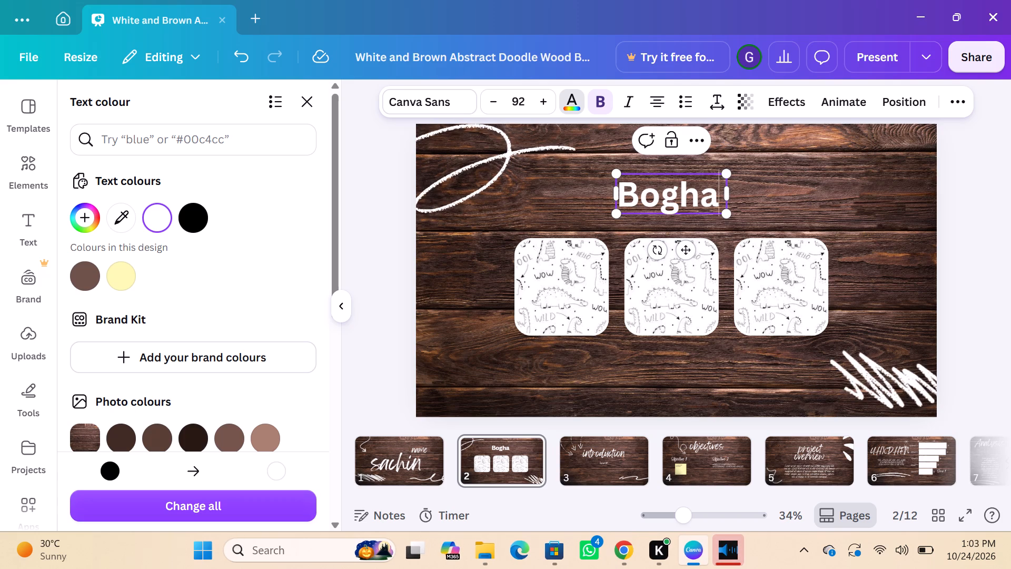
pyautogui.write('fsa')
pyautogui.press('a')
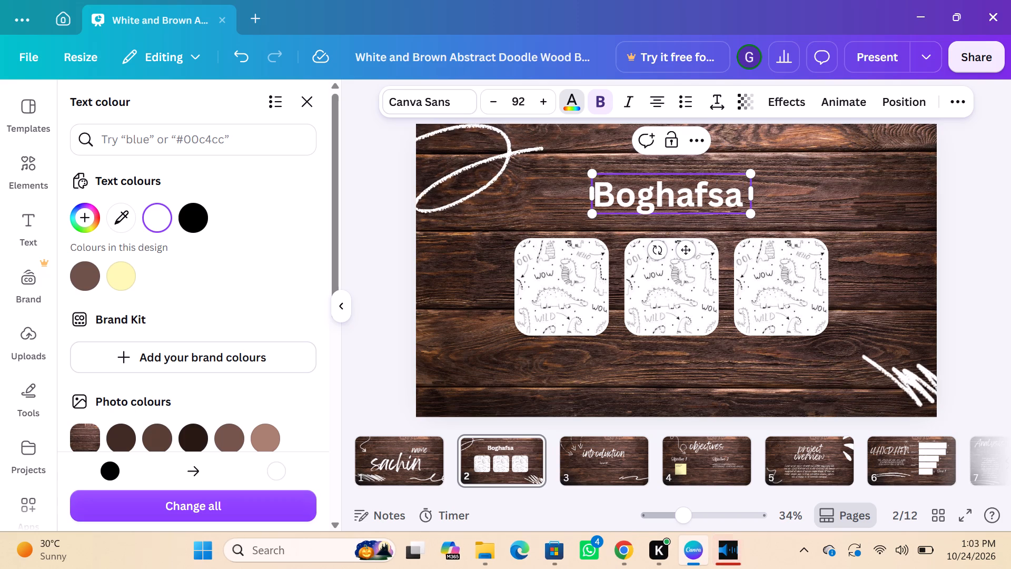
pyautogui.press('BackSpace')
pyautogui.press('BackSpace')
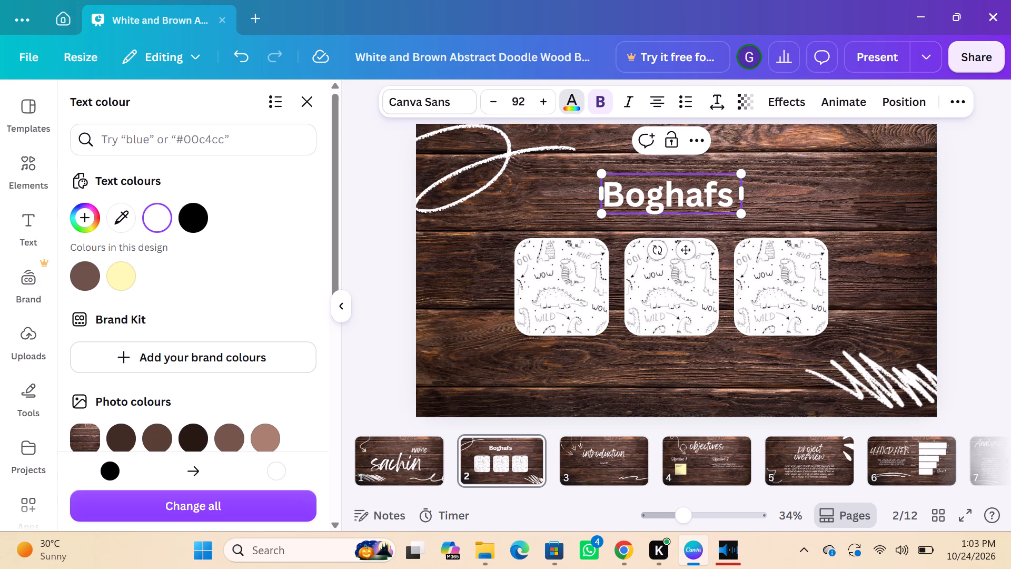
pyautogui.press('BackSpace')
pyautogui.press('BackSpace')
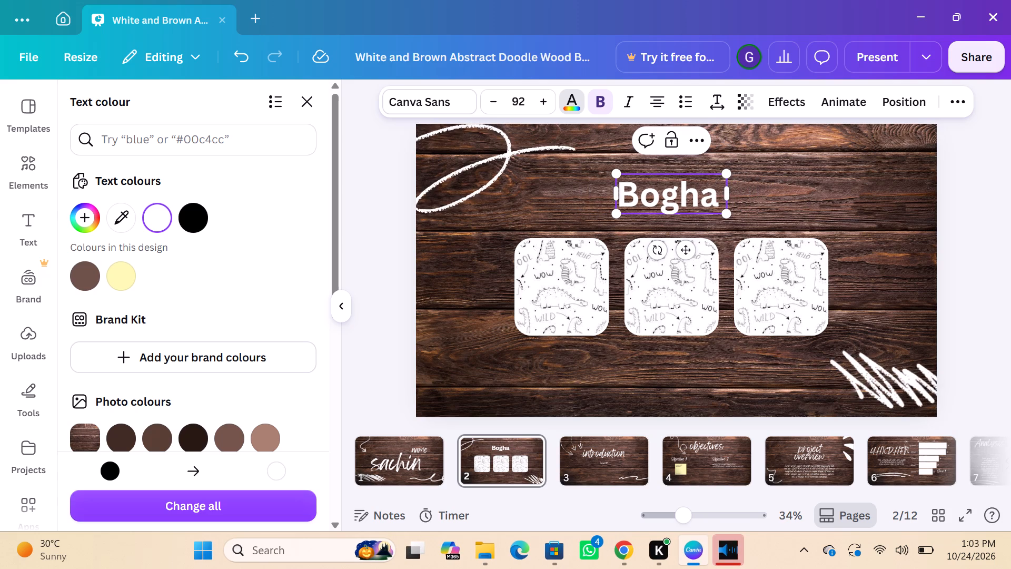
# Append a space and a capital "F" to the "Bogha" heading on page 2.
pyautogui.press('space')
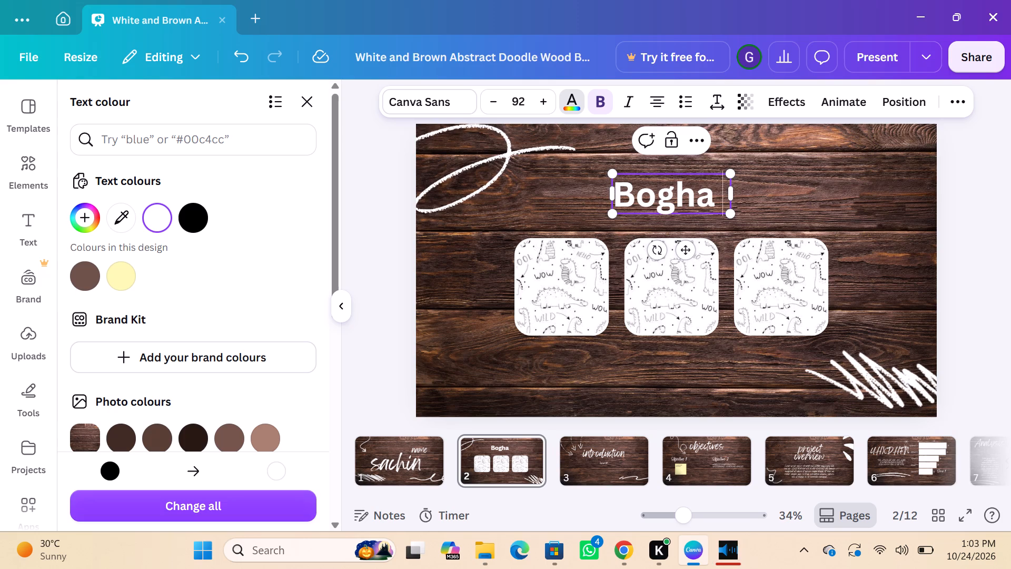
pyautogui.hotkey('shift', 'f')
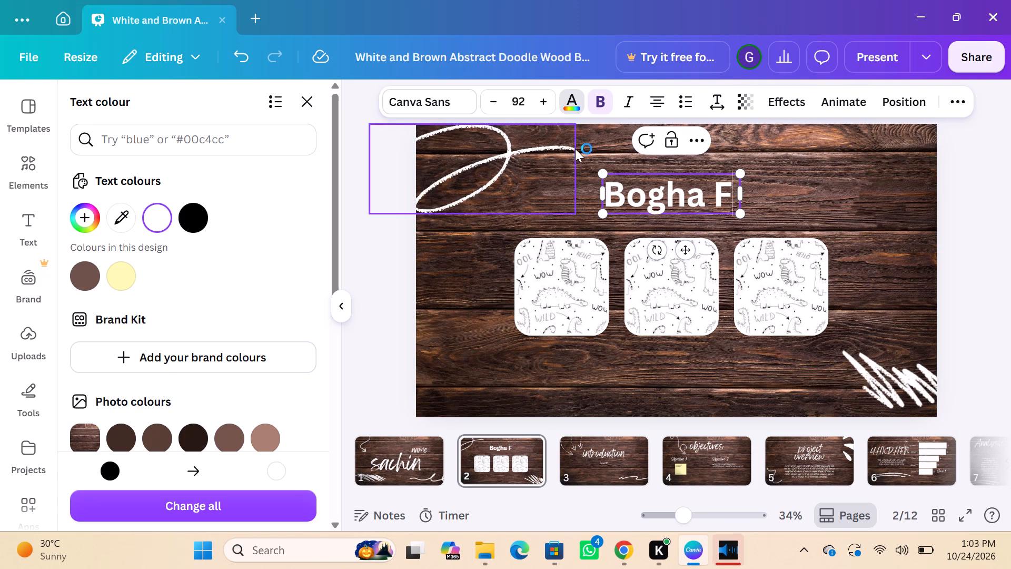
# Search the elements library for "farming".
pyautogui.click(31, 187)
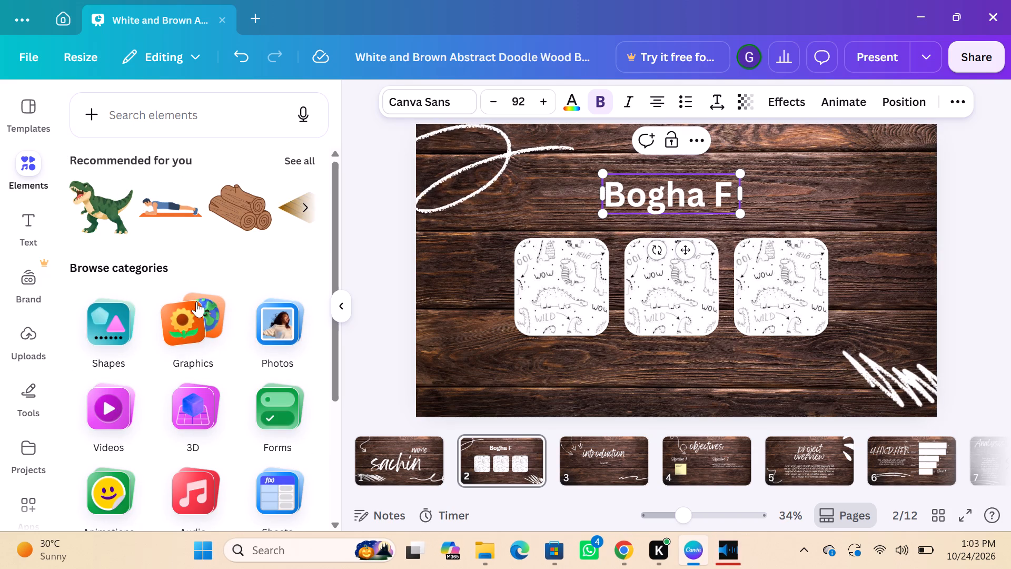
pyautogui.scroll(-4, 191, 306)
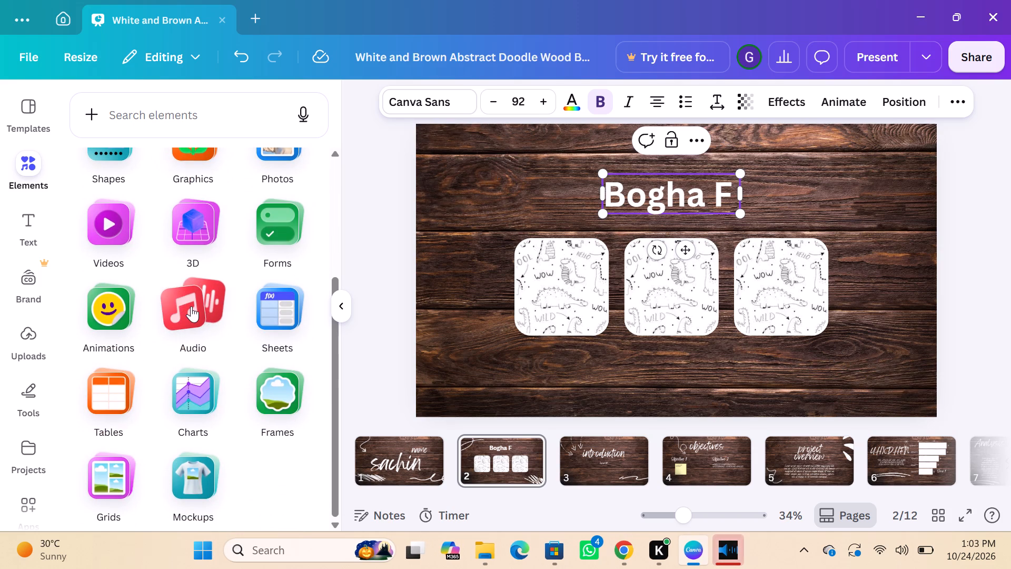
pyautogui.scroll(1, 191, 306)
pyautogui.click(191, 306)
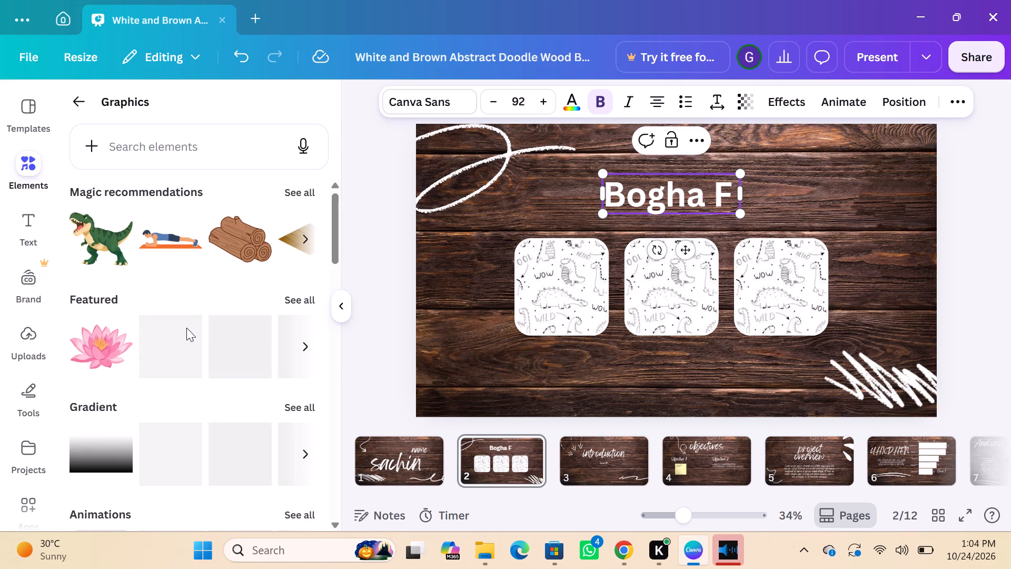
pyautogui.scroll(1, 183, 369)
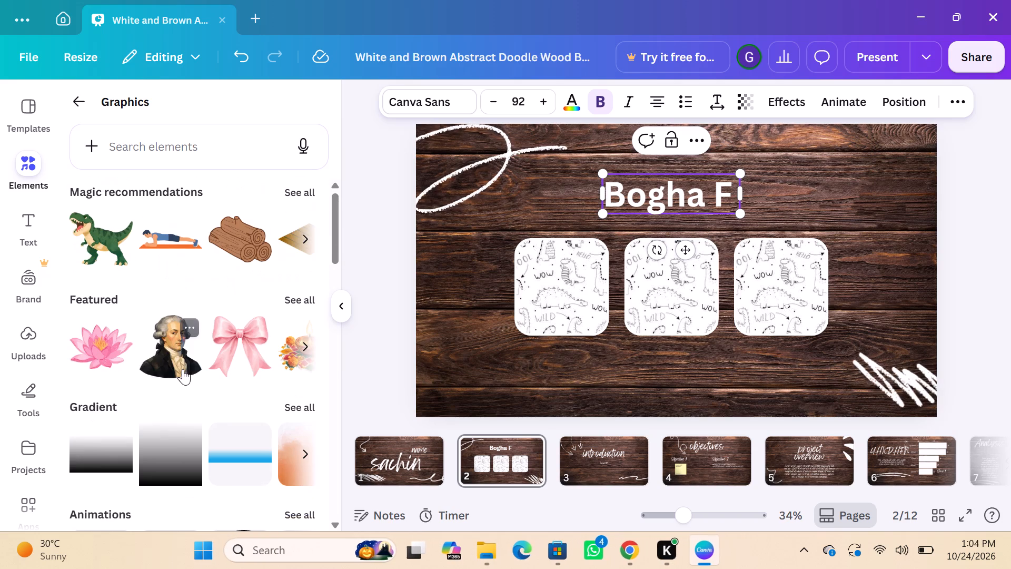
pyautogui.click(80, 109)
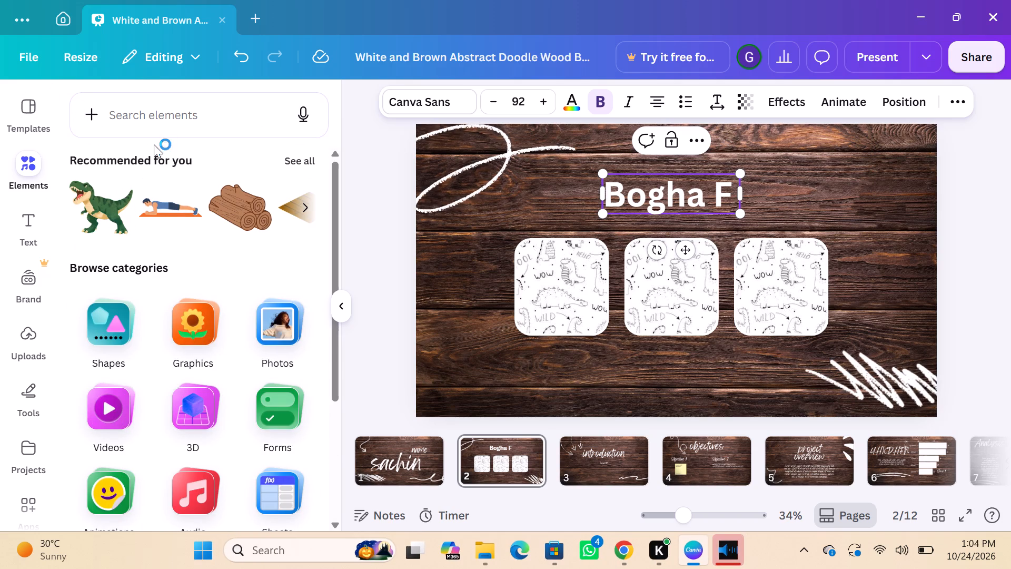
pyautogui.click(154, 124)
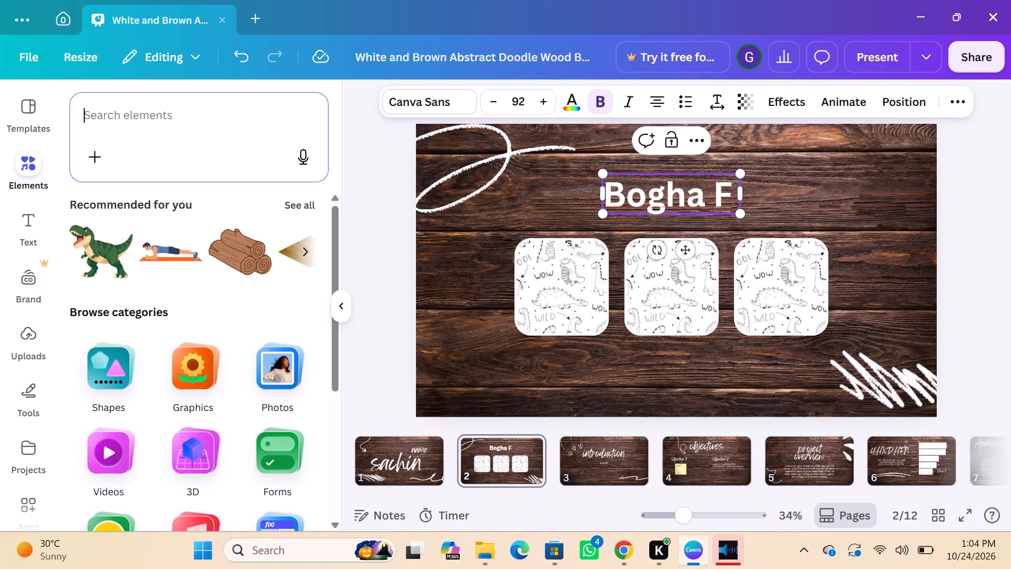
pyautogui.write('far')
pyautogui.write('mi')
pyautogui.press('g')
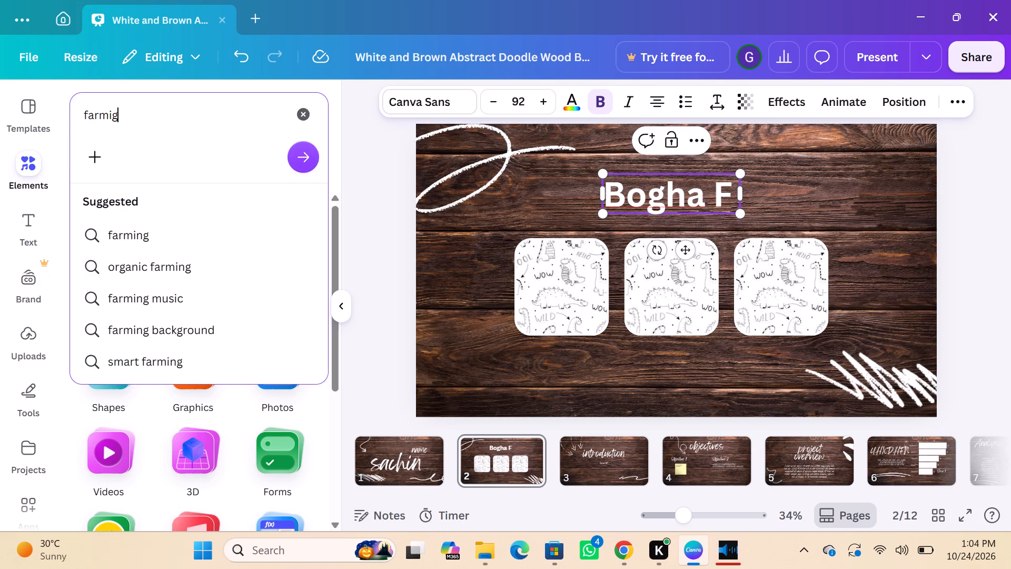
pyautogui.click(145, 241)
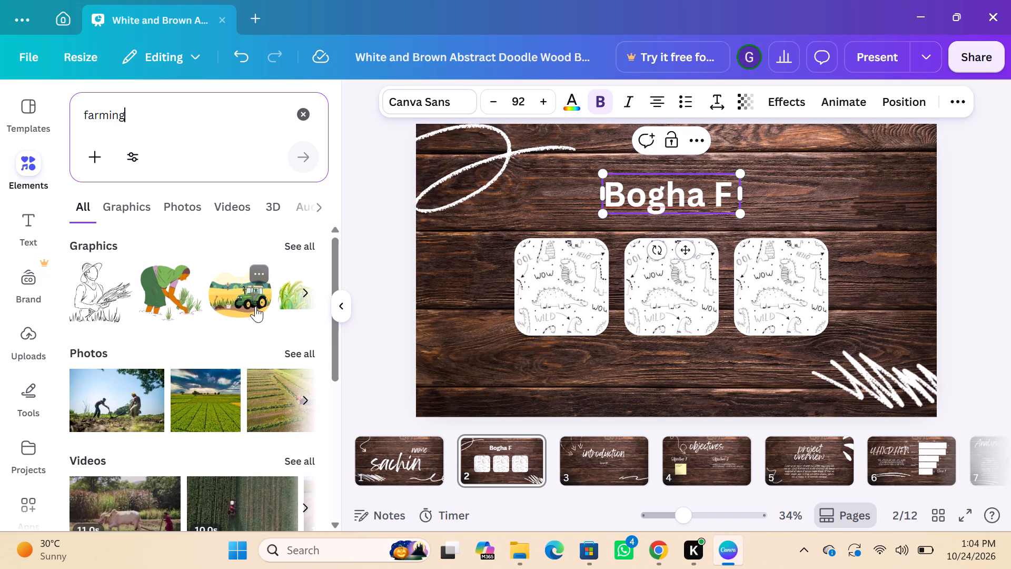
# Add the photo of green crop rows under a pale sky from the farming photo results to page 2.
pyautogui.moveTo(255, 306); pyautogui.dragTo(247, 305)
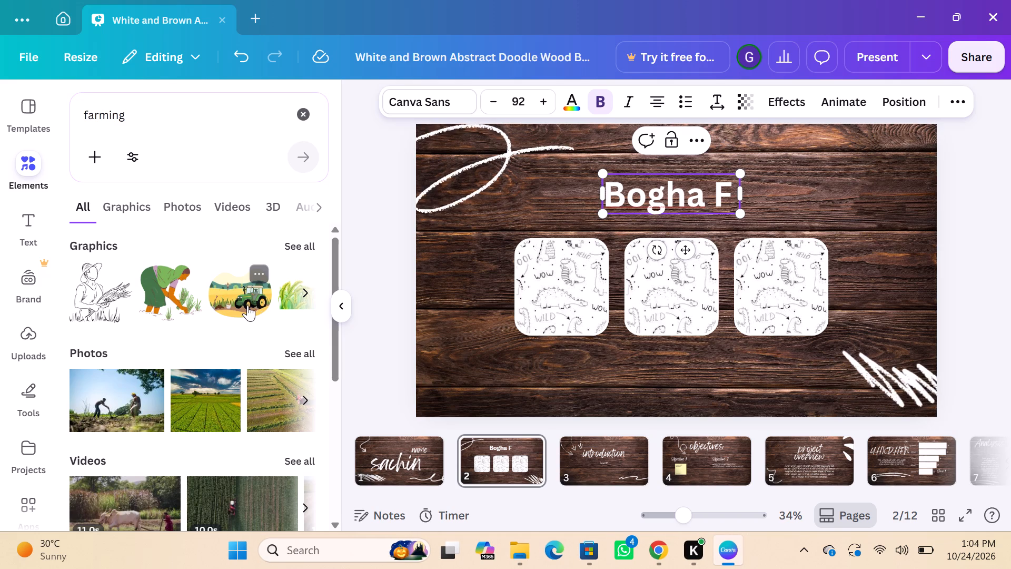
pyautogui.moveTo(247, 305); pyautogui.dragTo(243, 305)
pyautogui.scroll(-2, 243, 305)
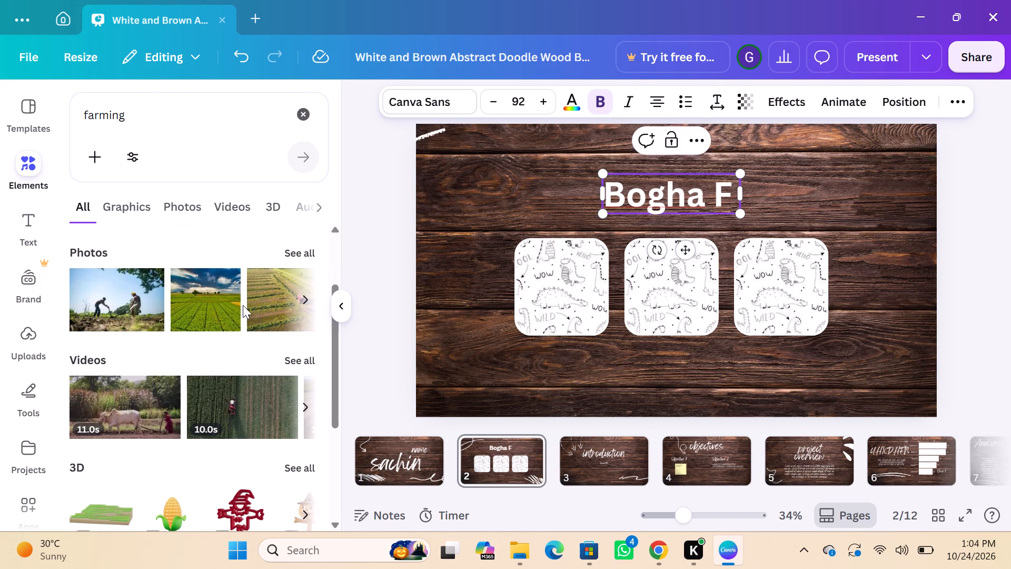
pyautogui.hscroll(-2, 260, 311)
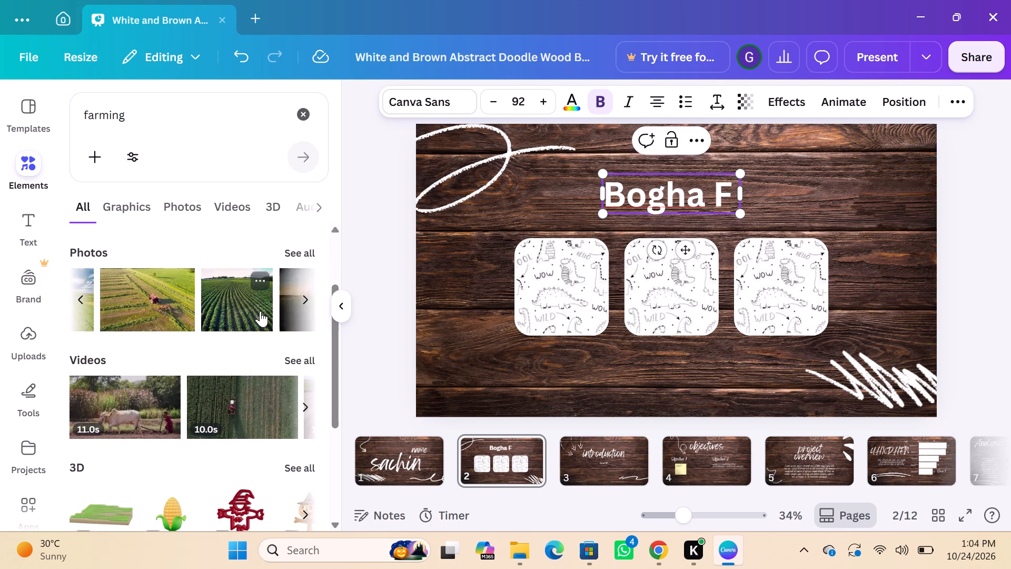
pyautogui.hscroll(-1, 260, 311)
pyautogui.hscroll(3, 260, 311)
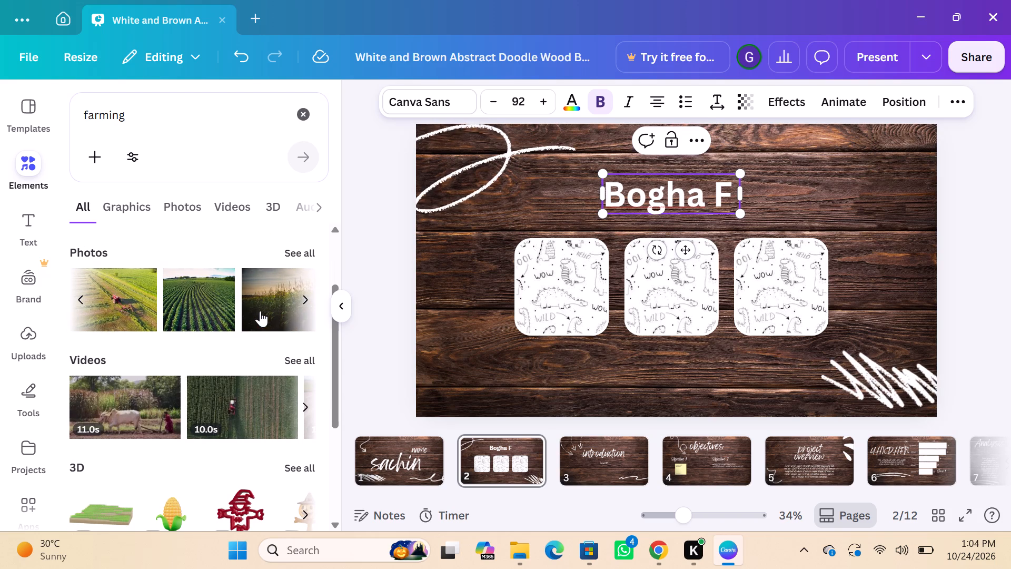
pyautogui.doubleClick(208, 300)
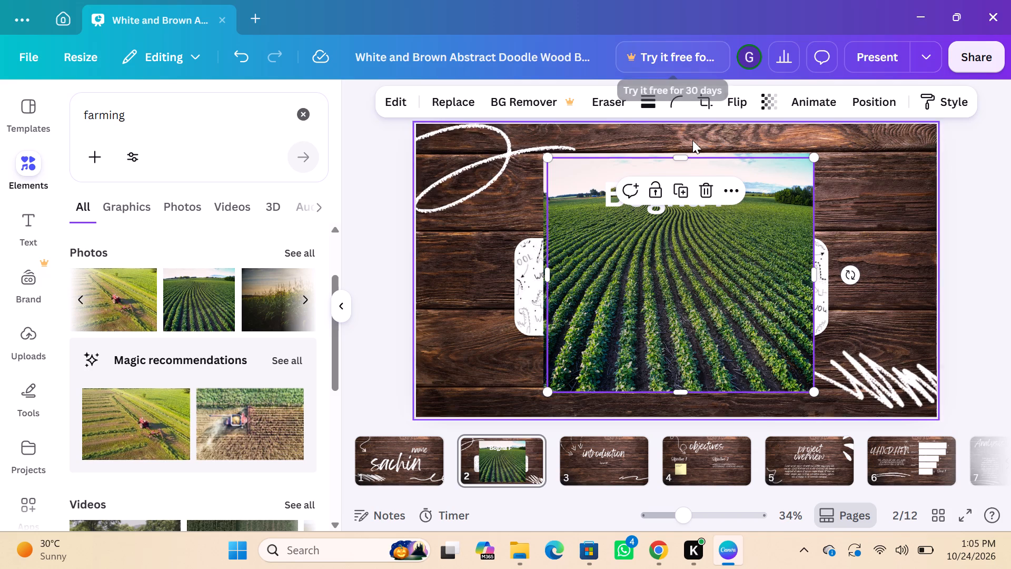
# Change the page 2 background from the wood photo to the design's light yellow colour.
pyautogui.click(867, 200)
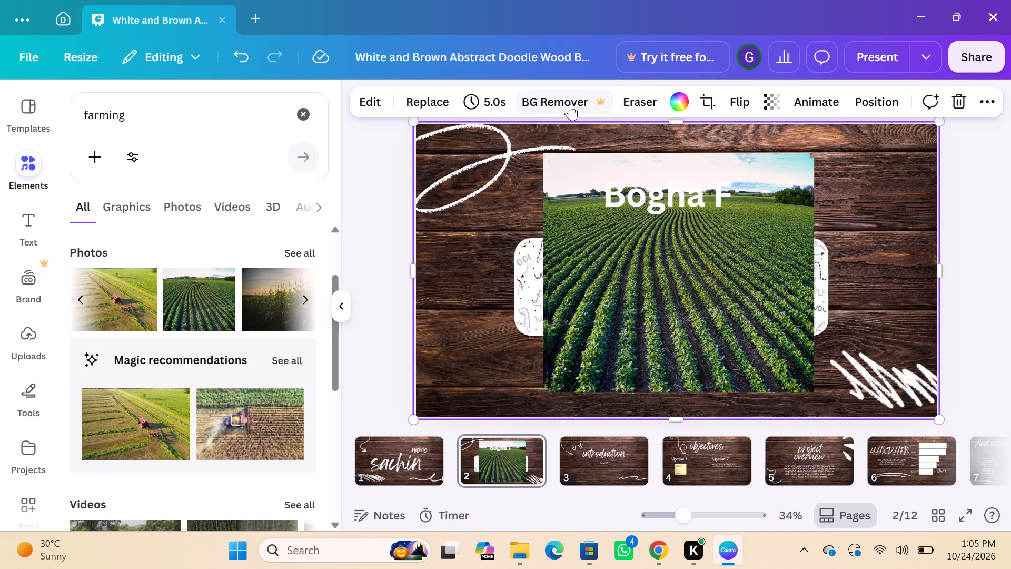
pyautogui.click(672, 97)
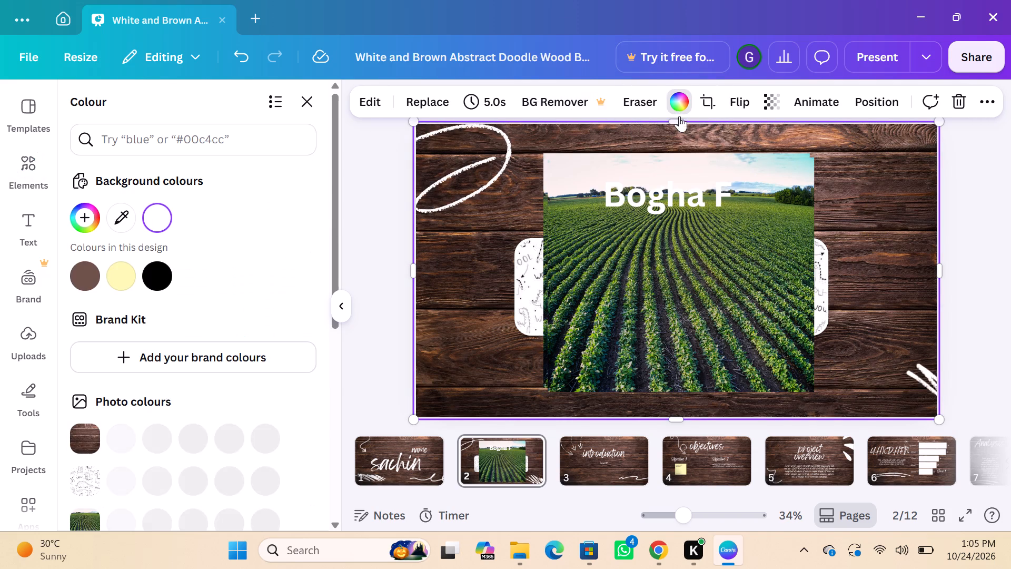
pyautogui.click(116, 284)
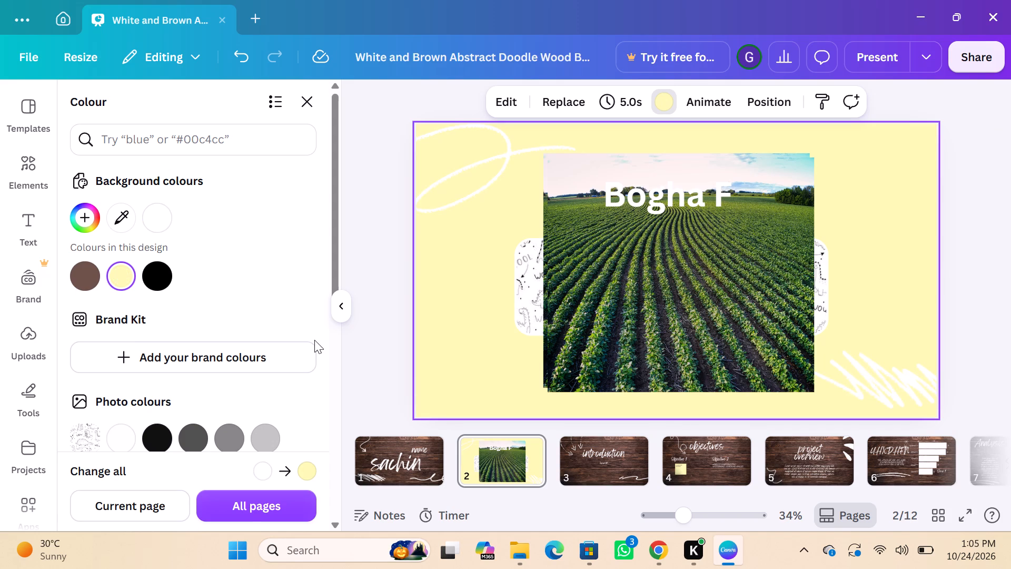
# Send the crop-row photo on page 2 to the back of the layer order.
pyautogui.click(604, 281)
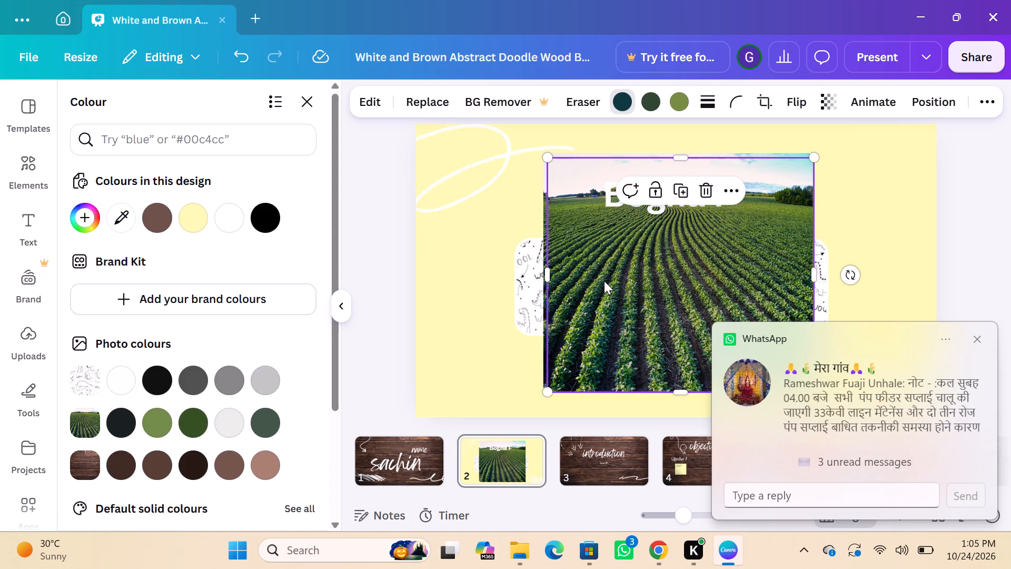
pyautogui.click(732, 191)
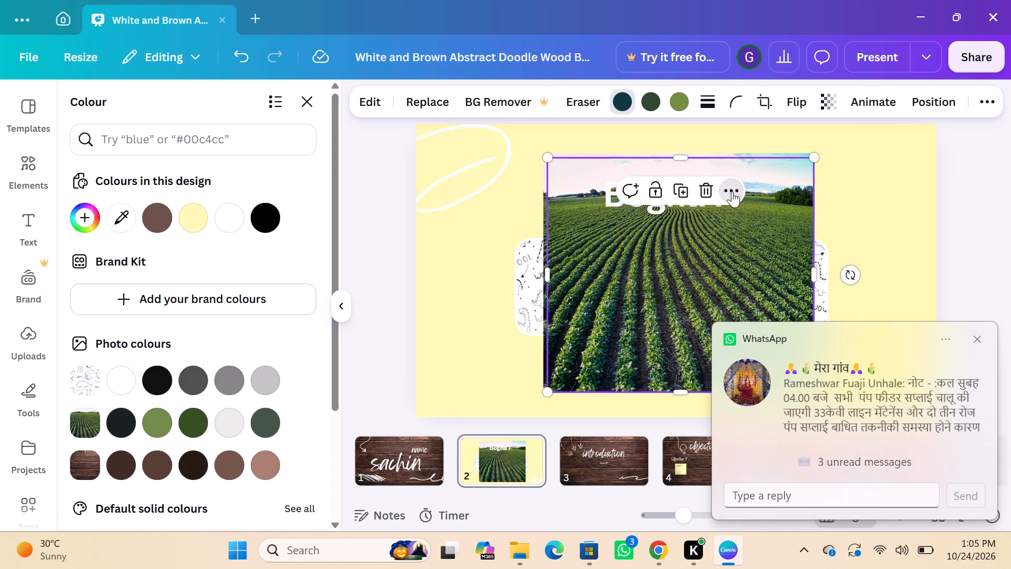
pyautogui.click(979, 337)
pyautogui.click(829, 375)
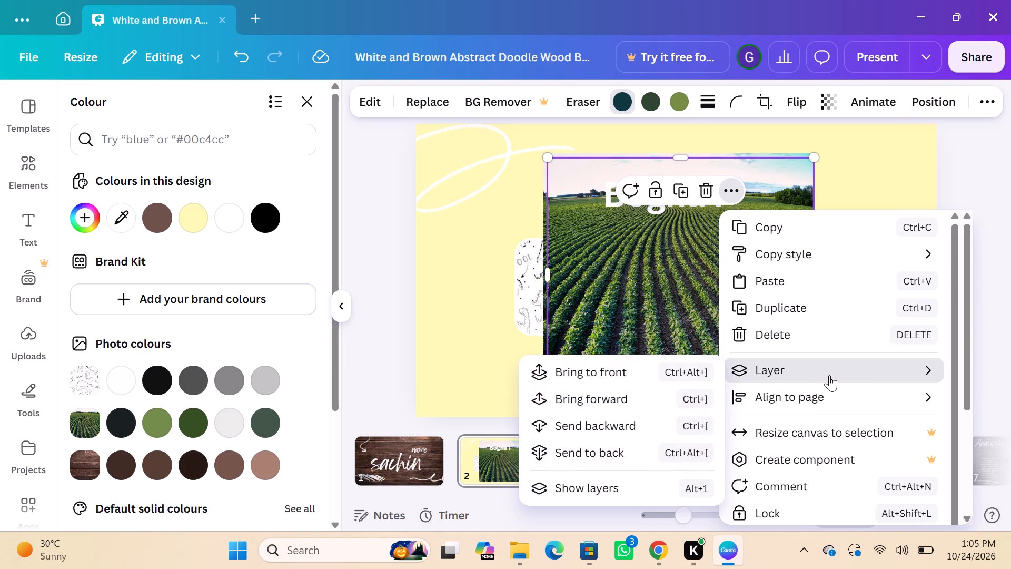
pyautogui.click(560, 454)
pyautogui.tripleClick(560, 454)
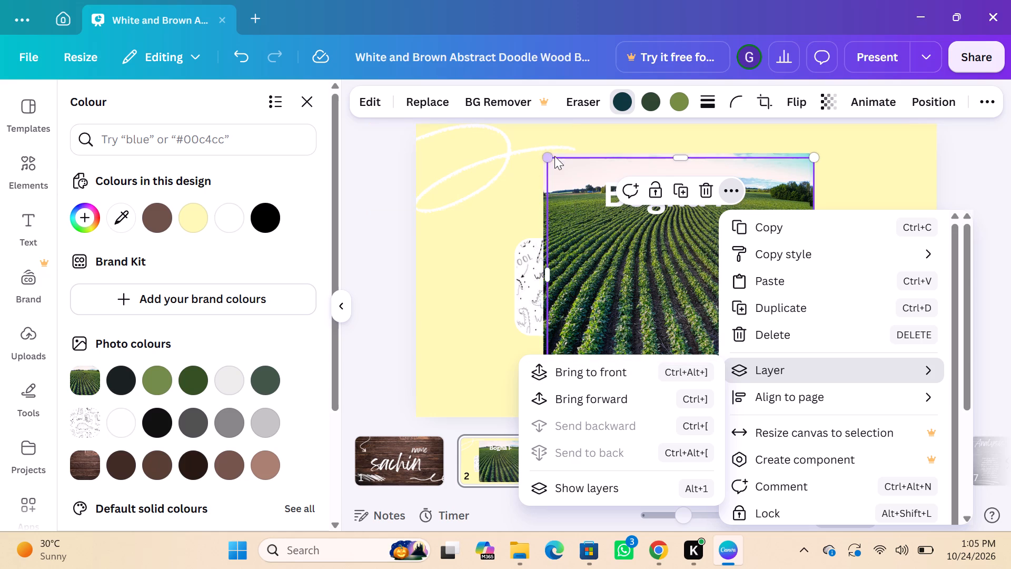
# Adjust the crop-row photo's upper-left corner slightly and deselect it.
pyautogui.moveTo(556, 155); pyautogui.dragTo(544, 158)
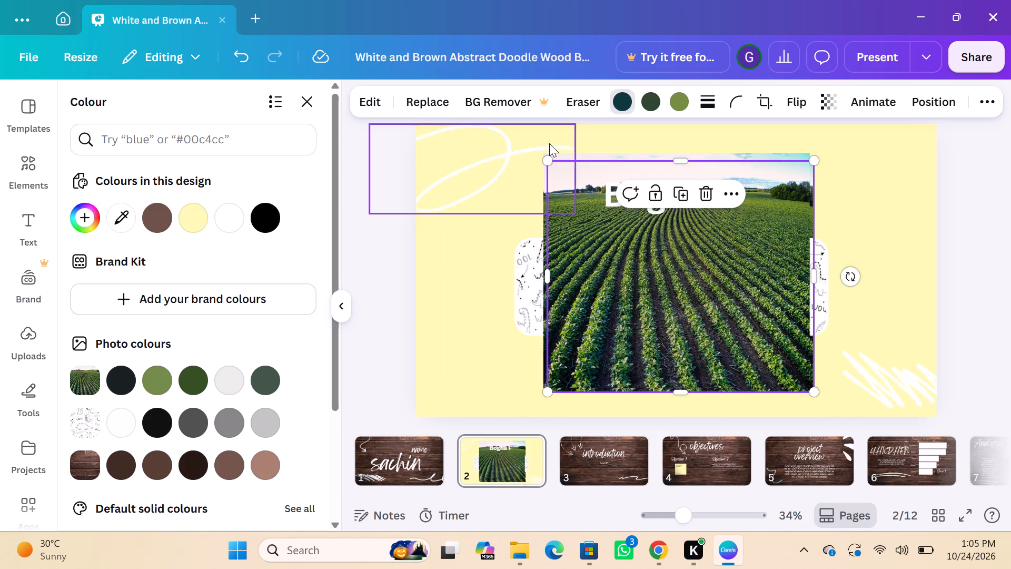
pyautogui.click(549, 143)
pyautogui.click(632, 135)
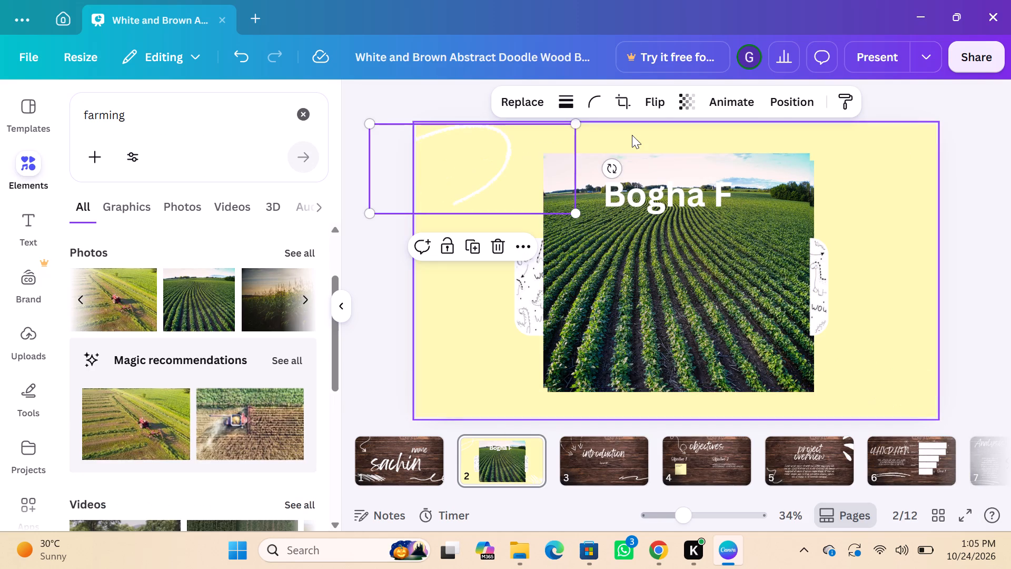
# Show the layer list of all elements on page 2.
pyautogui.click(909, 258)
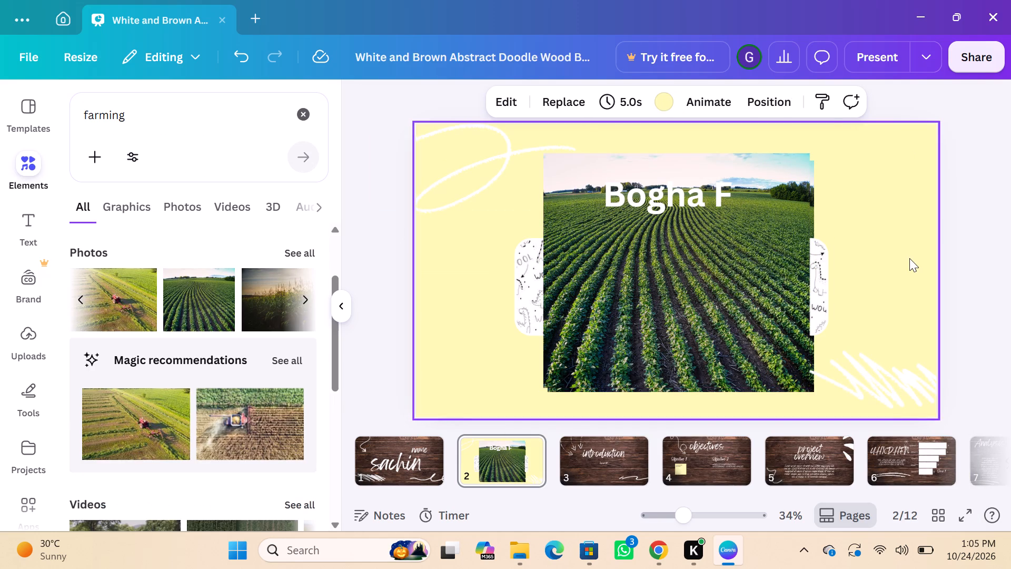
pyautogui.click(790, 147)
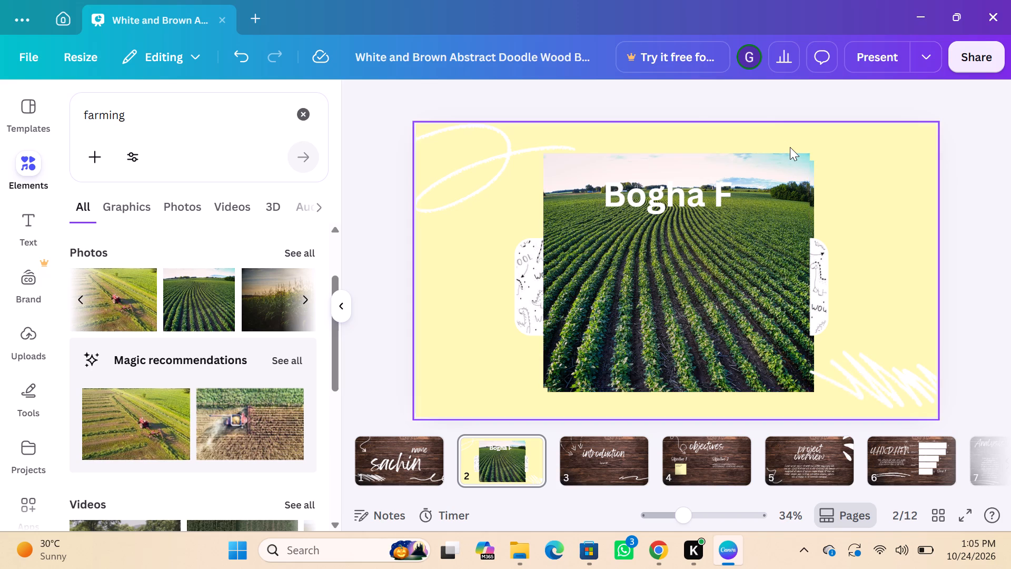
pyautogui.click(758, 99)
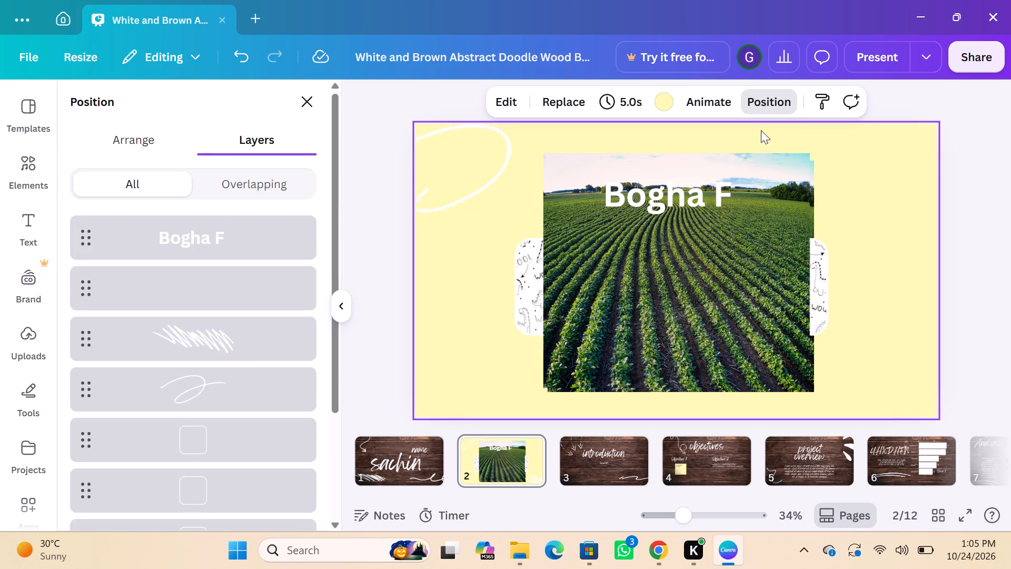
# Move the upper field photo above the "Bogha F" heading in page 2's layer order.
pyautogui.moveTo(175, 292); pyautogui.dragTo(174, 163)
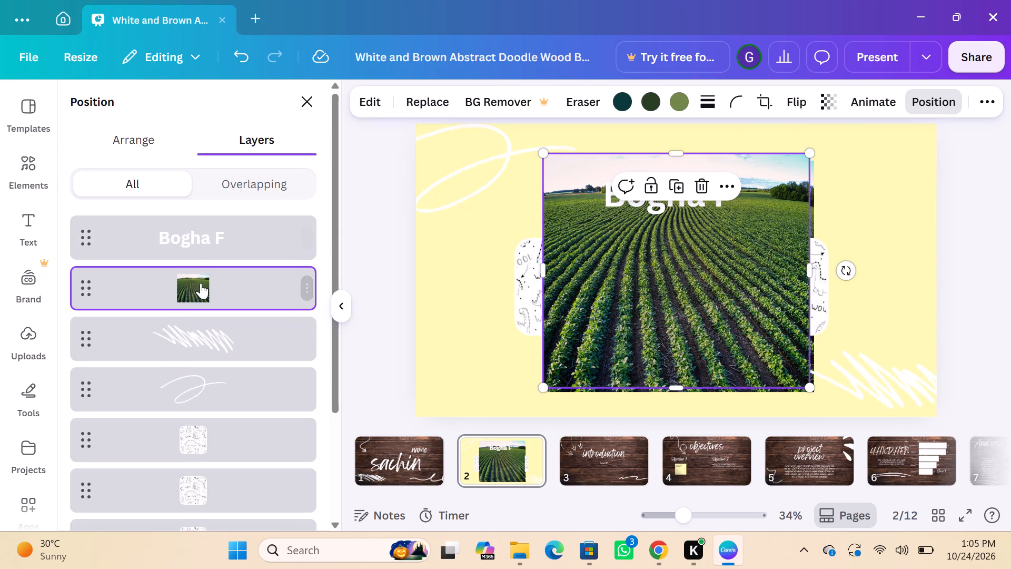
pyautogui.moveTo(201, 285); pyautogui.dragTo(197, 224)
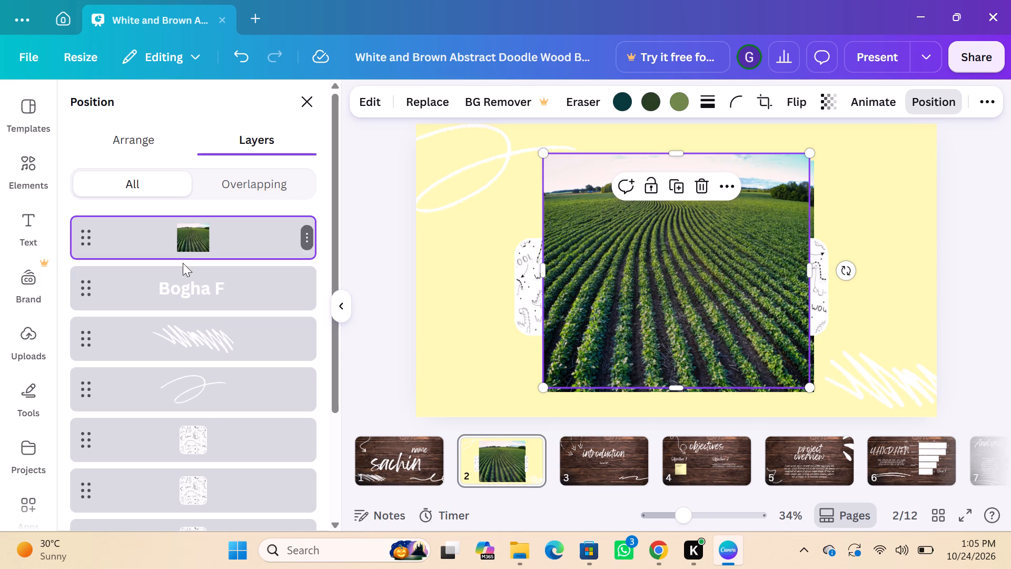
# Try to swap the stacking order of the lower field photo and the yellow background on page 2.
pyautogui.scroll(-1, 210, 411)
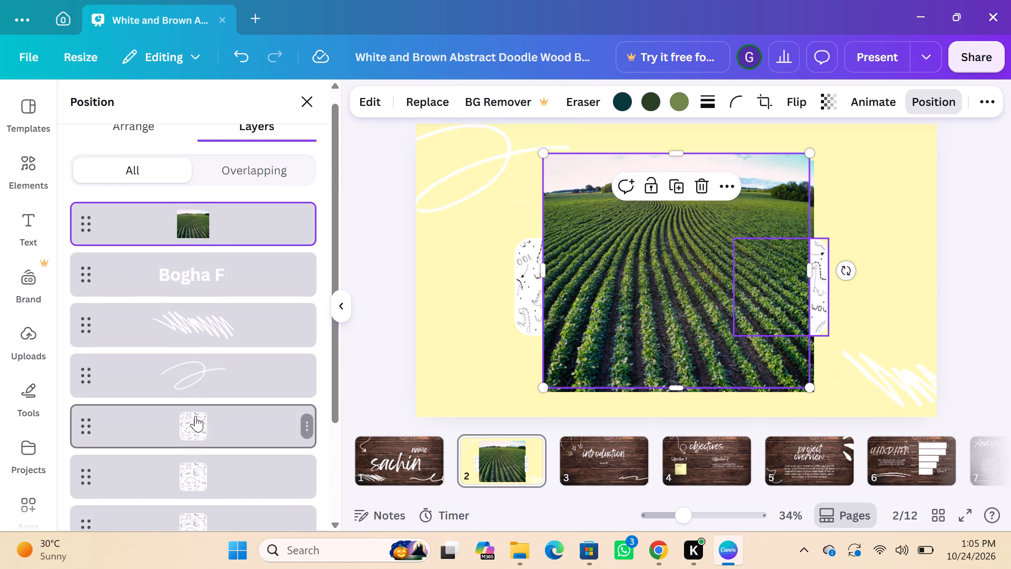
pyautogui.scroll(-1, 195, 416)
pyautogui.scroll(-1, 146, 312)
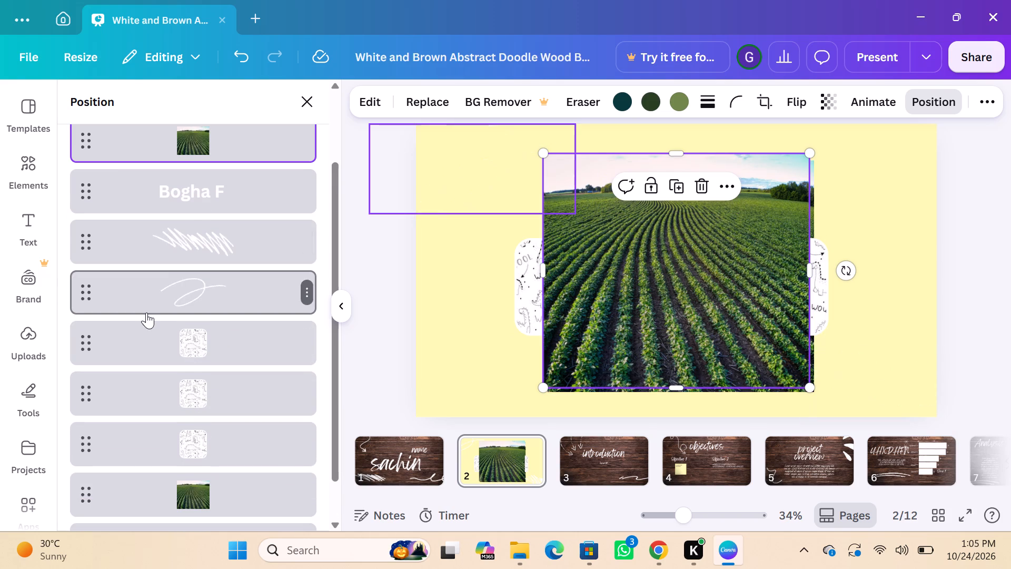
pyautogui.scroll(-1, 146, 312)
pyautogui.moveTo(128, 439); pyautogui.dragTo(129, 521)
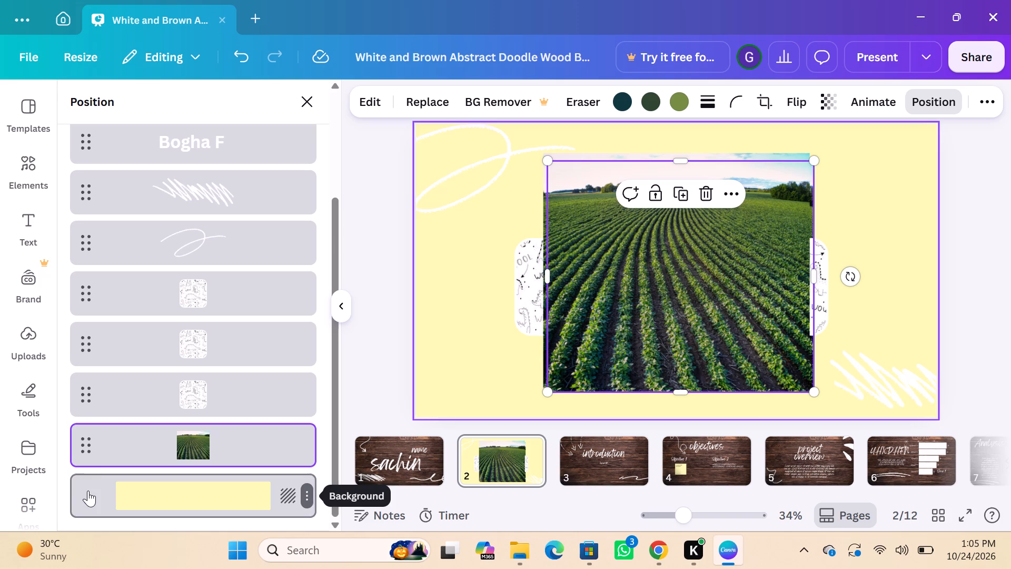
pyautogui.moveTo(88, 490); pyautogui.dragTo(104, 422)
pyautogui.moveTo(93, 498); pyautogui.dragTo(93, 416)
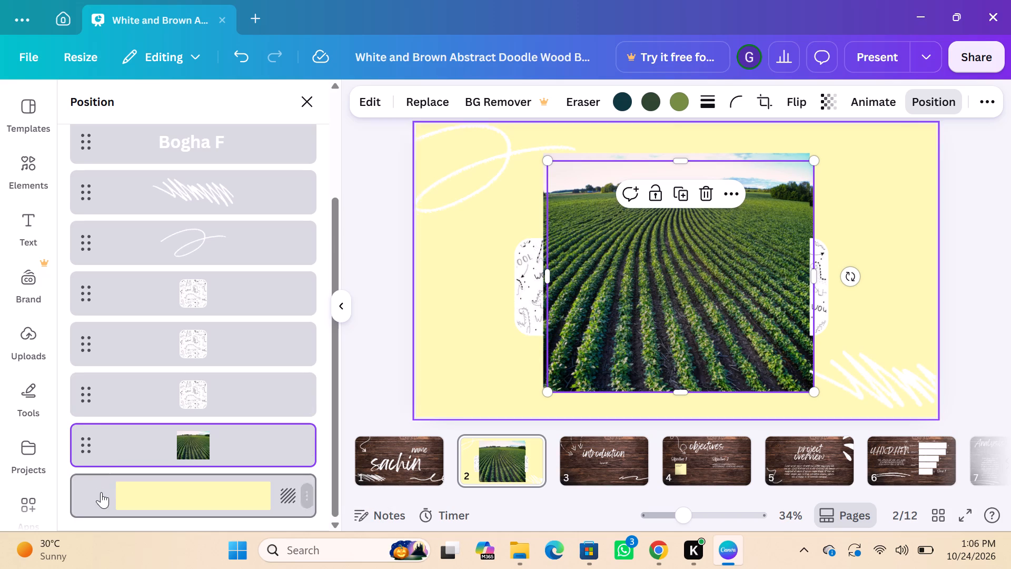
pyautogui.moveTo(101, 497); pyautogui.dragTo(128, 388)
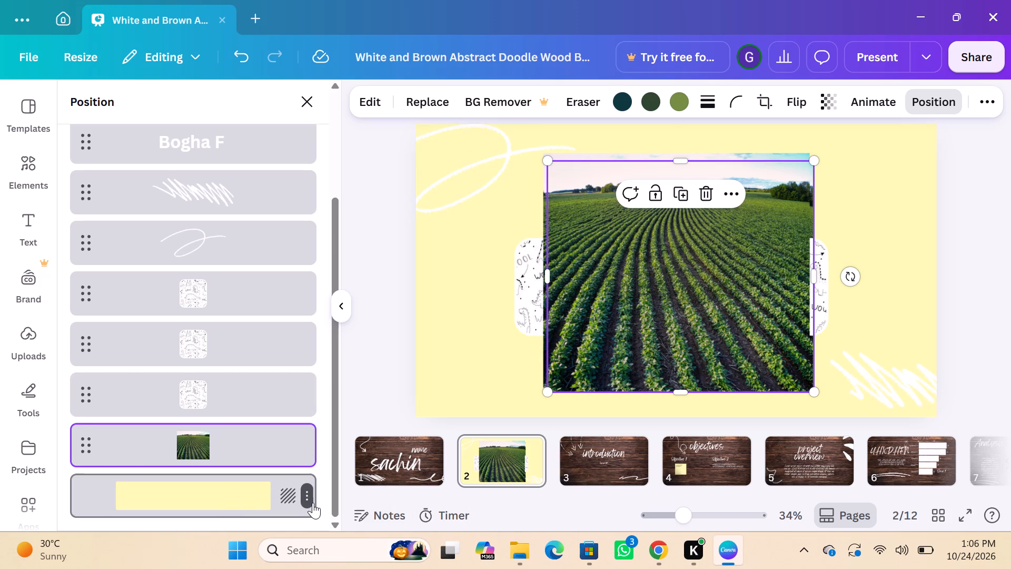
# Delete the yellow background from page 2.
pyautogui.click(306, 499)
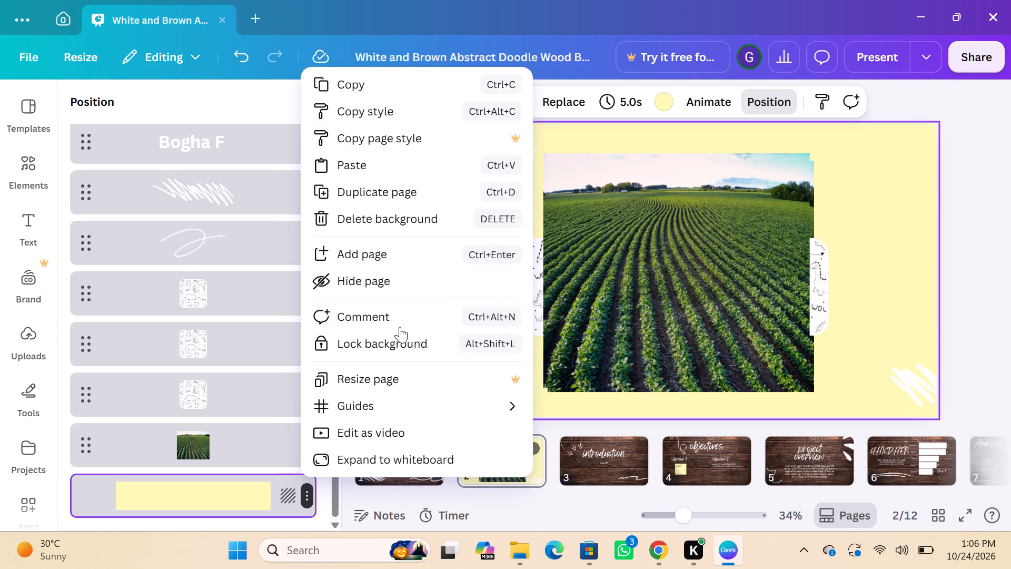
pyautogui.click(365, 214)
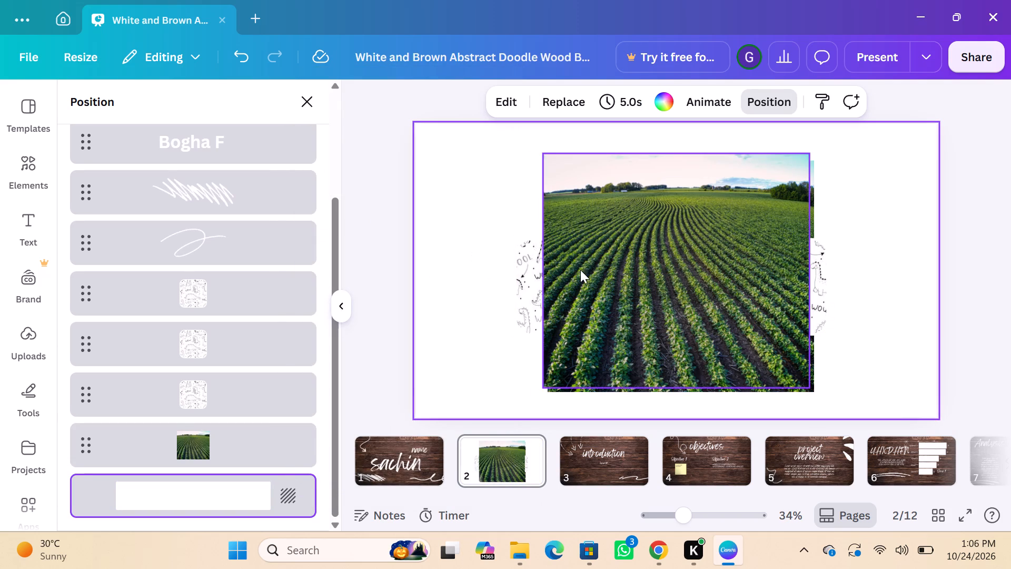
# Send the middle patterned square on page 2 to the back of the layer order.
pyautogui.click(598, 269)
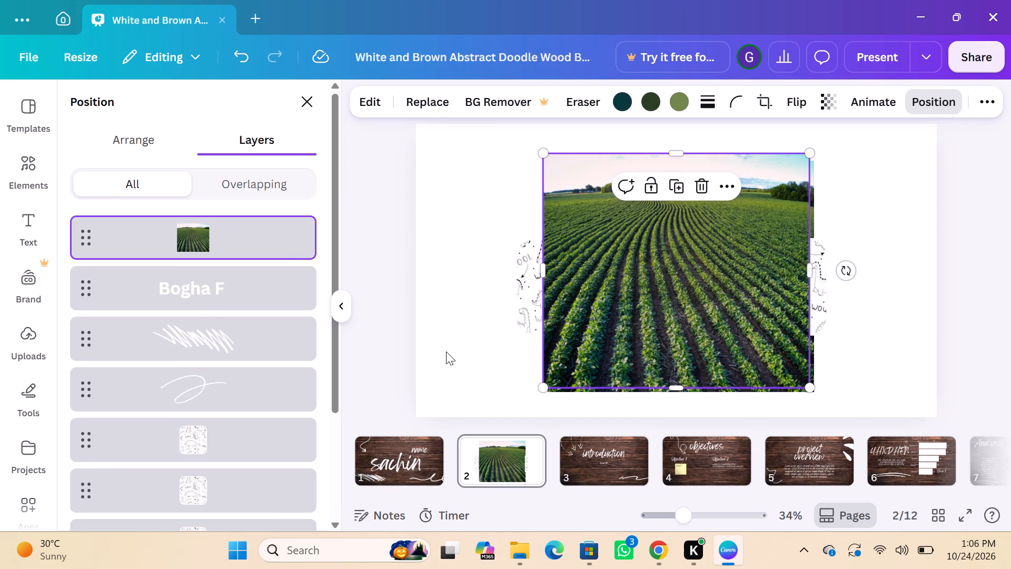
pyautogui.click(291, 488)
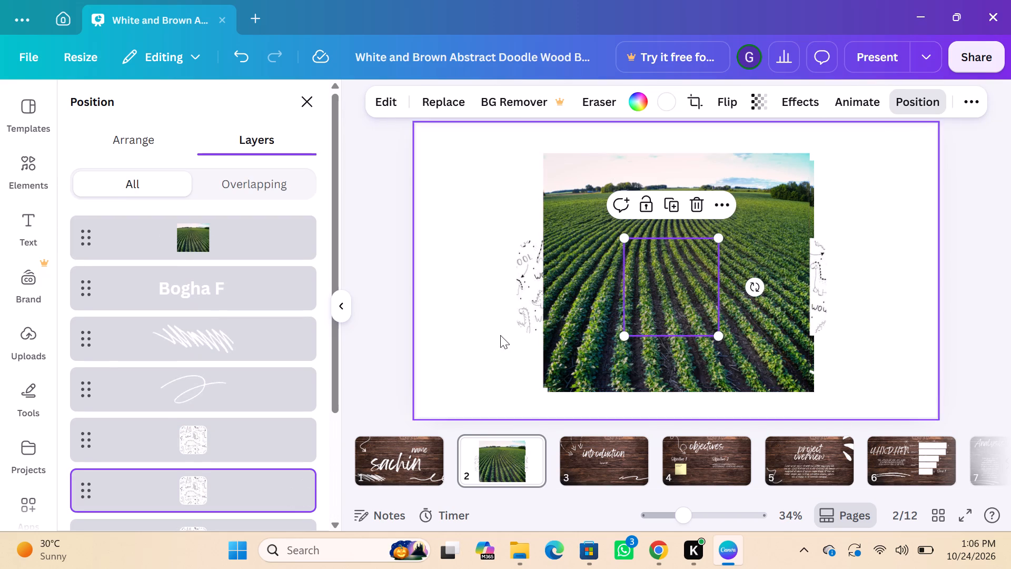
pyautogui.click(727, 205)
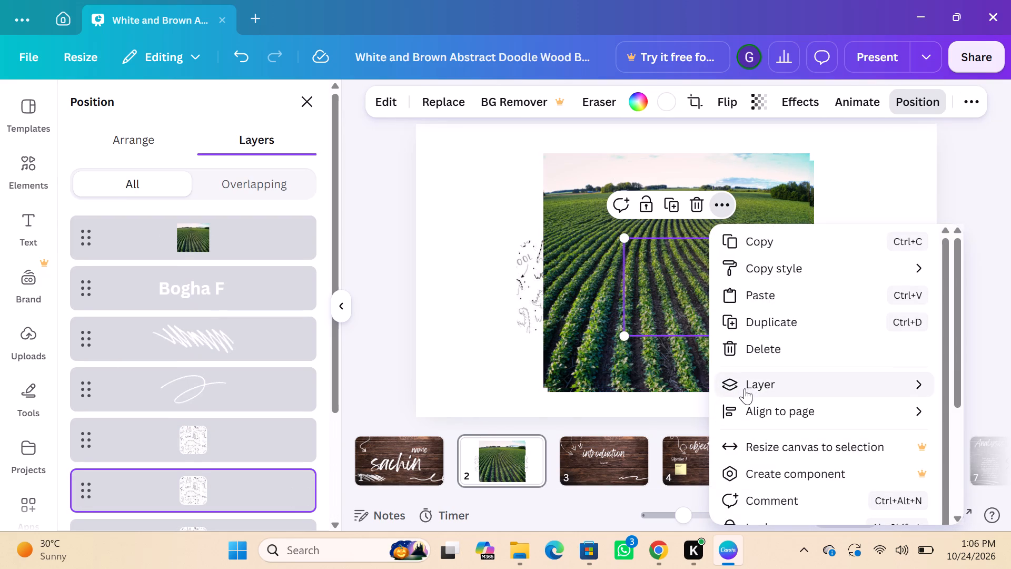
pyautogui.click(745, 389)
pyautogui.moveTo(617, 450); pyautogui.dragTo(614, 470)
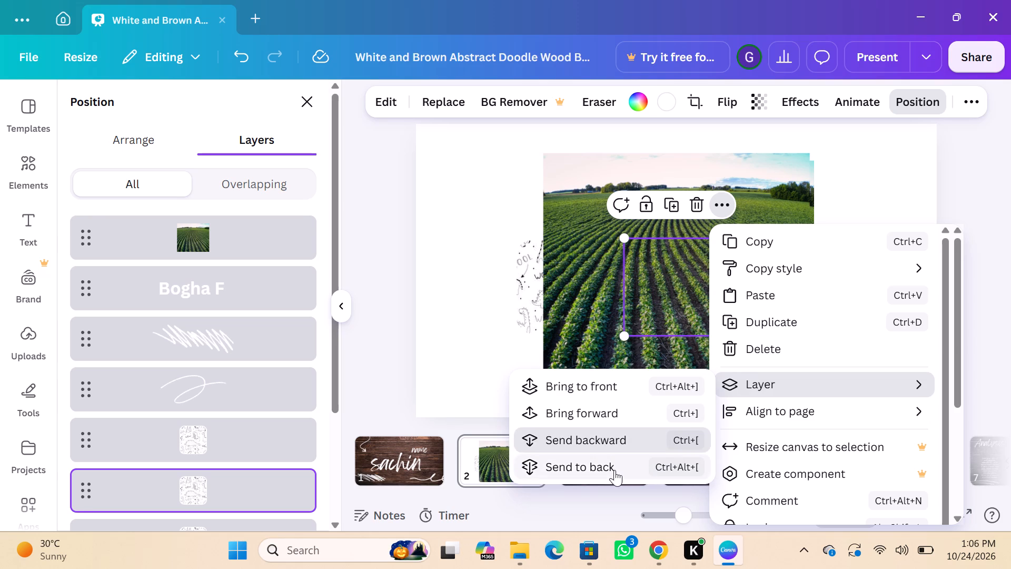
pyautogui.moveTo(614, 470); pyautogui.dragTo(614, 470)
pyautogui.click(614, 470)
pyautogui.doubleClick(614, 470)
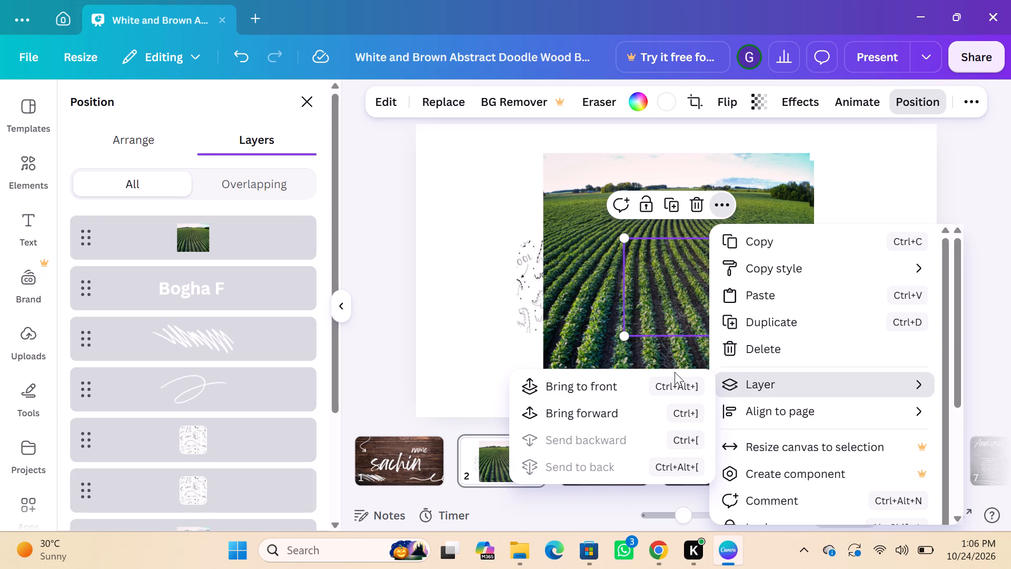
# Enlarge the topmost field photo from its upper-left corner so it extends past the top edge of page 2.
pyautogui.click(610, 297)
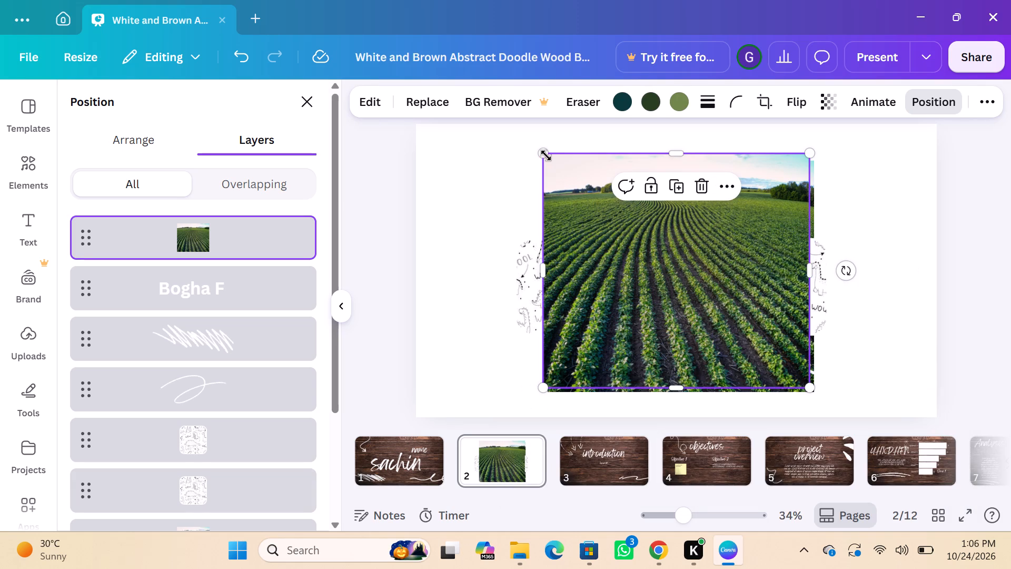
pyautogui.moveTo(541, 154); pyautogui.dragTo(402, 133)
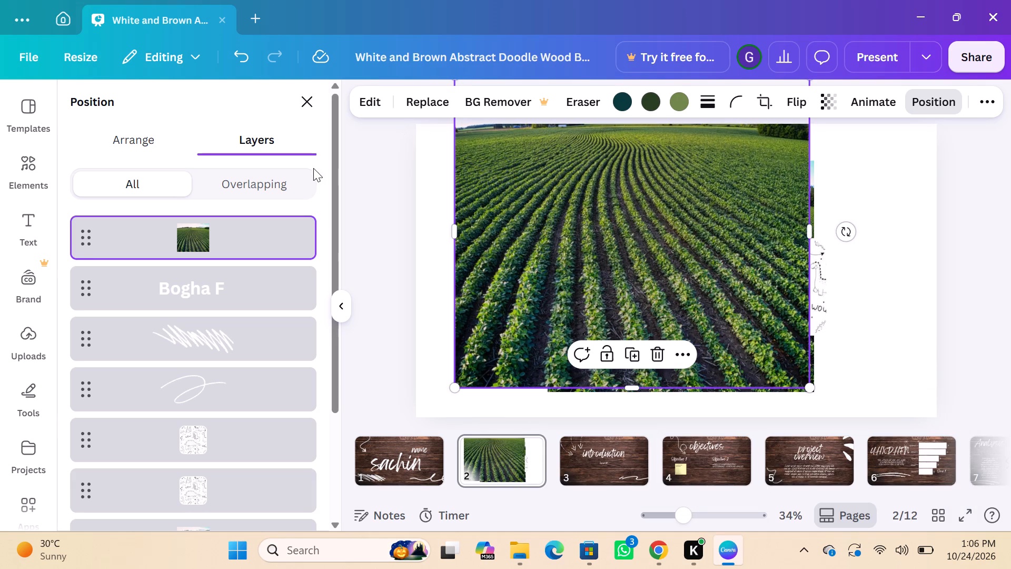
# Bring the middle patterned square to the front of page 2, above the enlarged field photo.
pyautogui.scroll(-4, 123, 323)
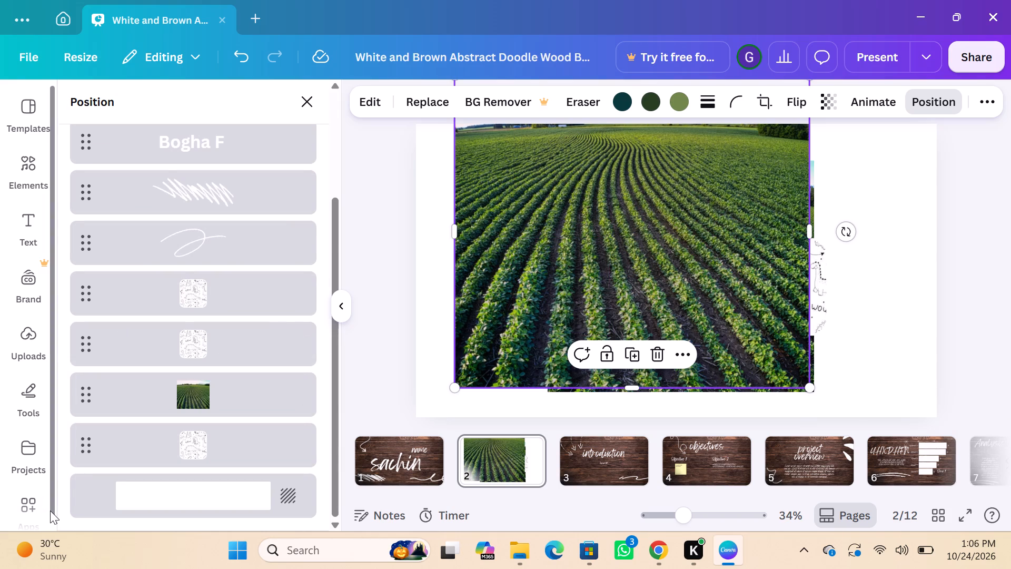
pyautogui.moveTo(77, 504); pyautogui.dragTo(90, 419)
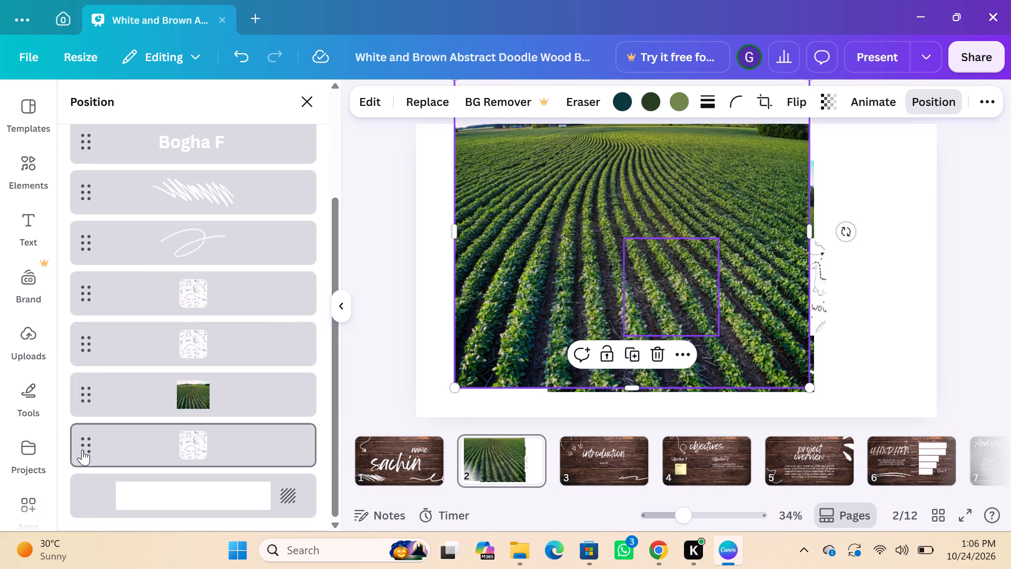
pyautogui.click(77, 451)
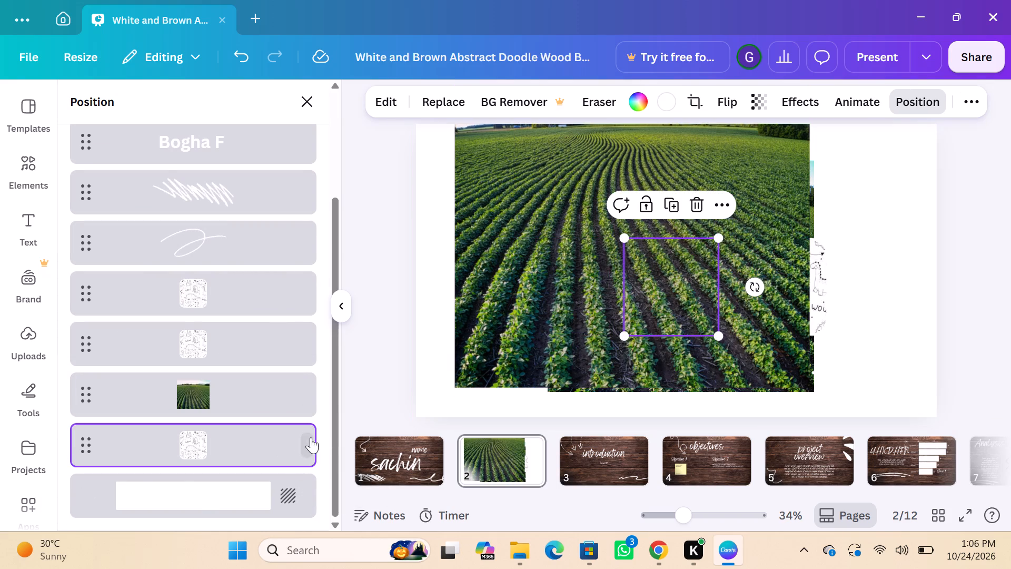
pyautogui.click(306, 440)
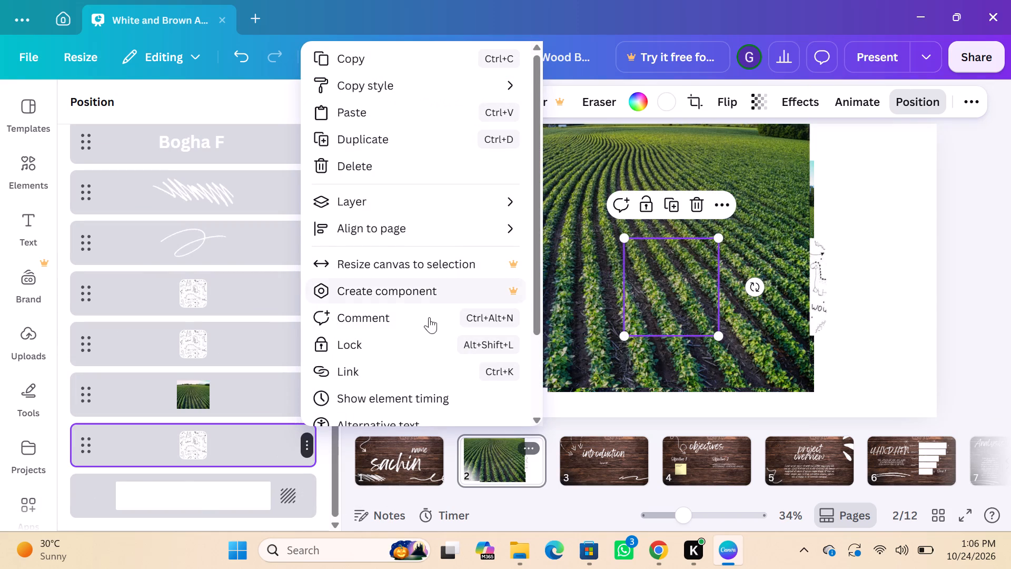
pyautogui.click(522, 196)
pyautogui.click(500, 209)
pyautogui.click(554, 206)
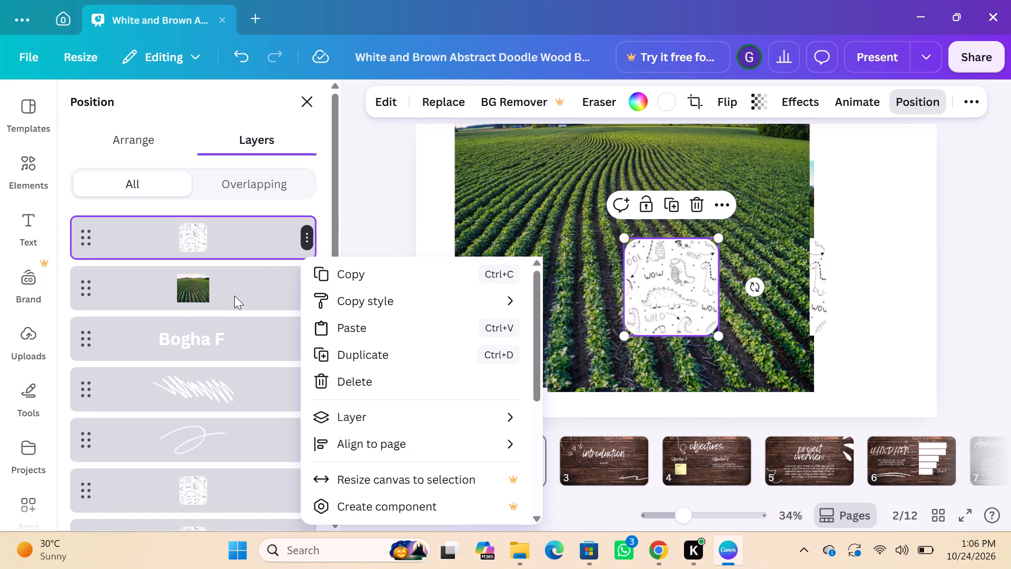
# Delete the patterned square that sits partly hidden behind the field photo's edge on page 2, using its layer.
pyautogui.moveTo(227, 300); pyautogui.dragTo(232, 210)
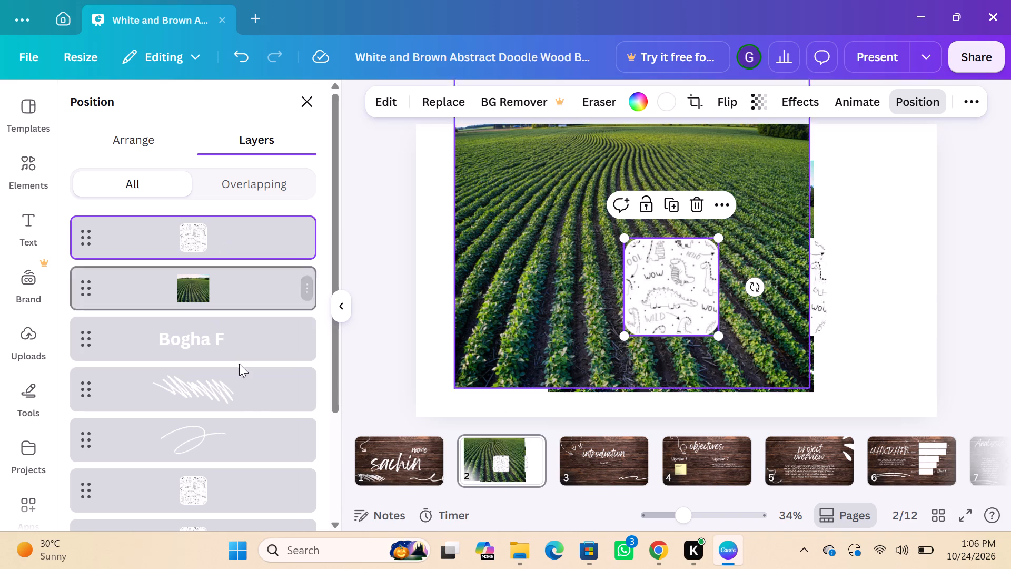
pyautogui.click(251, 393)
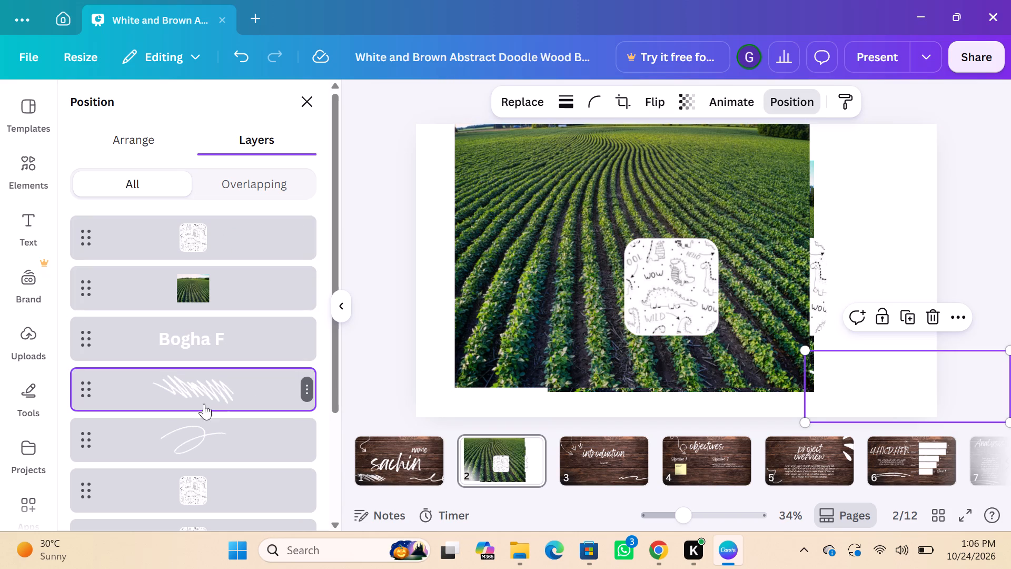
pyautogui.click(271, 474)
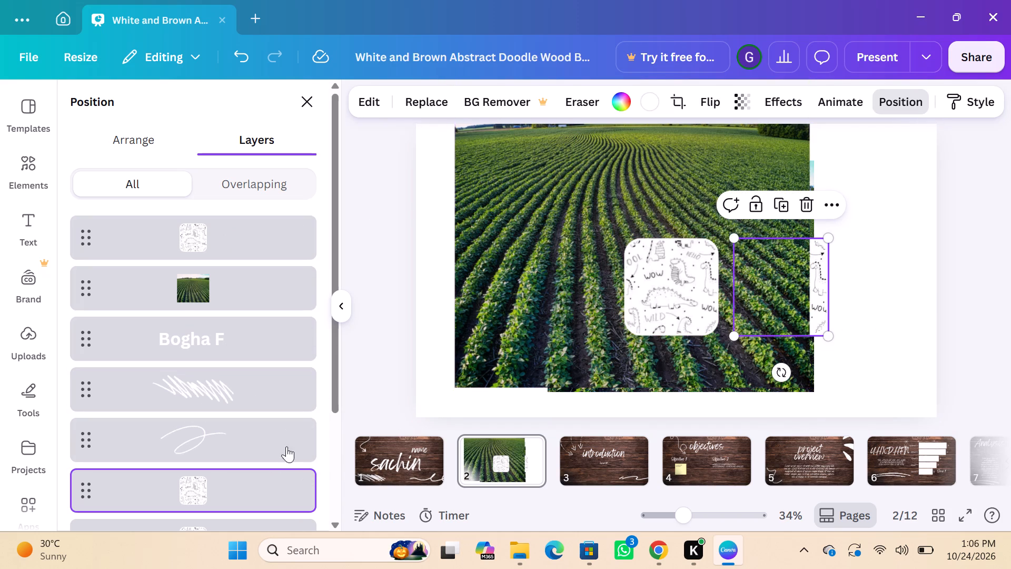
pyautogui.click(309, 486)
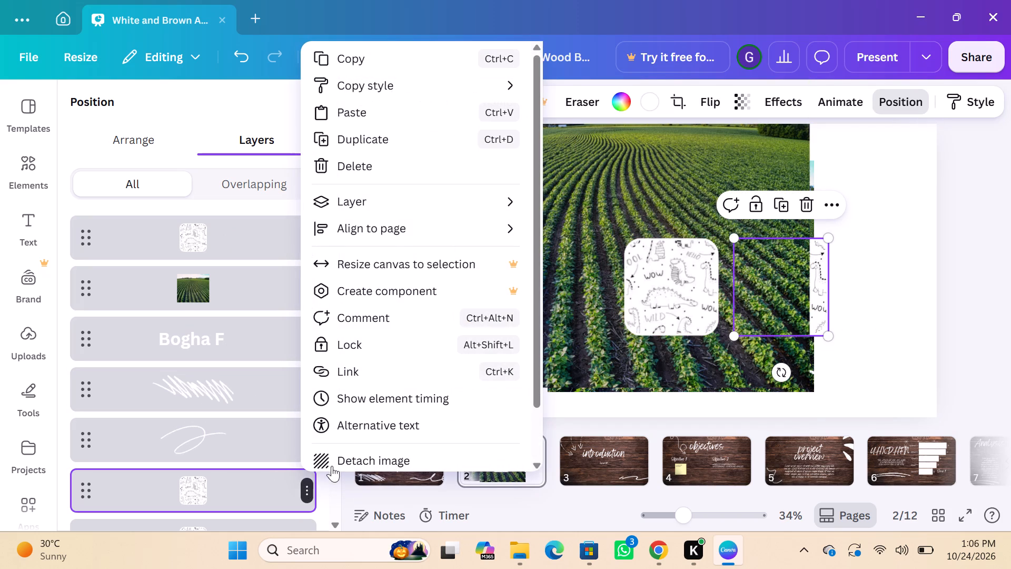
pyautogui.doubleClick(389, 165)
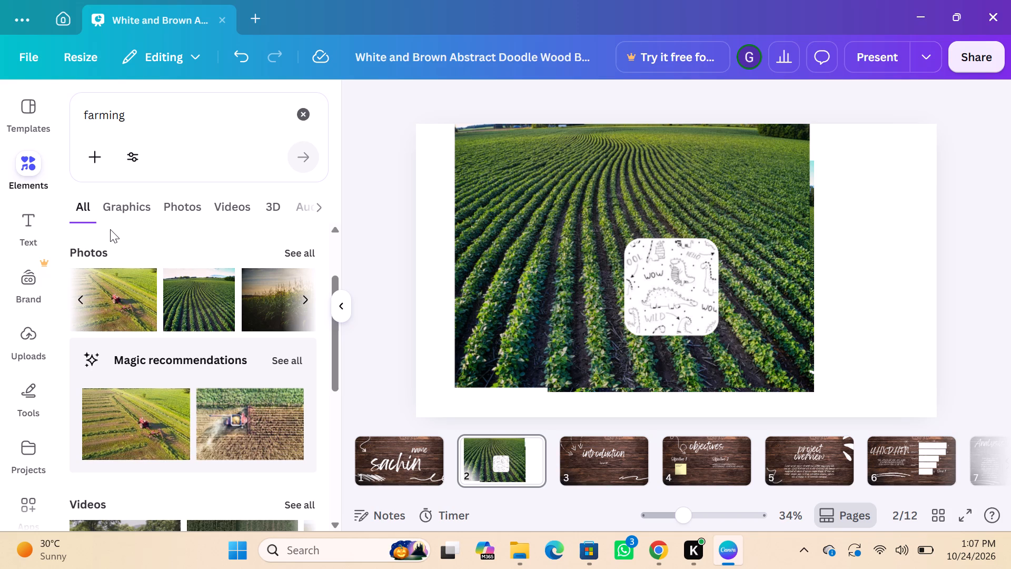
# Delete the middle patterned square on page 2, removing both its image and its empty frame.
pyautogui.click(706, 266)
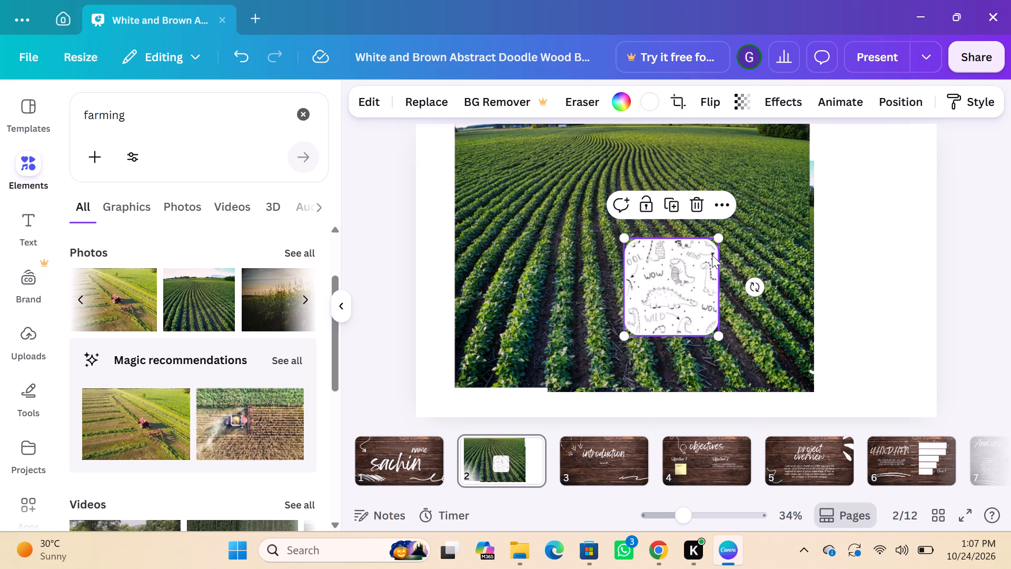
pyautogui.click(695, 194)
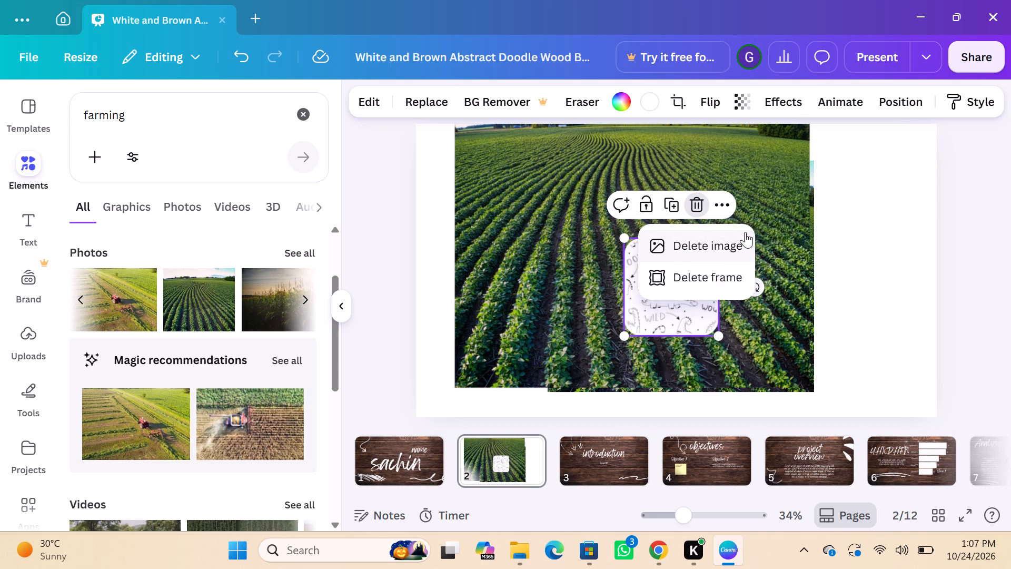
pyautogui.click(730, 241)
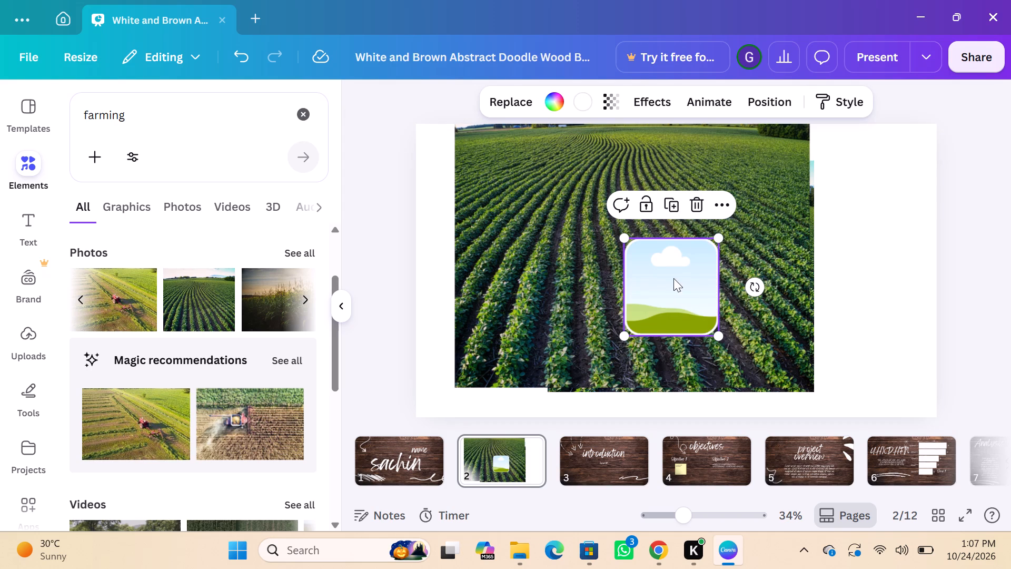
pyautogui.click(708, 197)
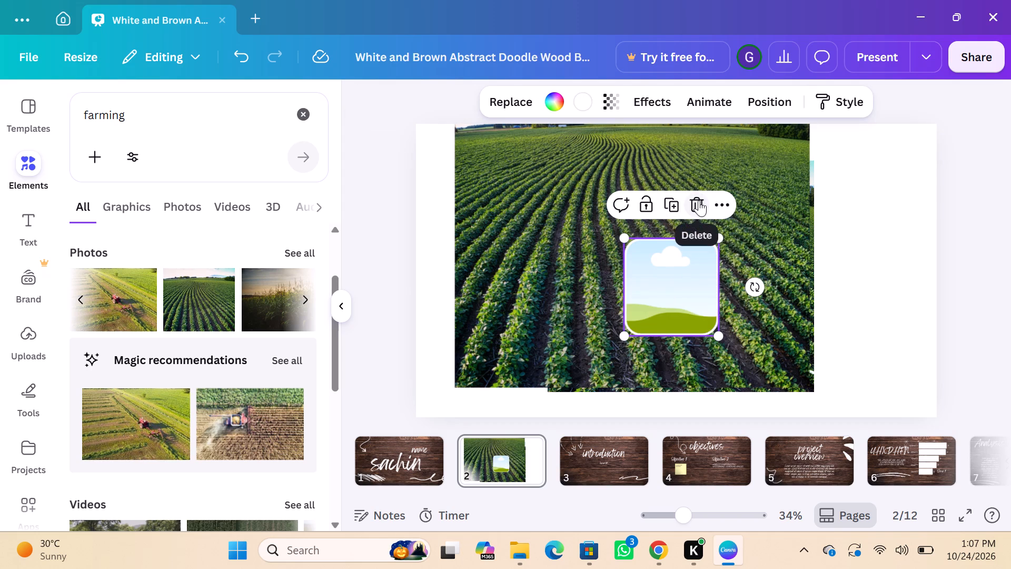
pyautogui.click(699, 200)
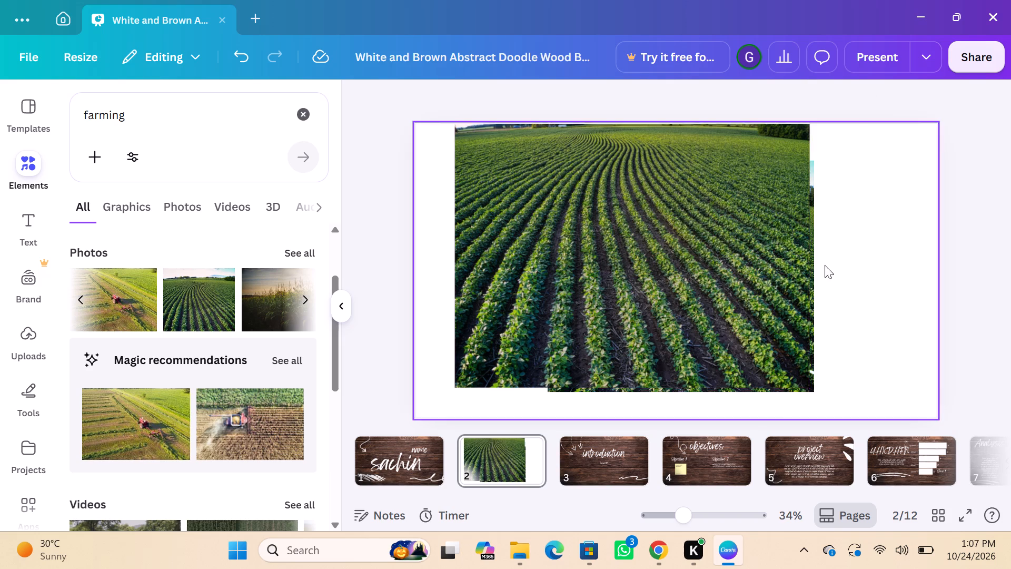
# Enlarge the topmost field photo to cover all of page 2, about 1,920 wide by 1,446 high.
pyautogui.click(760, 317)
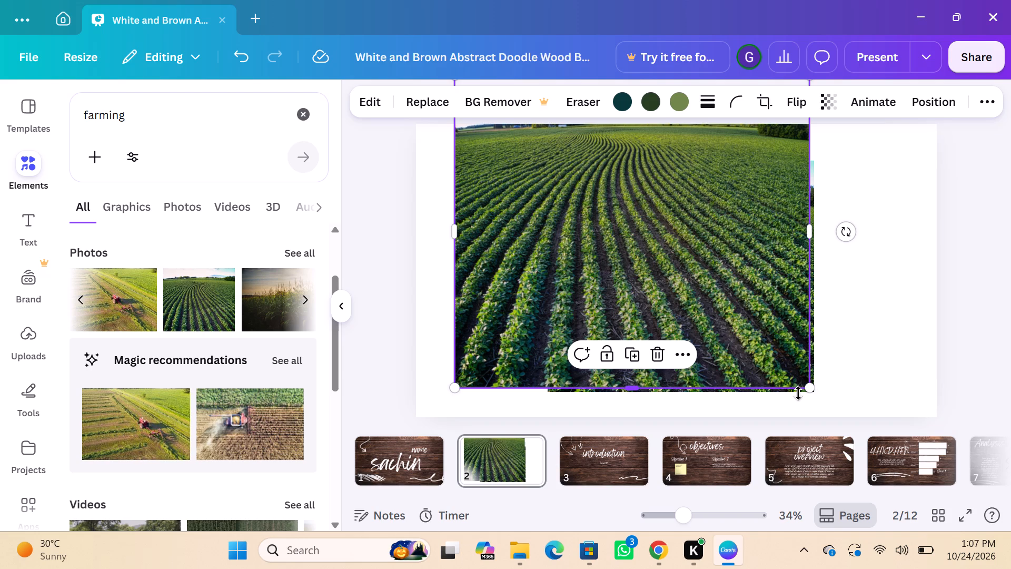
pyautogui.moveTo(804, 394); pyautogui.dragTo(929, 404)
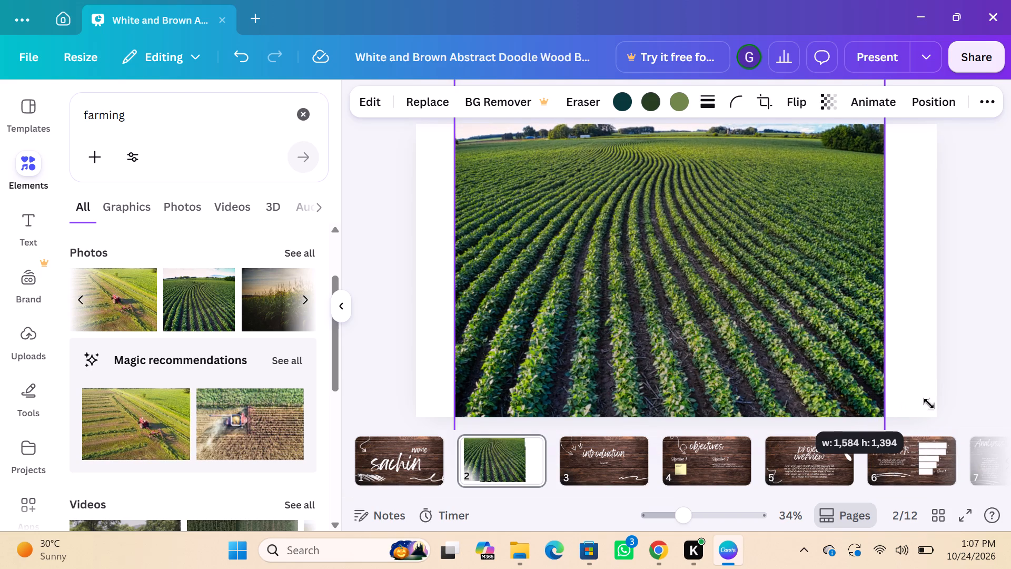
pyautogui.moveTo(929, 404); pyautogui.dragTo(1010, 349)
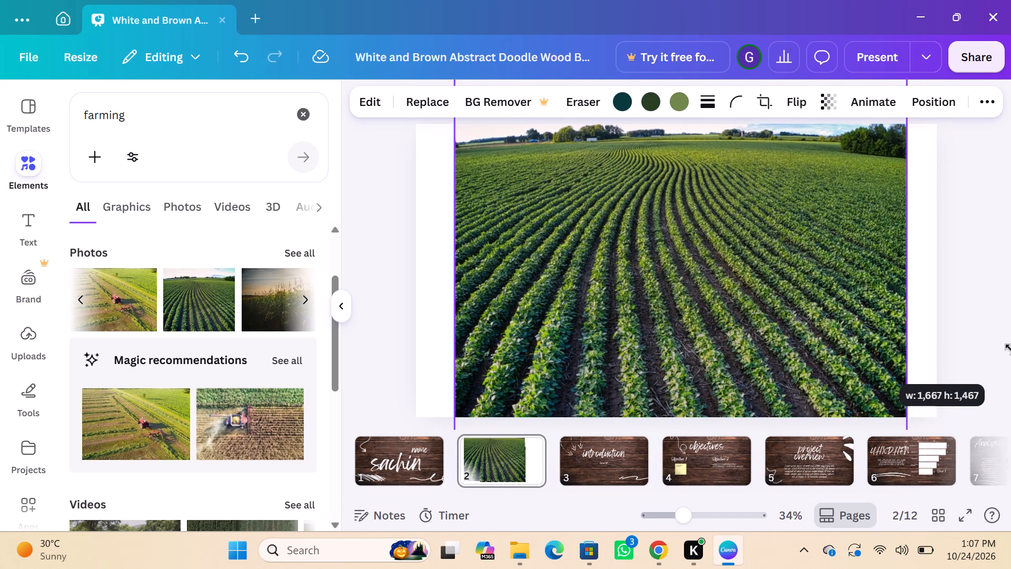
pyautogui.moveTo(1010, 349); pyautogui.dragTo(1010, 344)
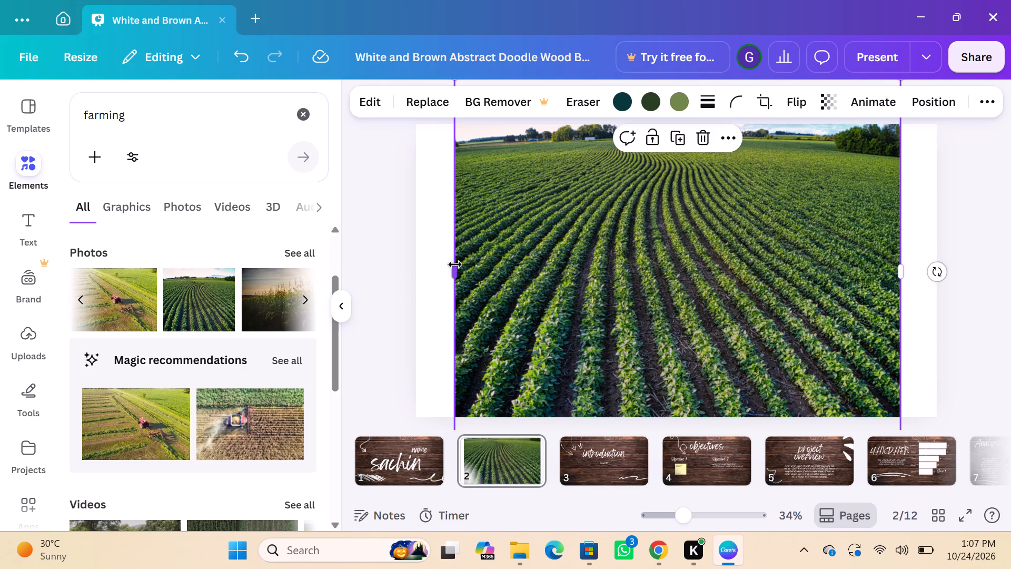
pyautogui.moveTo(455, 264); pyautogui.dragTo(398, 285)
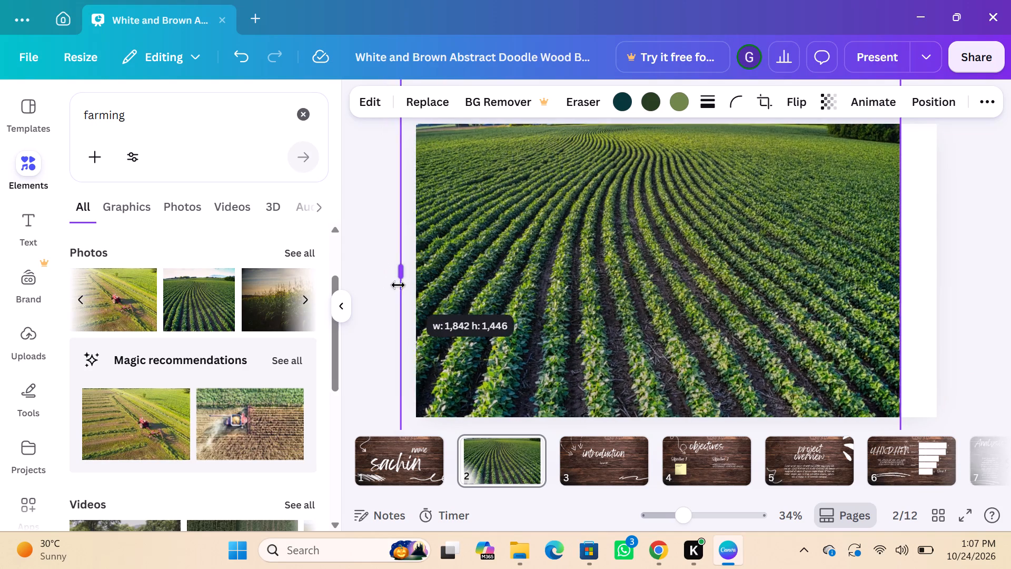
pyautogui.moveTo(398, 285); pyautogui.dragTo(414, 285)
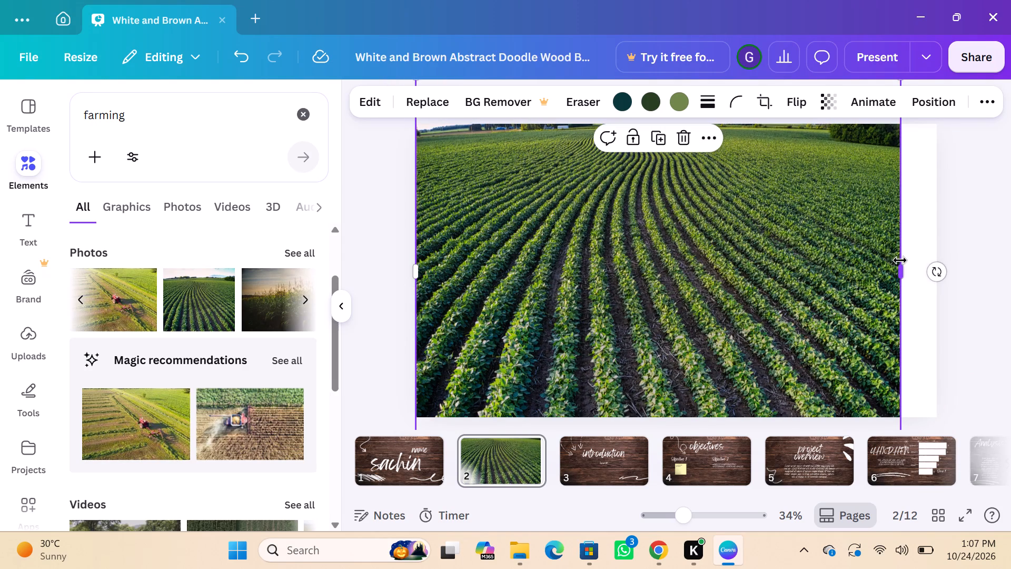
pyautogui.moveTo(900, 261); pyautogui.dragTo(936, 261)
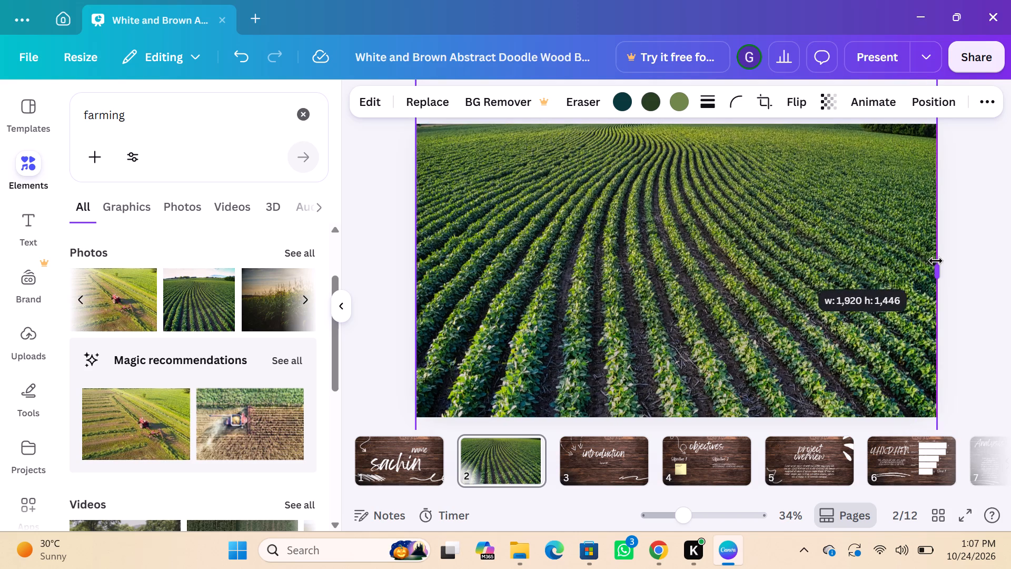
pyautogui.moveTo(936, 261); pyautogui.dragTo(940, 261)
pyautogui.click(828, 240)
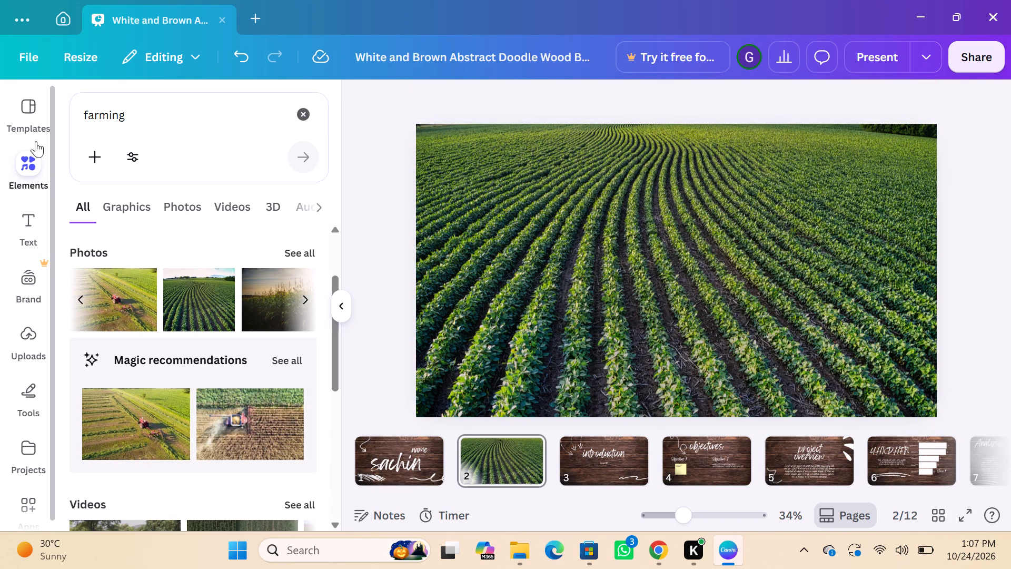
# Add a default heading to the middle of page 2 and clear its placeholder text.
pyautogui.click(19, 230)
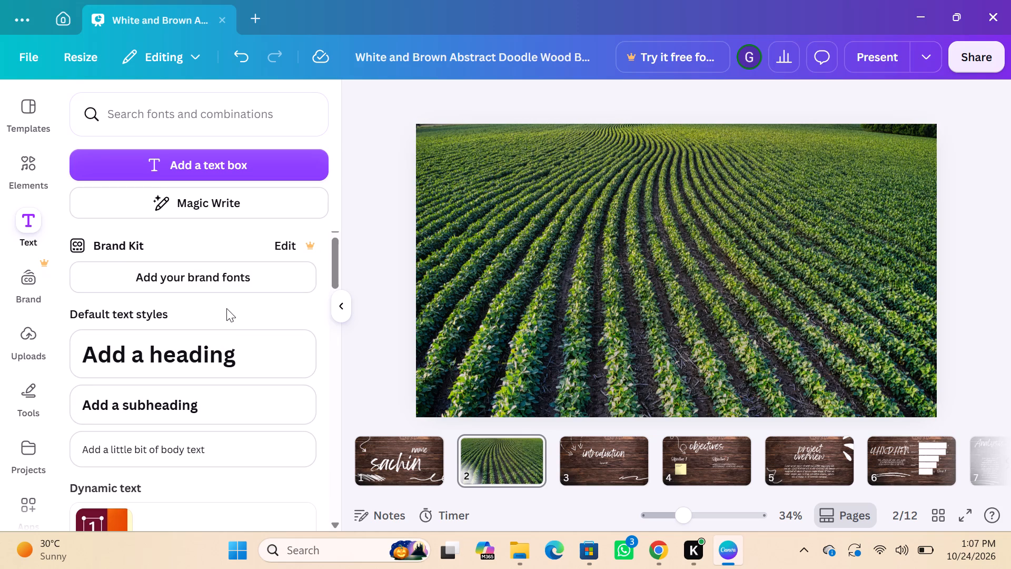
pyautogui.click(234, 347)
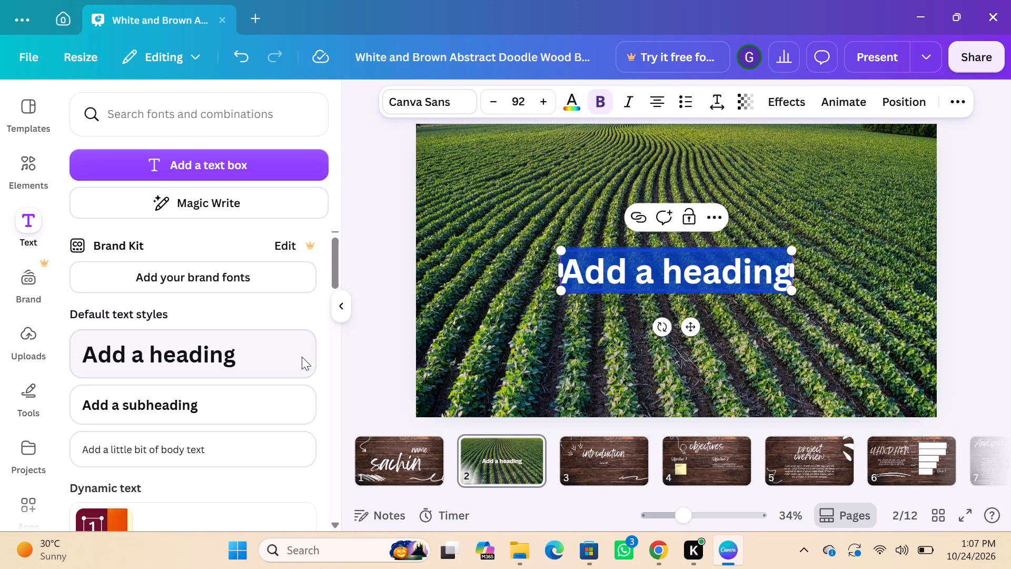
pyautogui.click(622, 274)
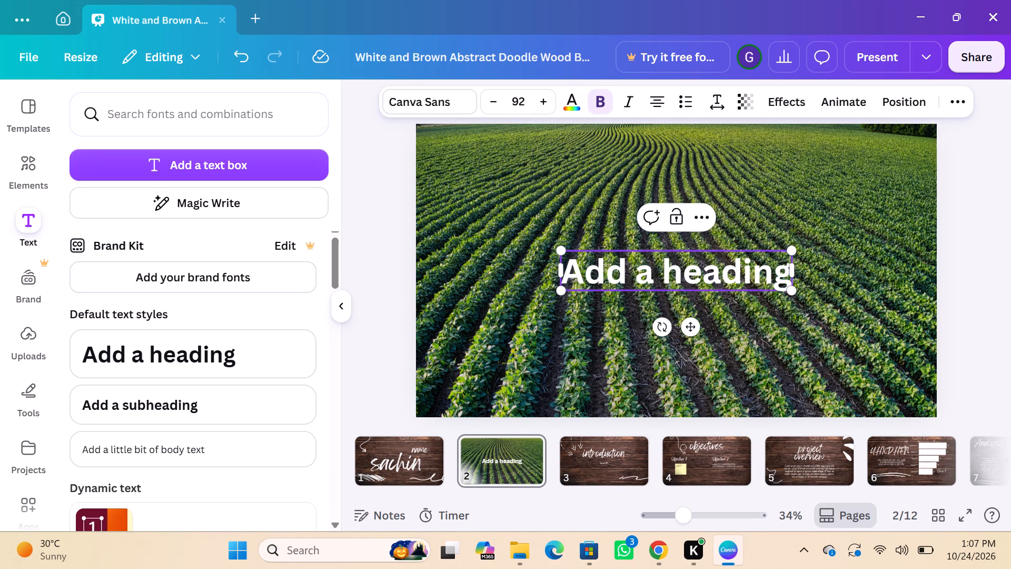
pyautogui.click(782, 279)
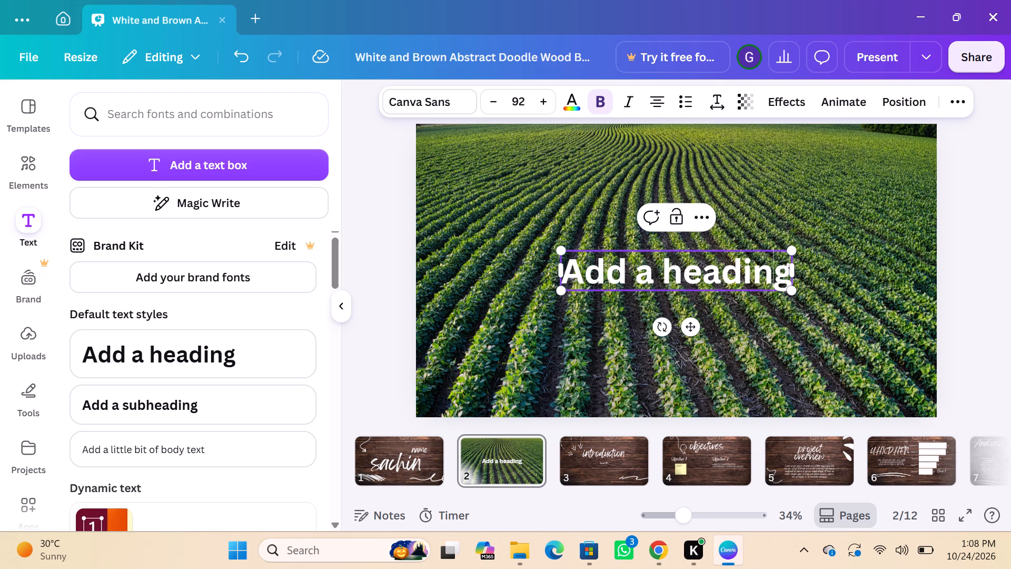
pyautogui.click(787, 276)
pyautogui.press('BackSpace')
pyautogui.press('BackSpace')
pyautogui.press('BackSpace')
pyautogui.press('BackSpace')
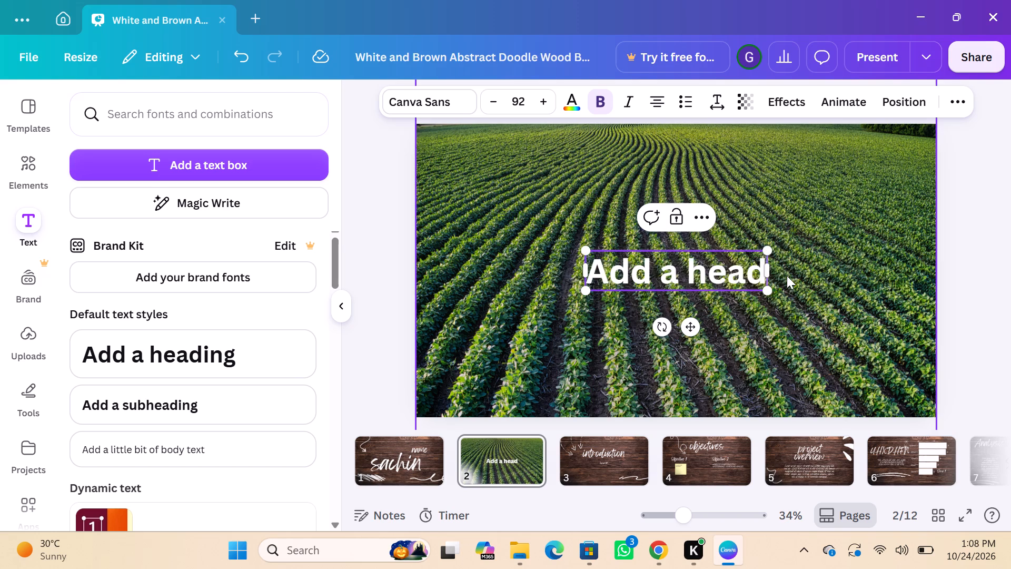
pyautogui.press('BackSpace')
pyautogui.press('BackSpace')
pyautogui.press('BackSpace')
pyautogui.press('BackSpace')
pyautogui.press('BackSpace')
pyautogui.press('BackSpace')
pyautogui.press('BackSpace')
pyautogui.press('BackSpace')
pyautogui.press('BackSpace')
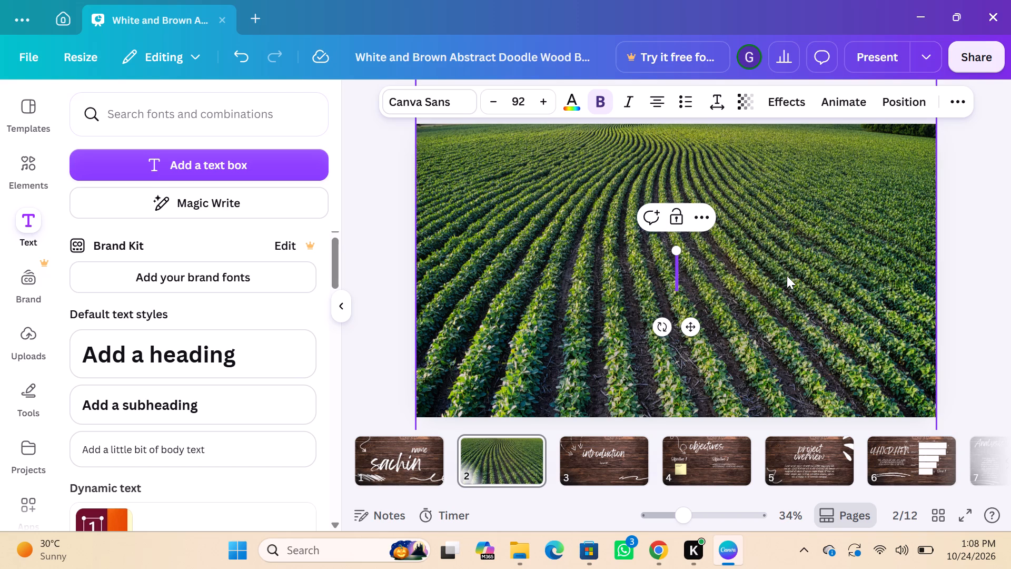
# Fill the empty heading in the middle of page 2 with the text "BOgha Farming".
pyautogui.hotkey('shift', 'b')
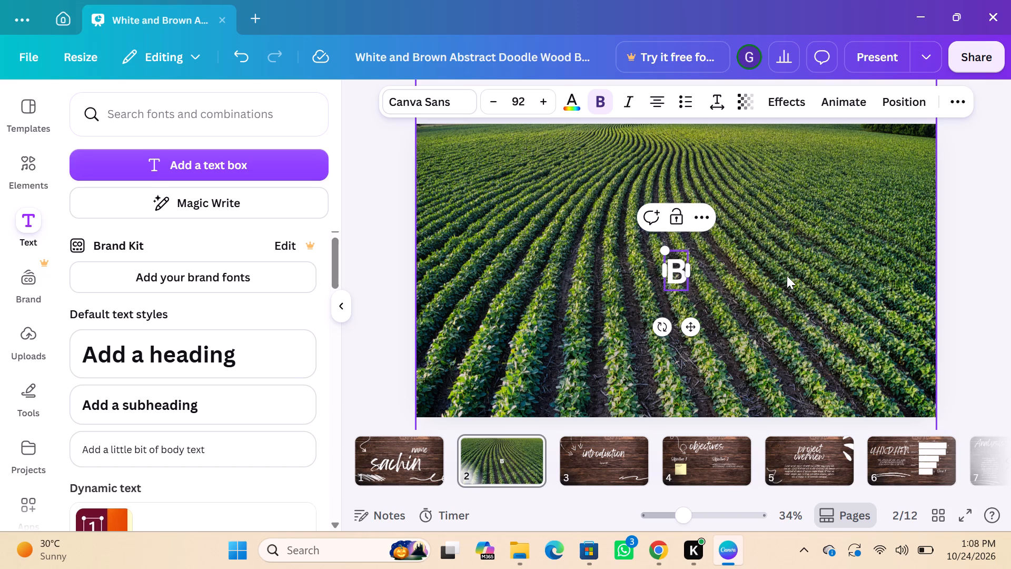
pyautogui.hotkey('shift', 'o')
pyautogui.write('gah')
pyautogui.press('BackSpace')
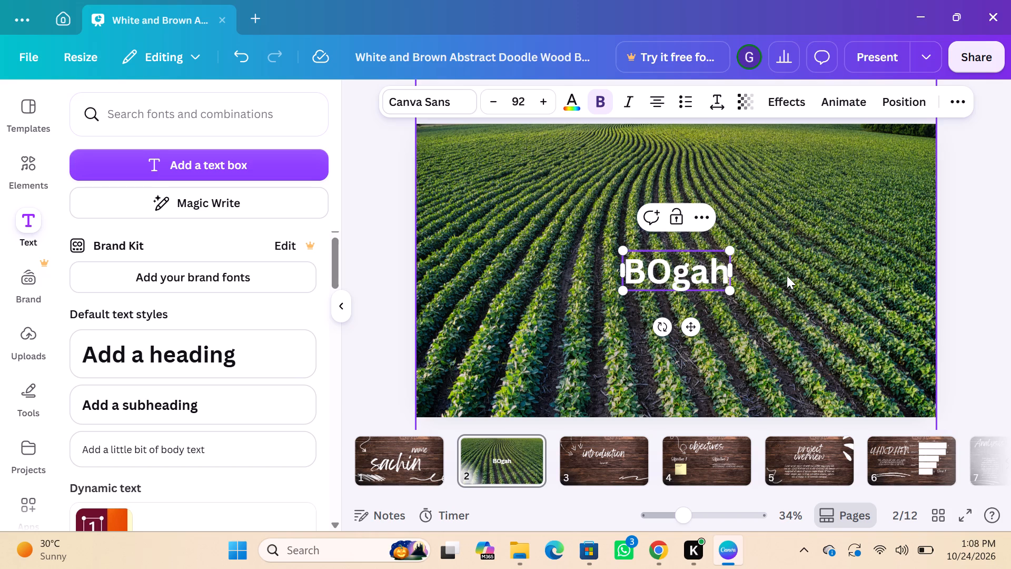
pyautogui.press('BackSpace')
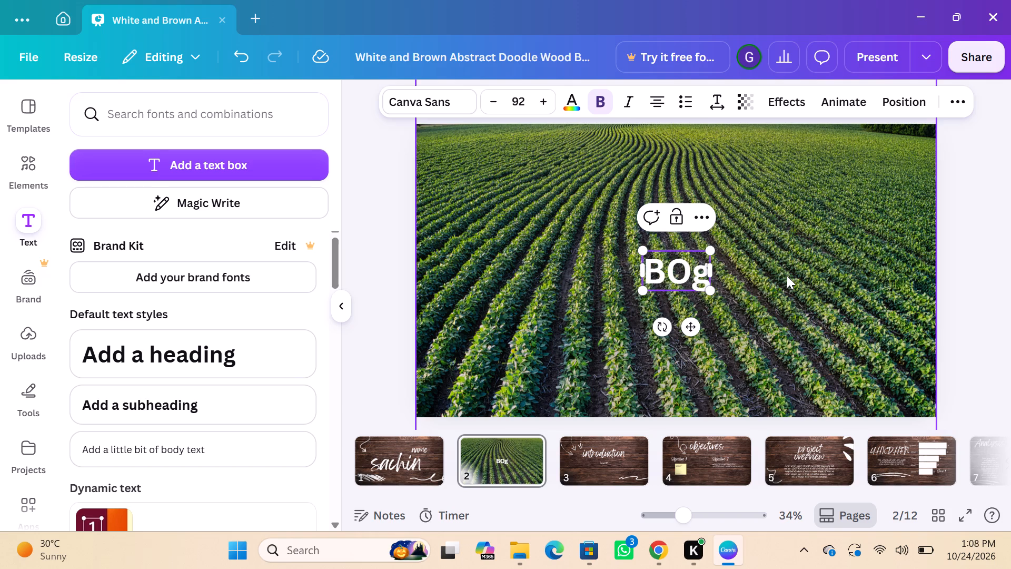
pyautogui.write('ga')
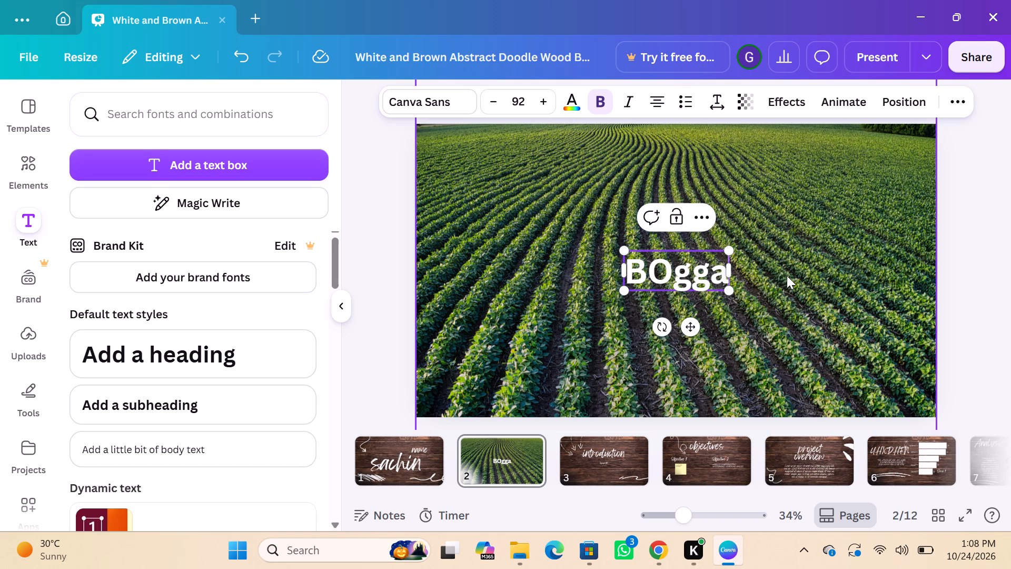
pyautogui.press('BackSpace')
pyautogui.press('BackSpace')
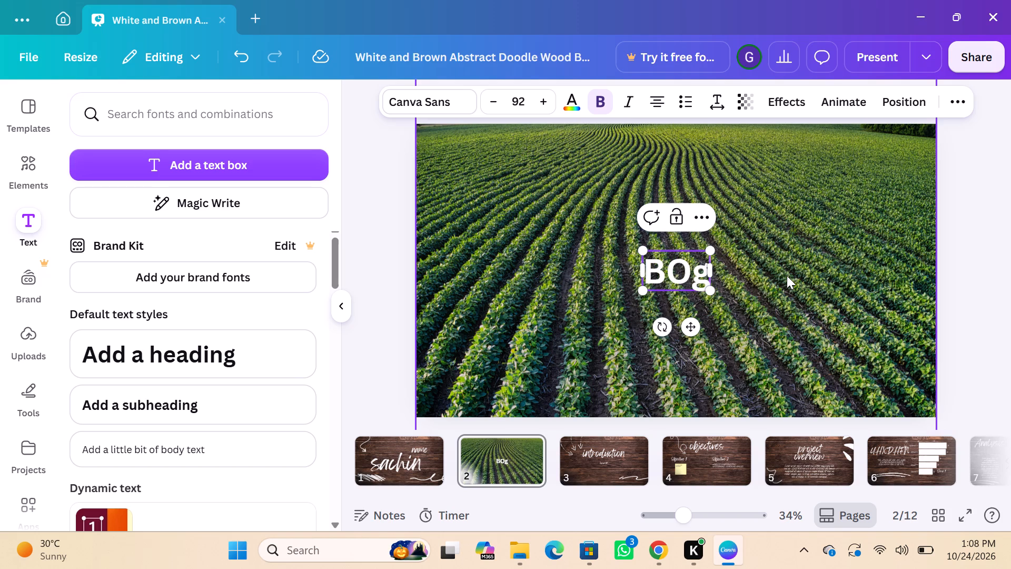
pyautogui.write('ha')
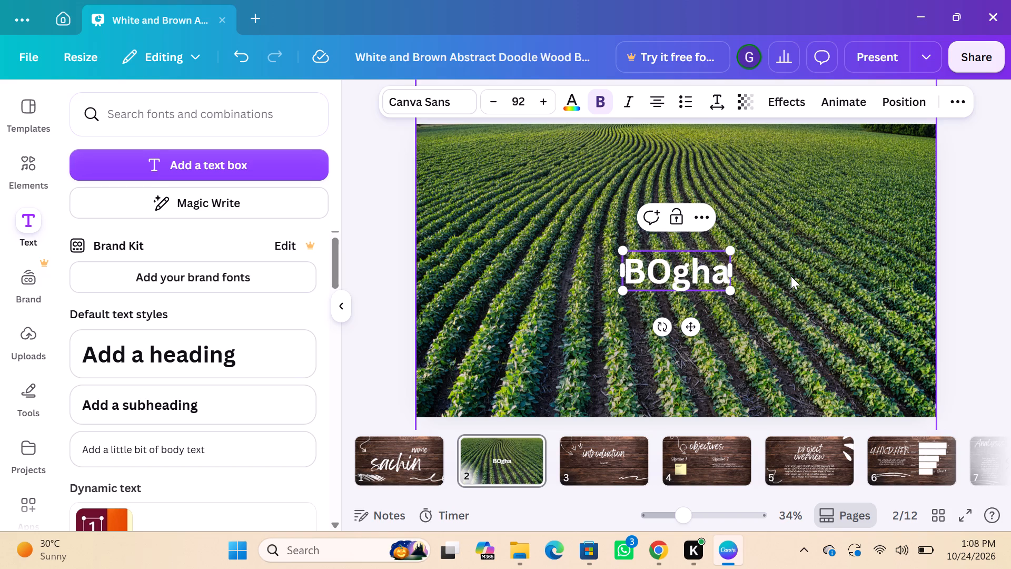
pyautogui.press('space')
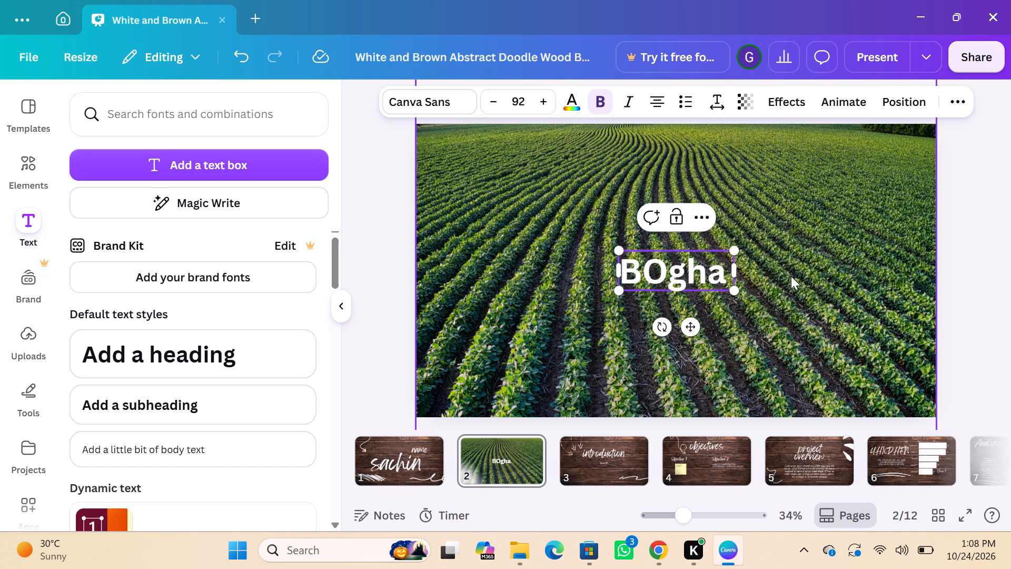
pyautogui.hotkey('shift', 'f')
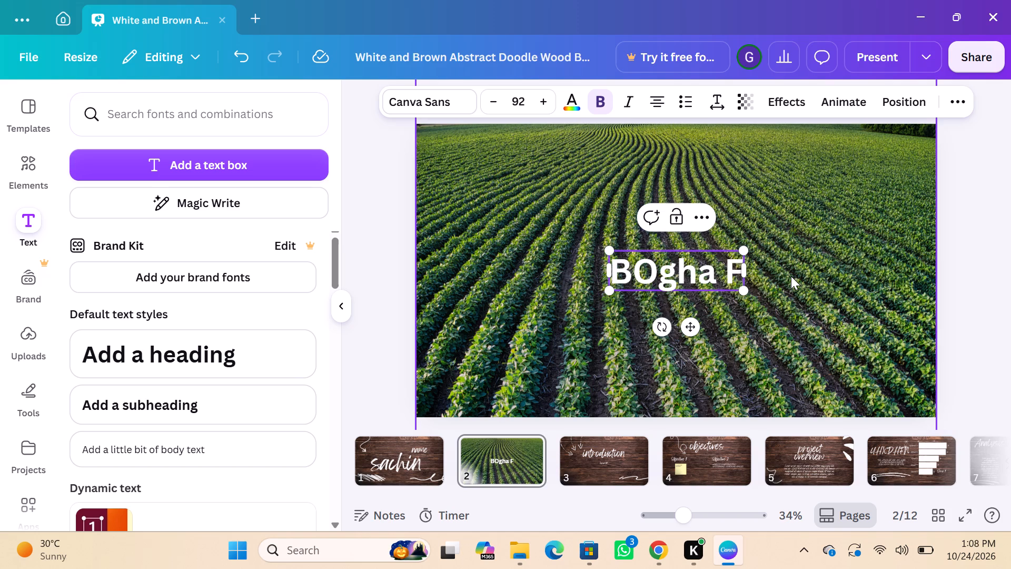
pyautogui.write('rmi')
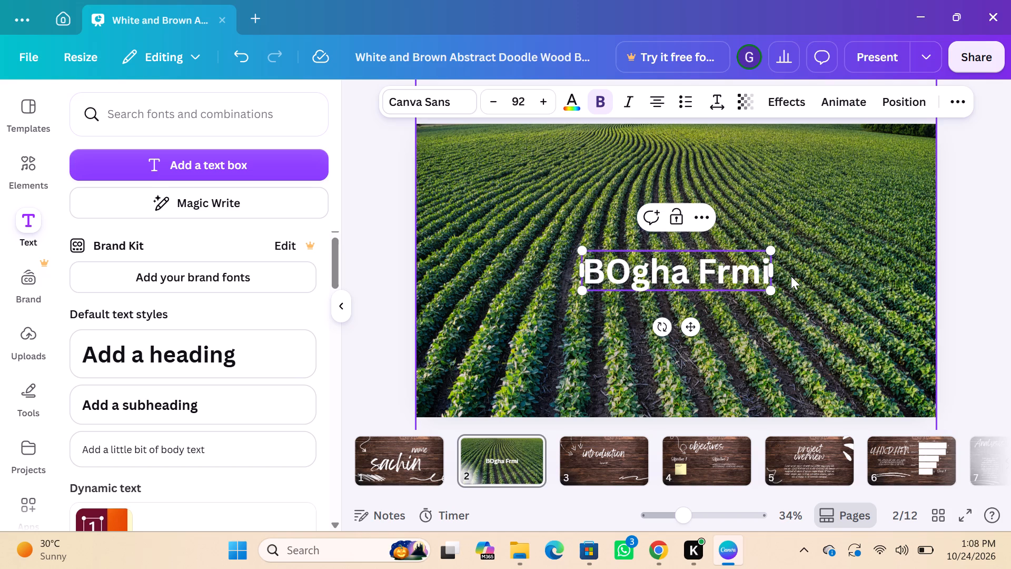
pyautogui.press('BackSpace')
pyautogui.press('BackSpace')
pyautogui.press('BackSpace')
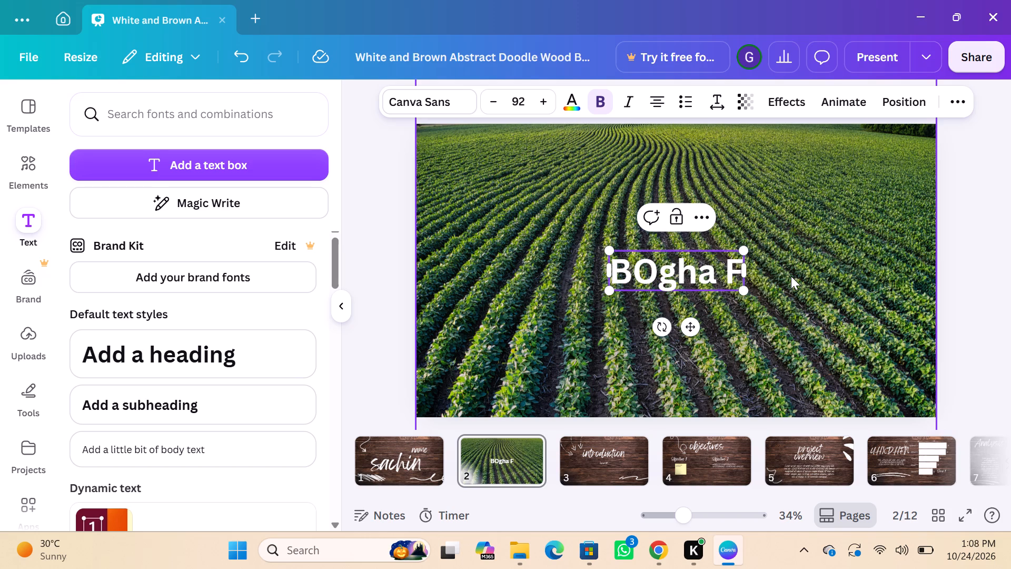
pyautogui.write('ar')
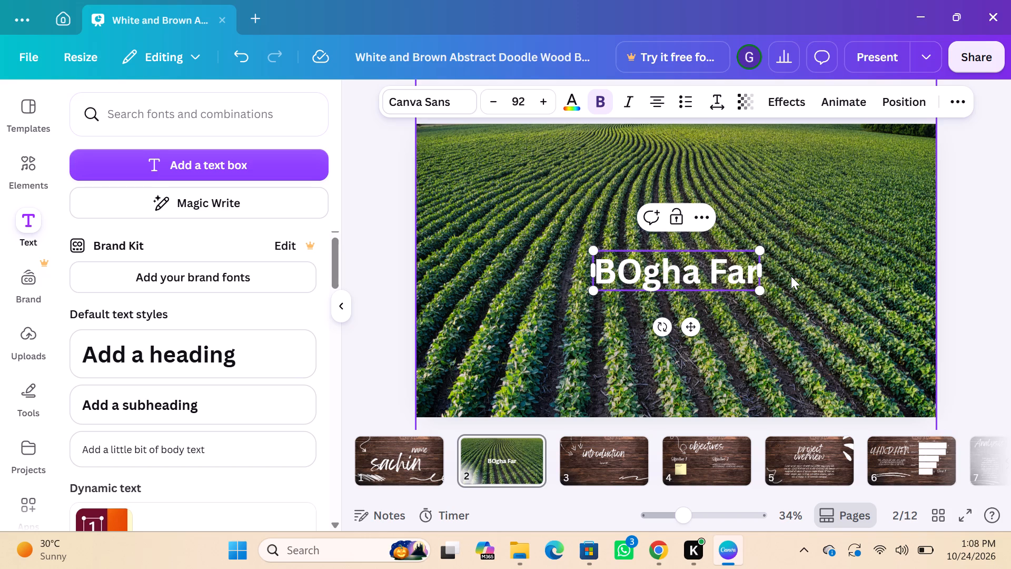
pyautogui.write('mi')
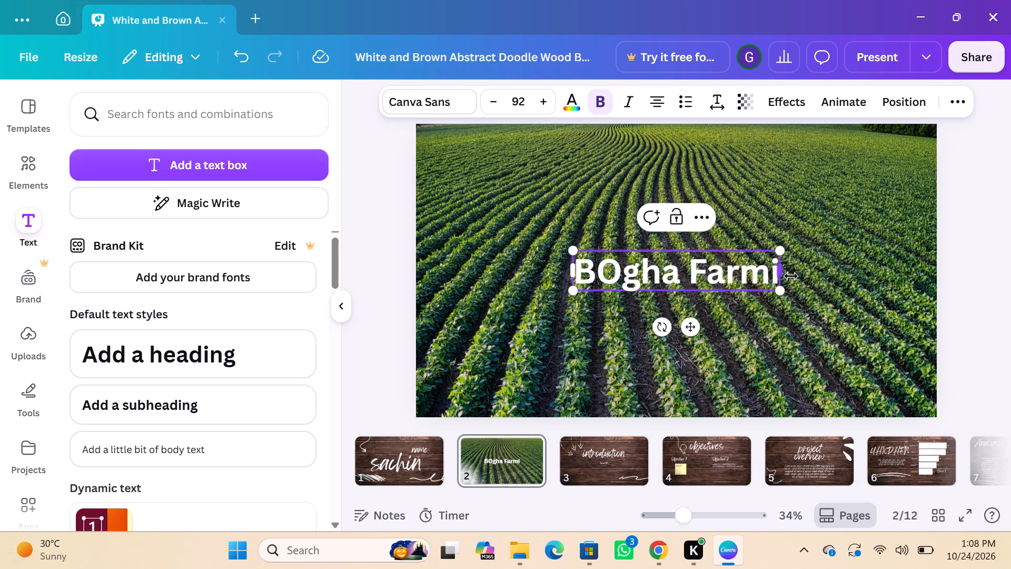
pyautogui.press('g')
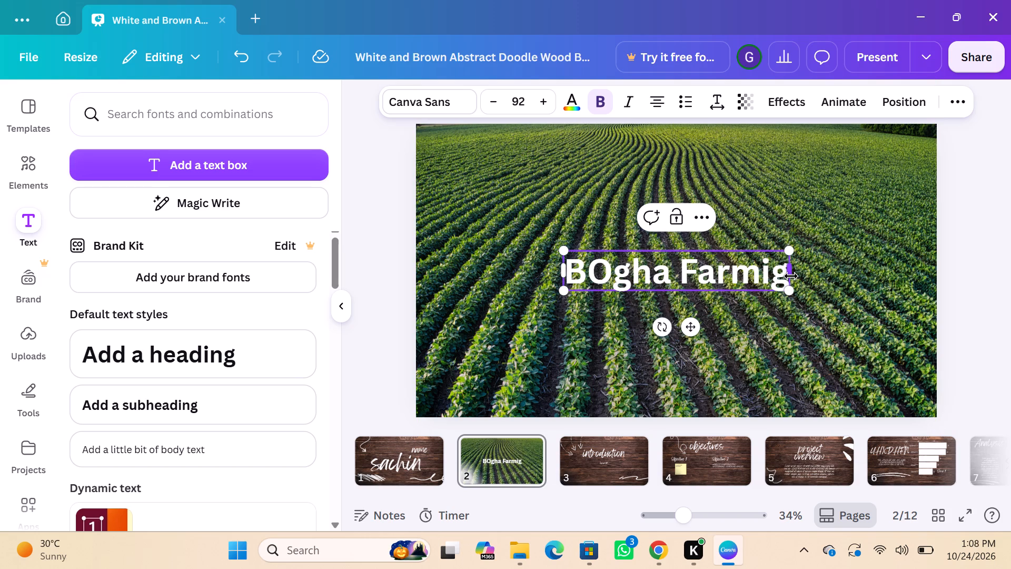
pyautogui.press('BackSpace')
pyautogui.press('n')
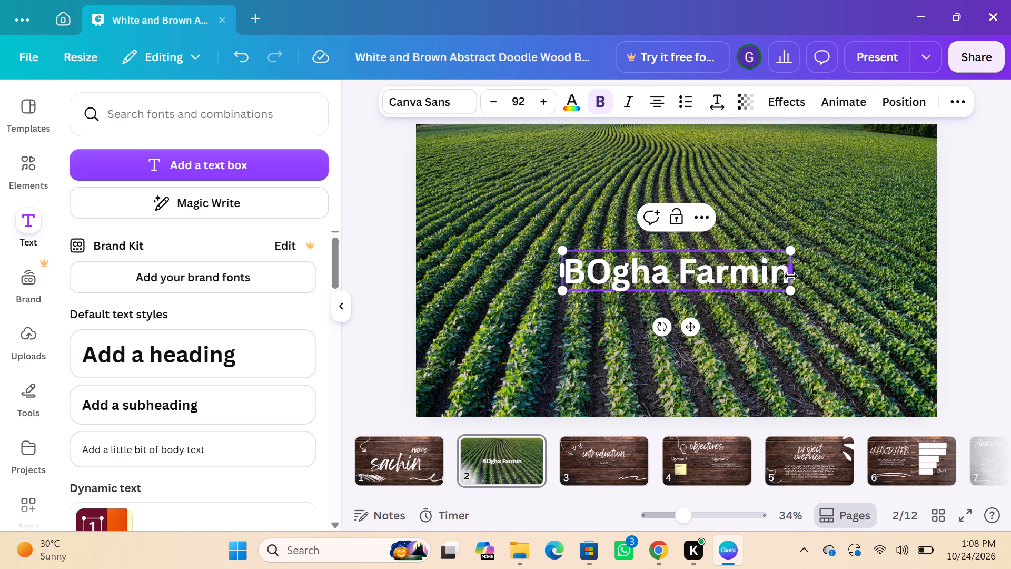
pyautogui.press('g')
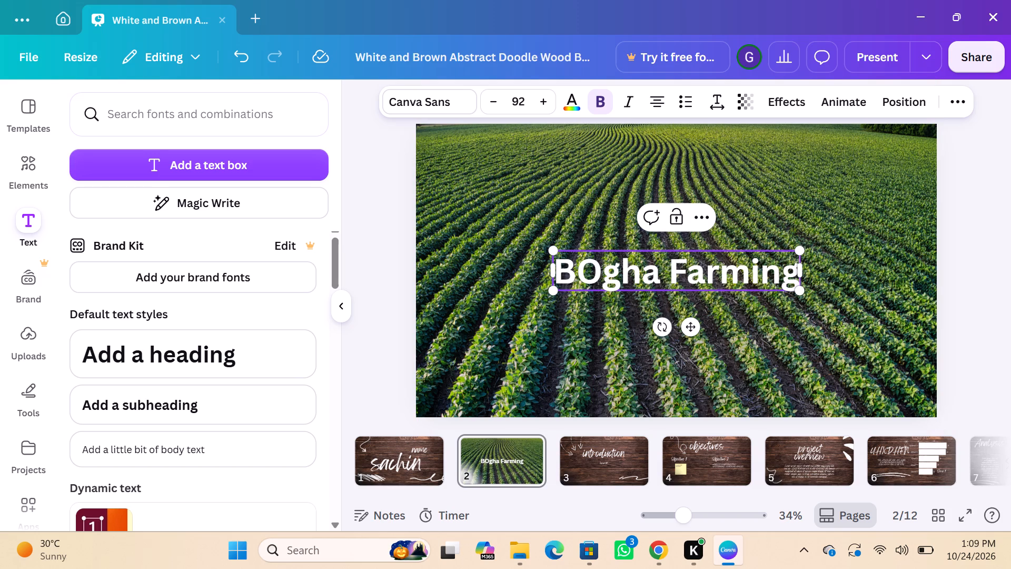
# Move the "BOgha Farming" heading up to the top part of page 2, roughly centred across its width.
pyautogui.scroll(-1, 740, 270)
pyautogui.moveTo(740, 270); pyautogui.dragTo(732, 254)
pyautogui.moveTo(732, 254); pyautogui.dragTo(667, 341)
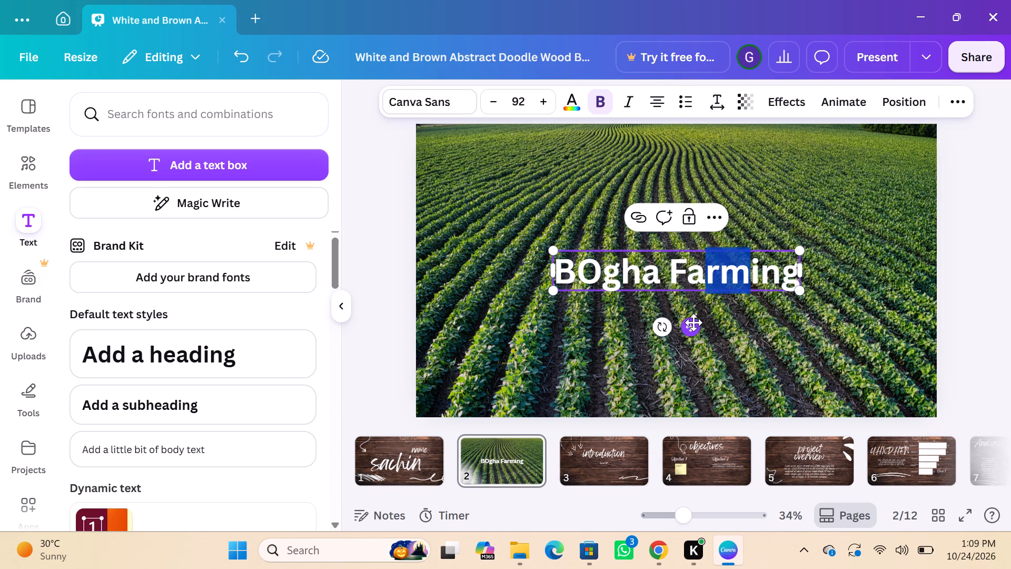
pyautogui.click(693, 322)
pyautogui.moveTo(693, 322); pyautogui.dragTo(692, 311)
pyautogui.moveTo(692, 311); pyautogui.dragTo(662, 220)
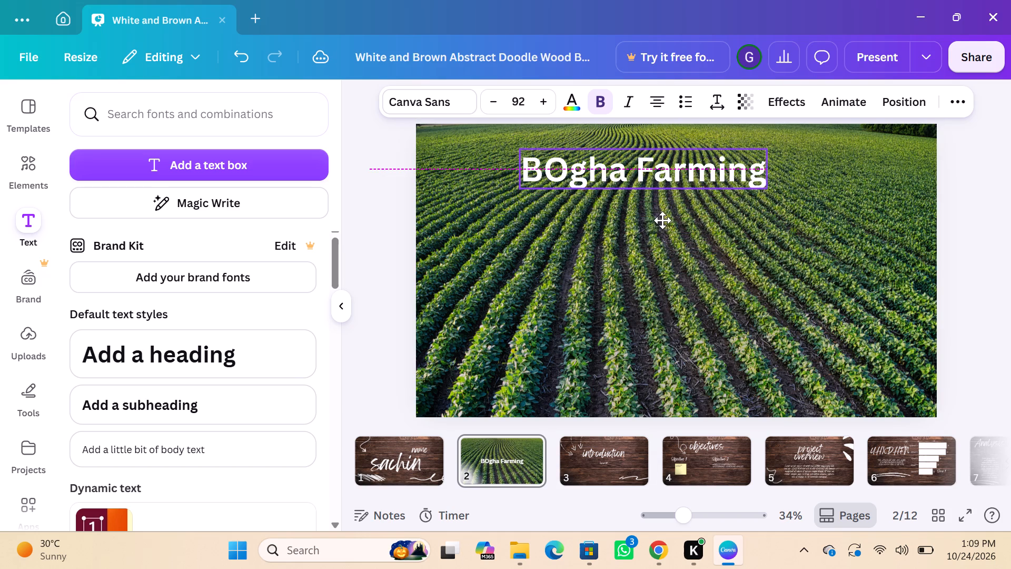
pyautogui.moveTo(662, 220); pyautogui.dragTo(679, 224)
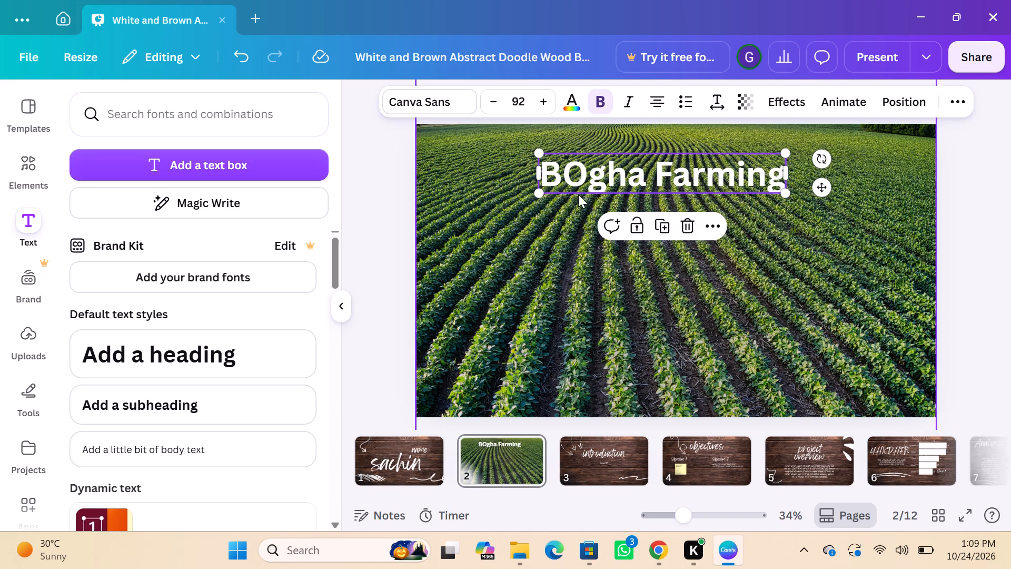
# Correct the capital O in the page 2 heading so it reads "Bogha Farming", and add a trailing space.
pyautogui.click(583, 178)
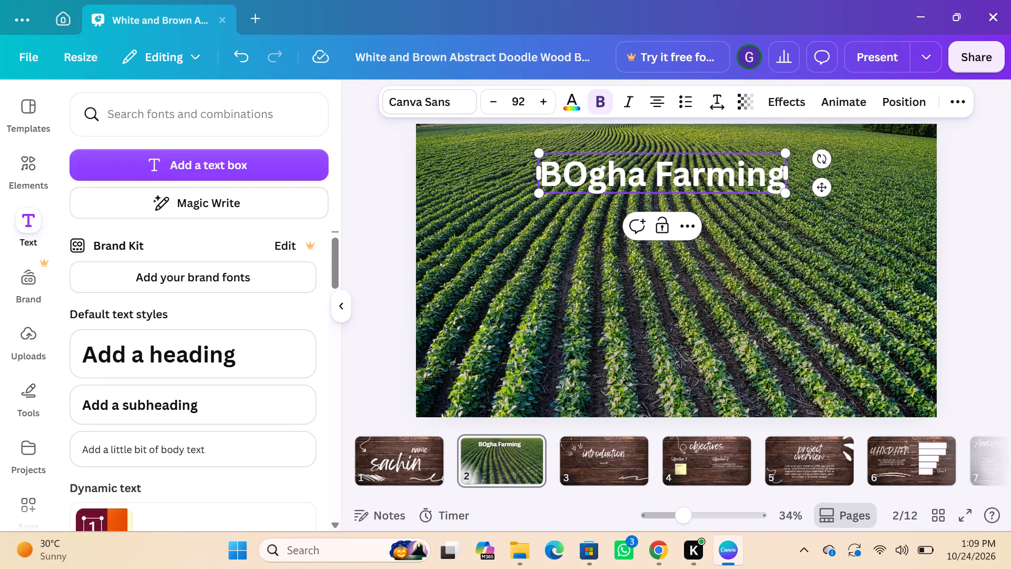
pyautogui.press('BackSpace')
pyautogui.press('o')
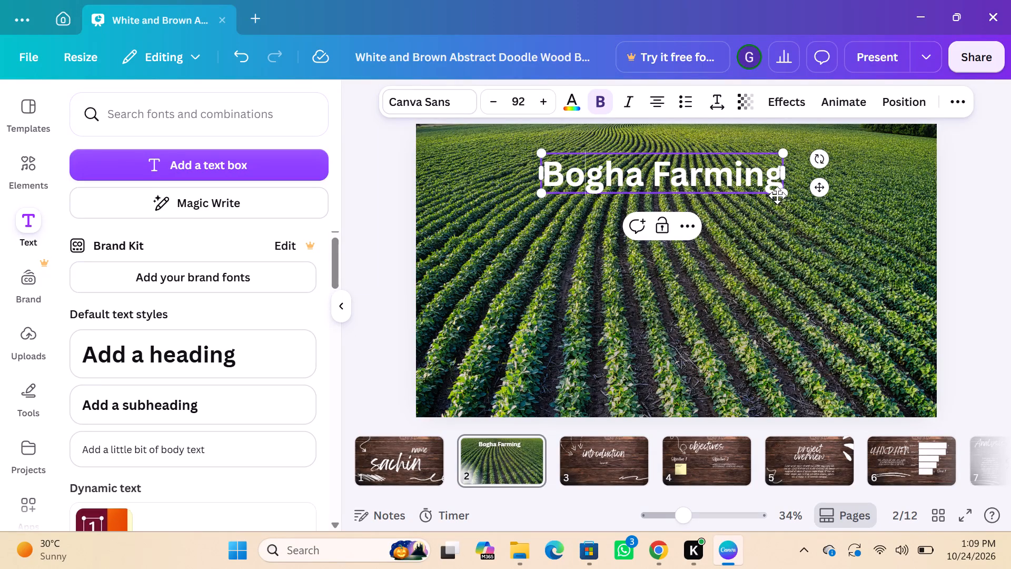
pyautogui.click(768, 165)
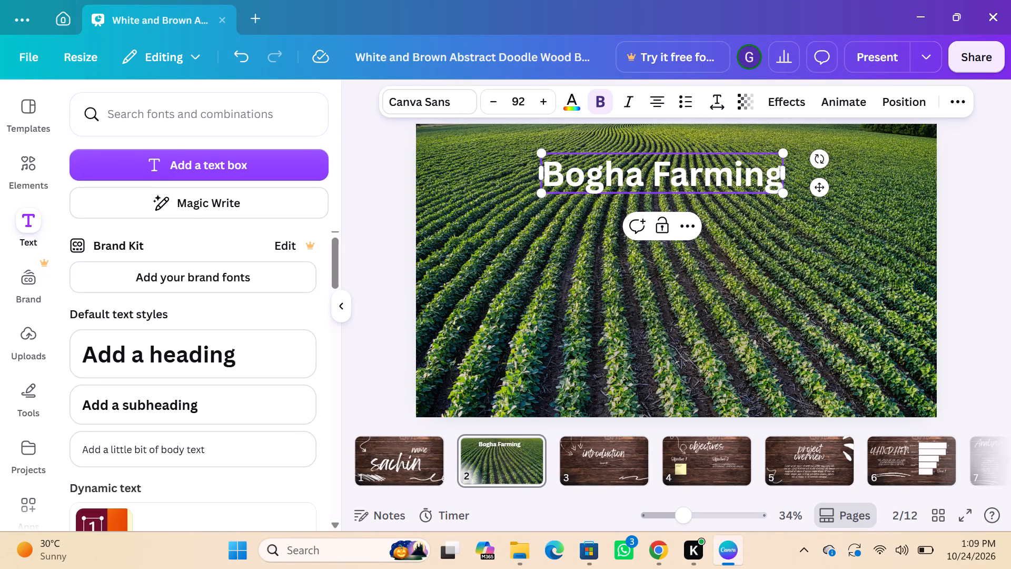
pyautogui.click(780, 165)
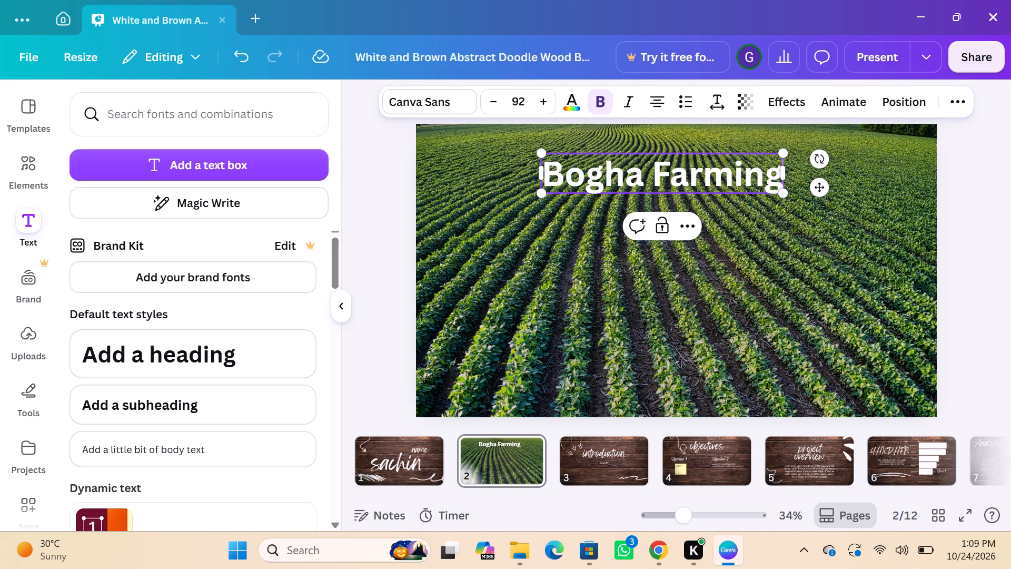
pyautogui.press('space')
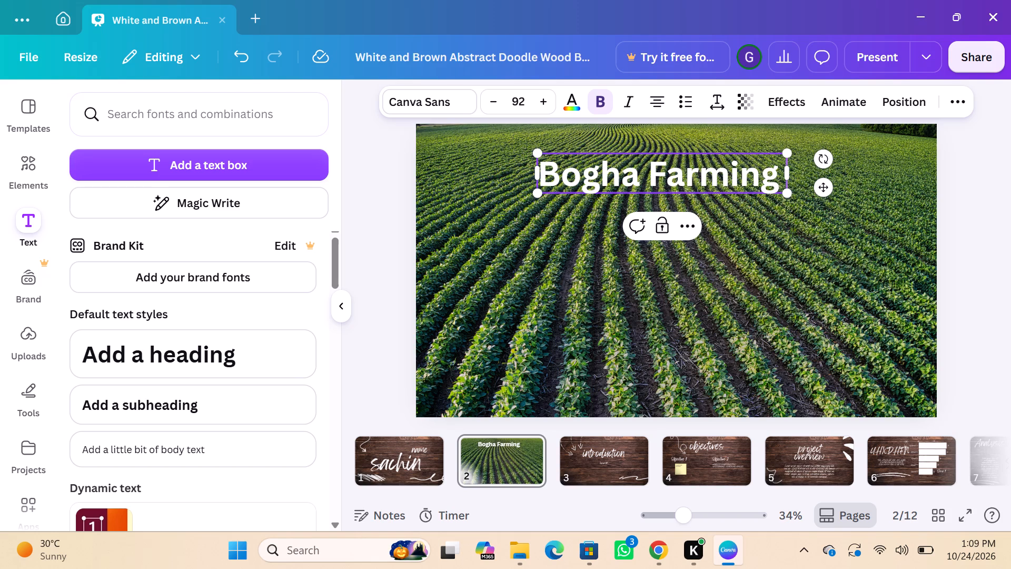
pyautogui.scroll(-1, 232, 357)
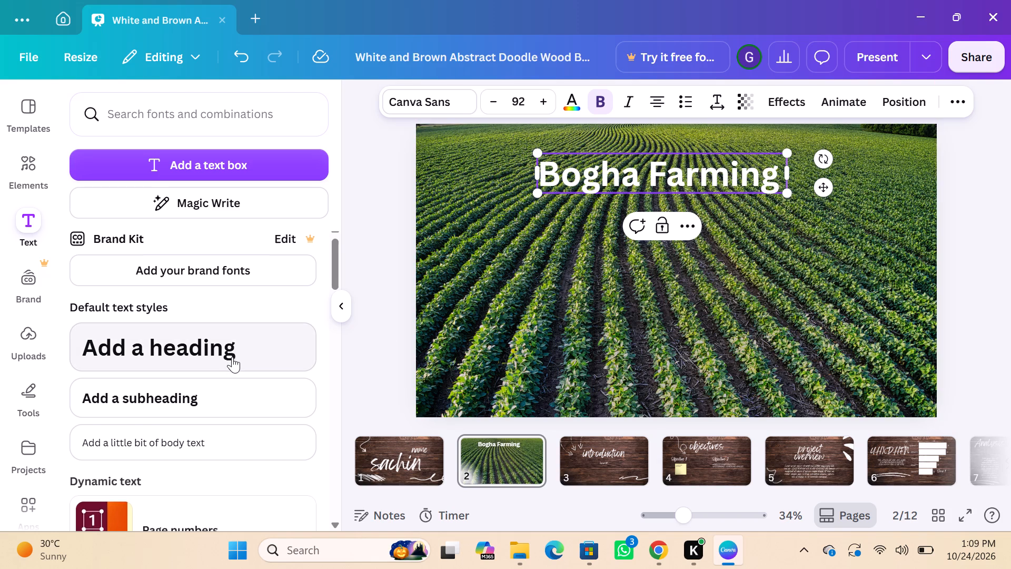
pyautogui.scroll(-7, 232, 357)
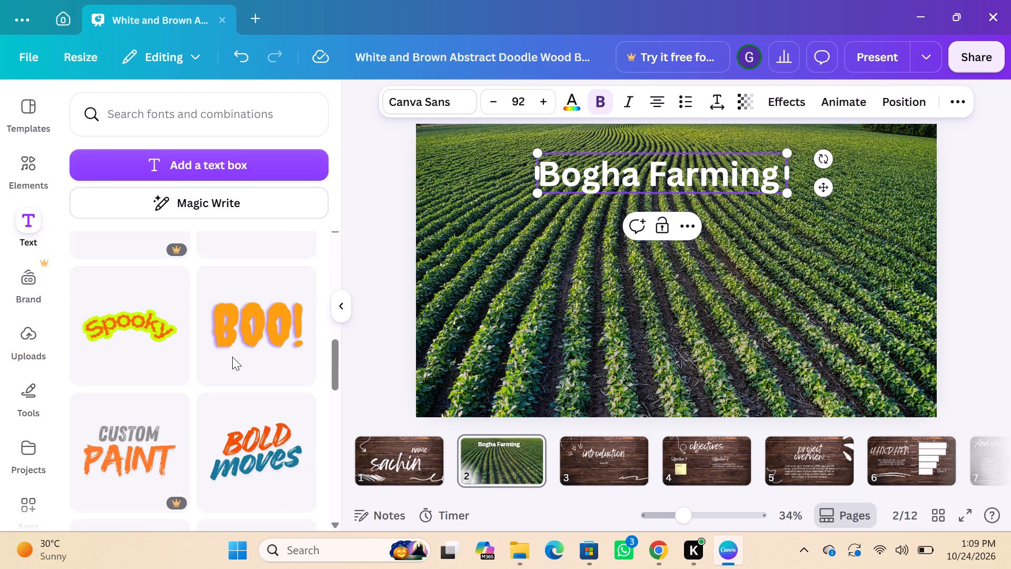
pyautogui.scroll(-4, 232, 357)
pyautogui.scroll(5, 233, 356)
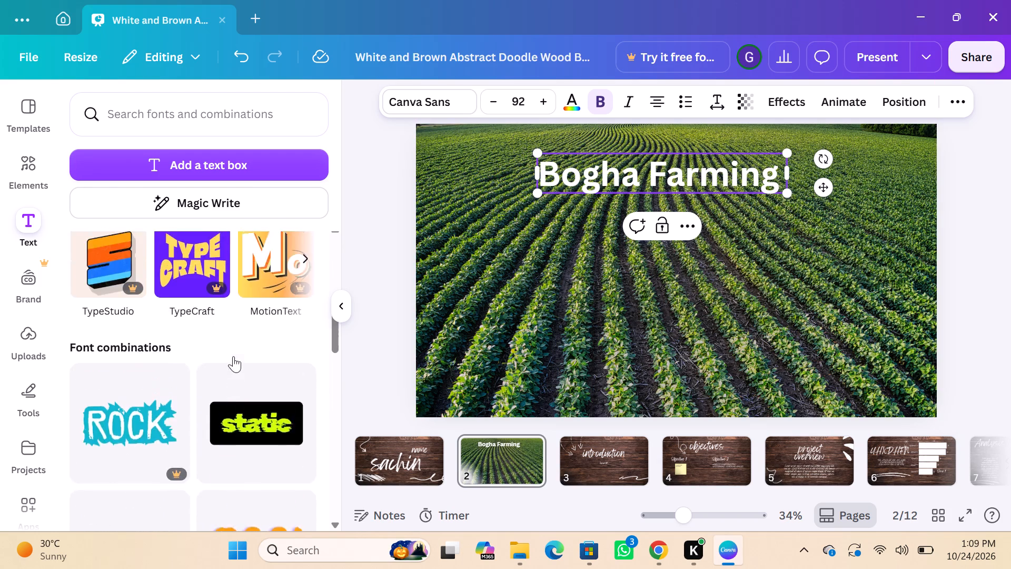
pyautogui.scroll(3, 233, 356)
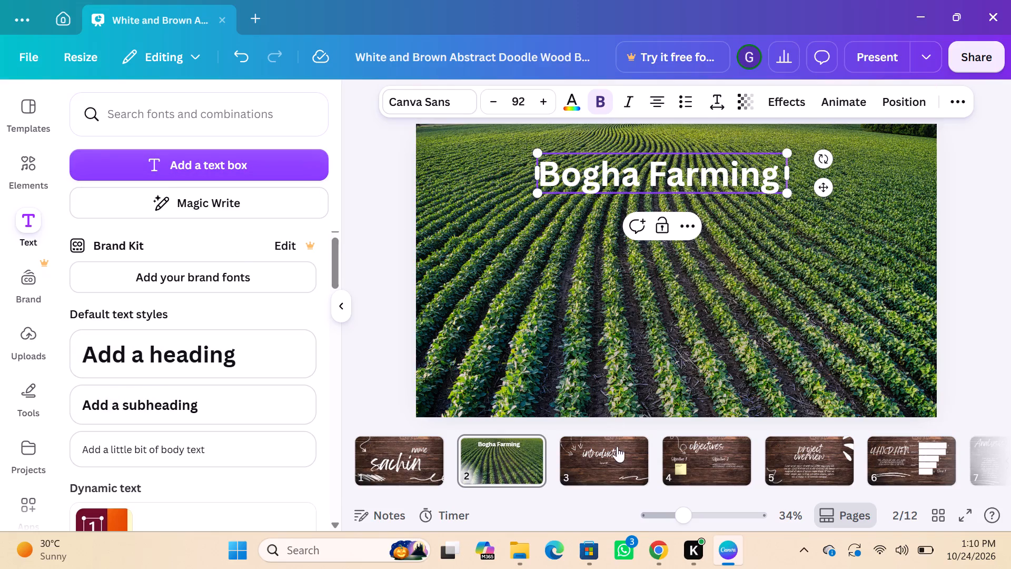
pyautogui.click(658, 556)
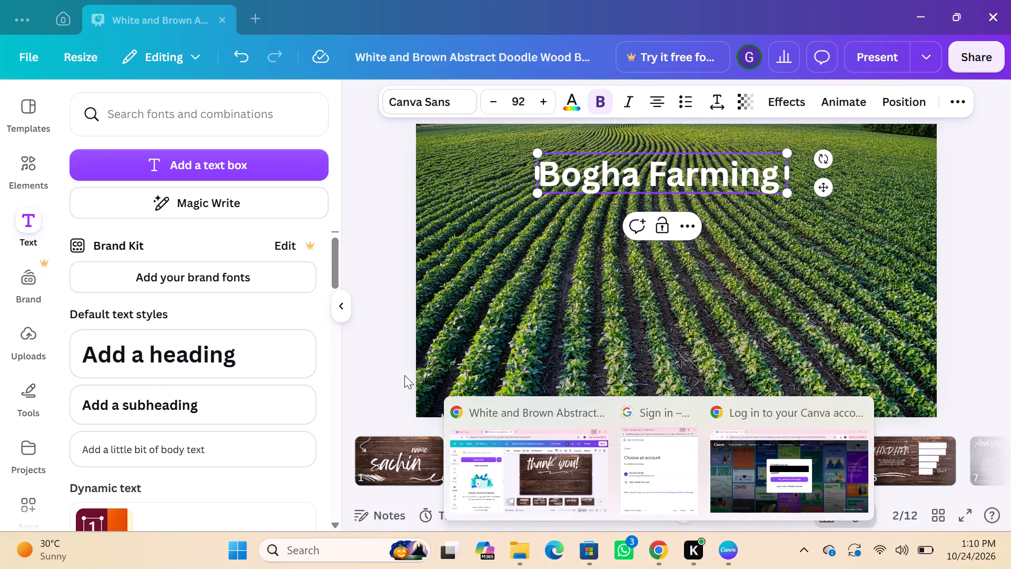
# Show the farming element results and delete the "Bogha Farming" heading from page 2.
pyautogui.click(23, 166)
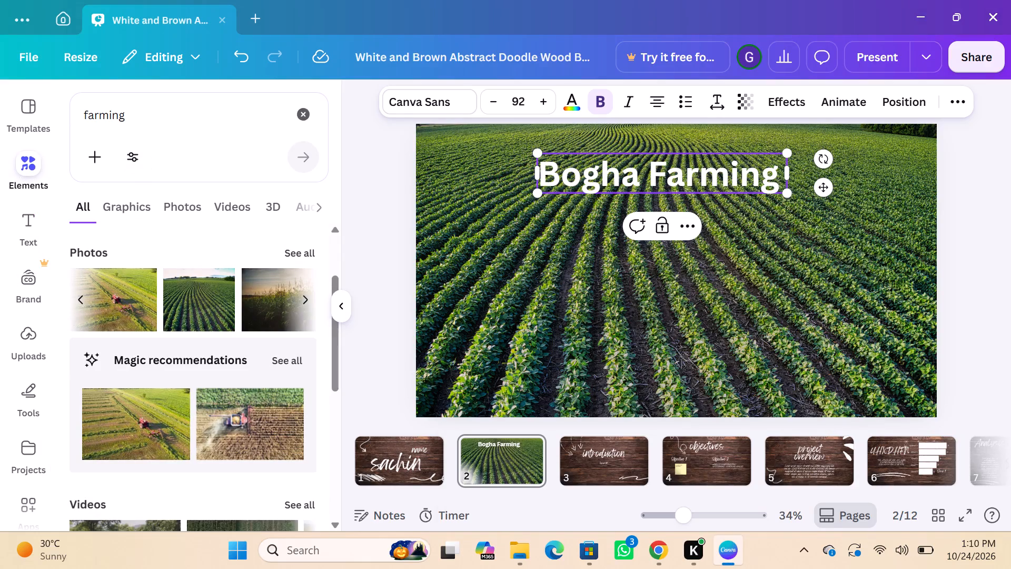
pyautogui.press('BackSpace')
pyautogui.press('BackSpace')
pyautogui.press('BackSpace')
pyautogui.press('BackSpace')
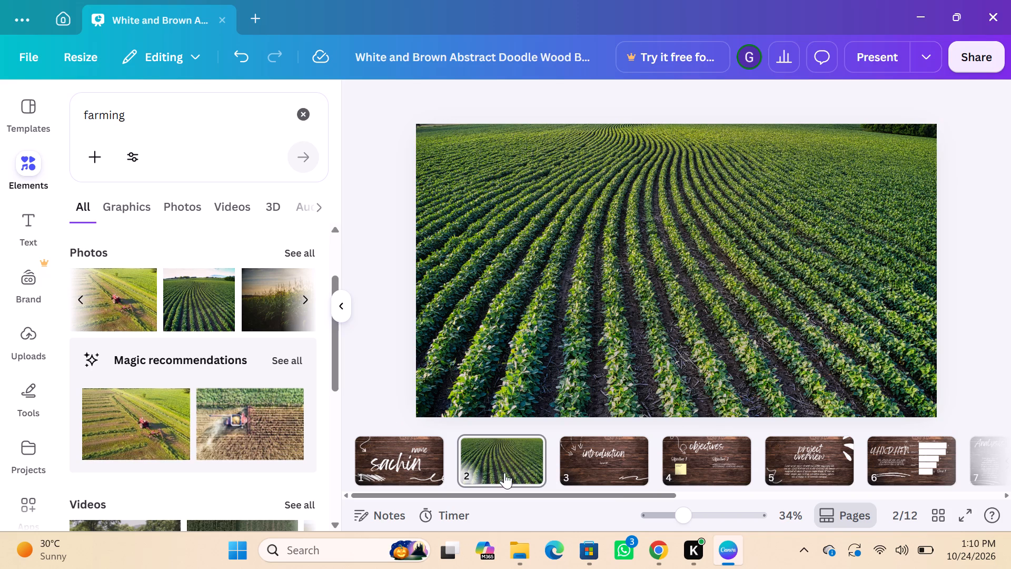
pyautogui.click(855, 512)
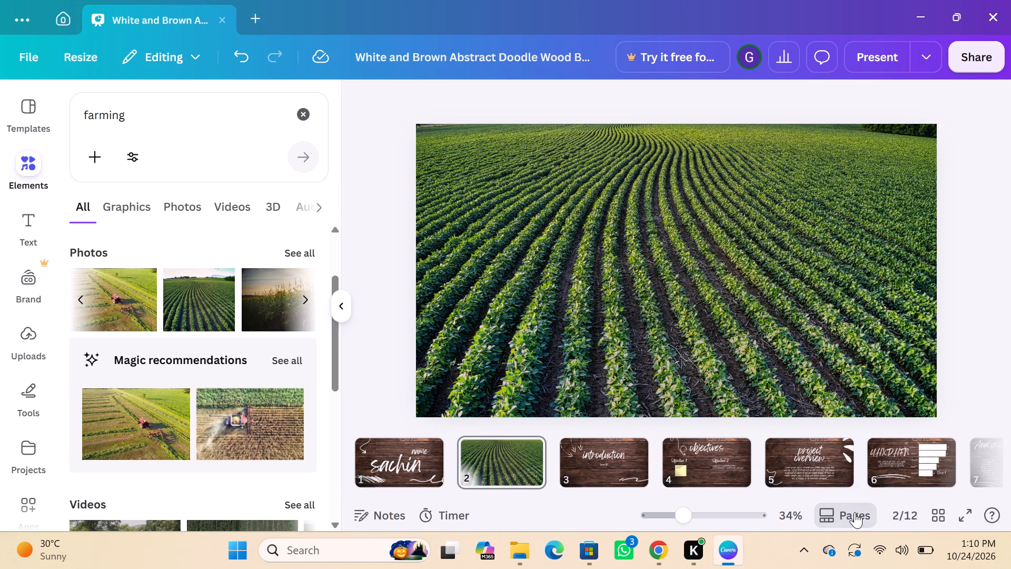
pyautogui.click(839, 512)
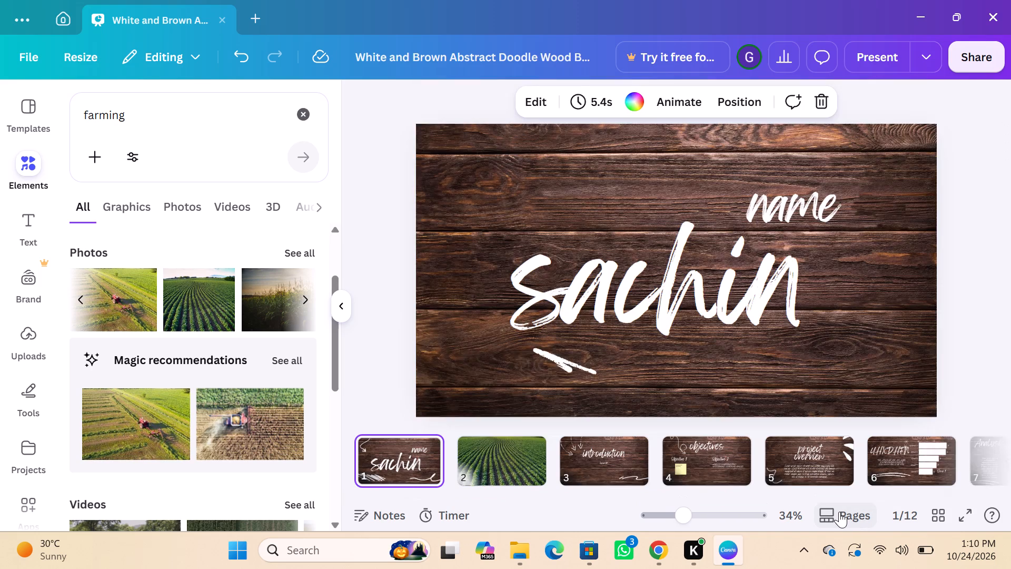
# Open page 2 and add a new default-style heading over the farm field photo.
pyautogui.click(517, 446)
pyautogui.click(637, 191)
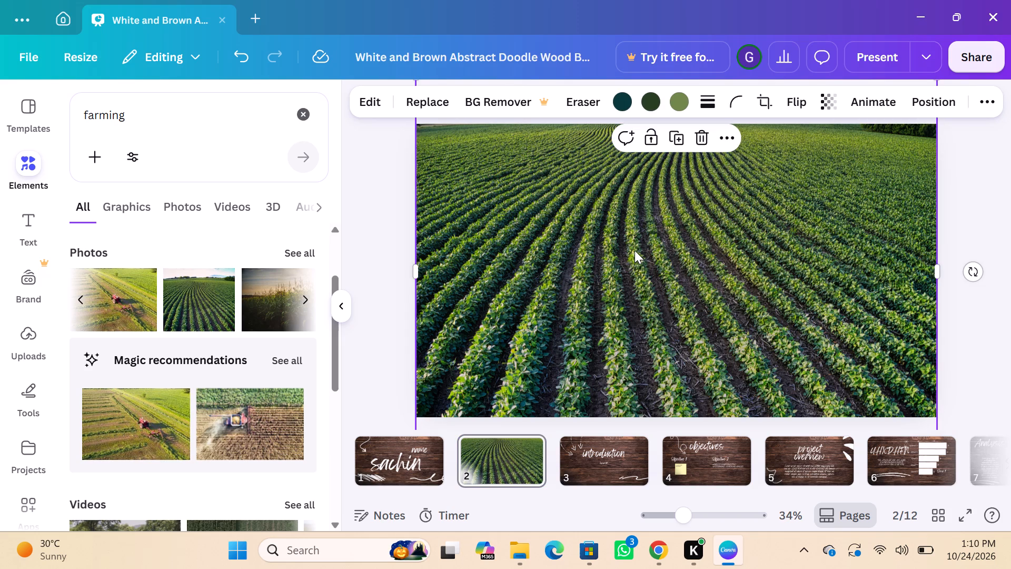
pyautogui.click(618, 199)
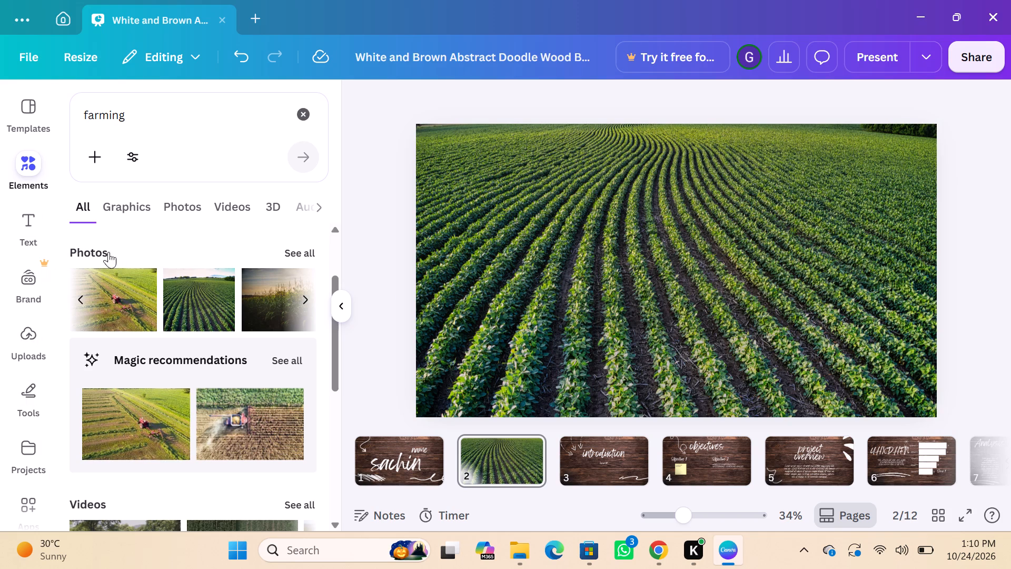
pyautogui.click(39, 232)
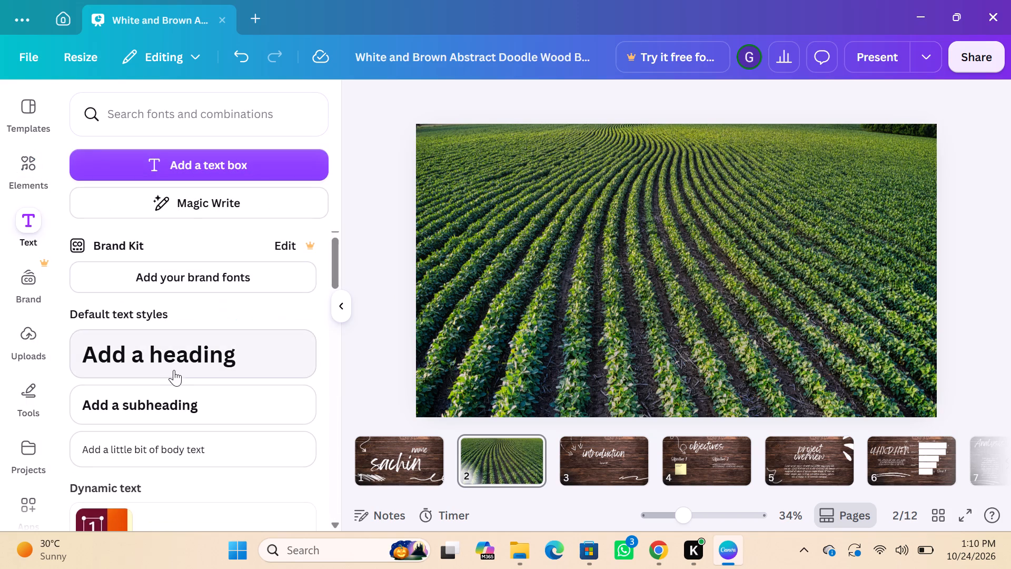
pyautogui.click(187, 364)
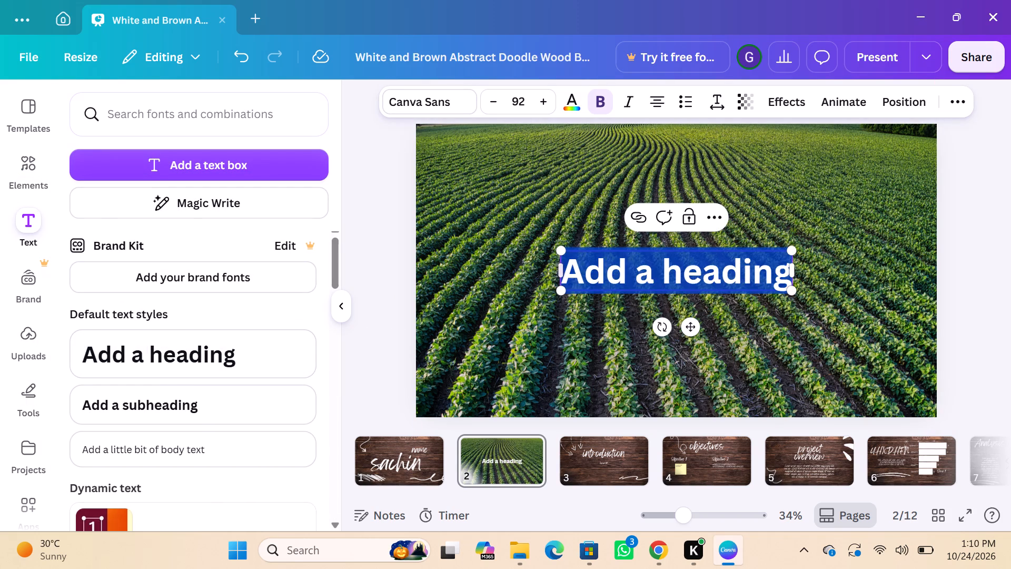
# Clear all the placeholder text from the new heading in the middle of page 2.
pyautogui.click(635, 273)
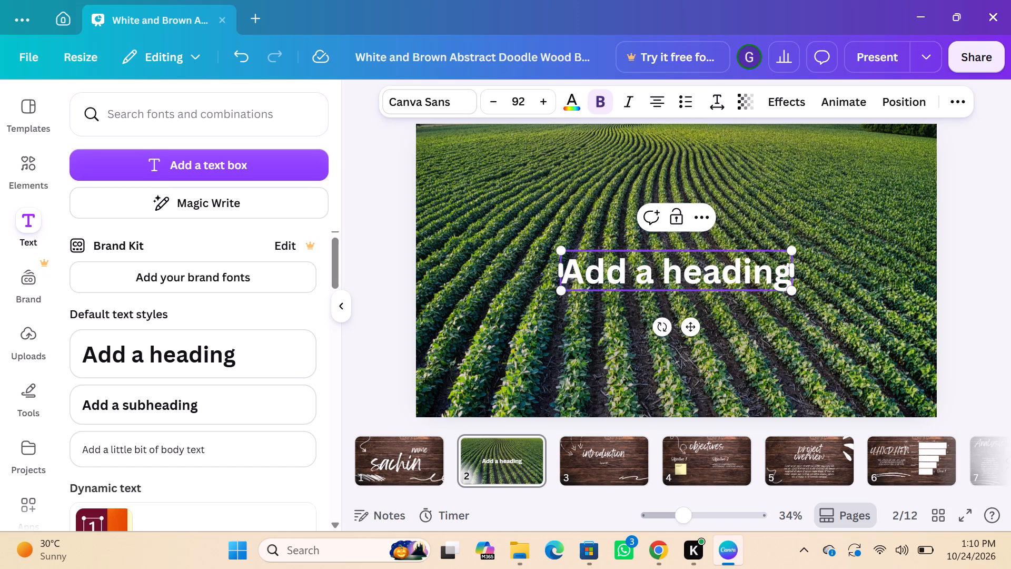
pyautogui.click(791, 276)
pyautogui.press('BackSpace')
pyautogui.press('BackSpace')
pyautogui.press('BackSpace')
pyautogui.press('BackSpace')
pyautogui.press('BackSpace')
pyautogui.press('BackSpace')
pyautogui.press('BackSpace')
pyautogui.press('BackSpace')
pyautogui.press('BackSpace')
pyautogui.press('BackSpace')
pyautogui.press('BackSpace')
pyautogui.press('BackSpace')
pyautogui.press('BackSpace')
pyautogui.press('BackSpace')
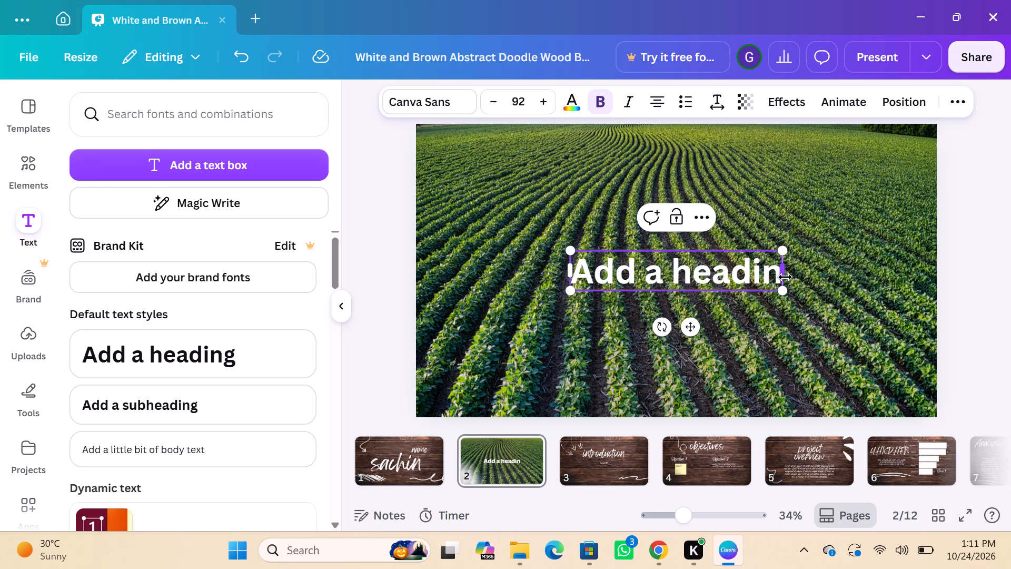
pyautogui.press('BackSpace')
pyautogui.press('BackSpace')
pyautogui.press('BackSpace')
pyautogui.press('BackSpace')
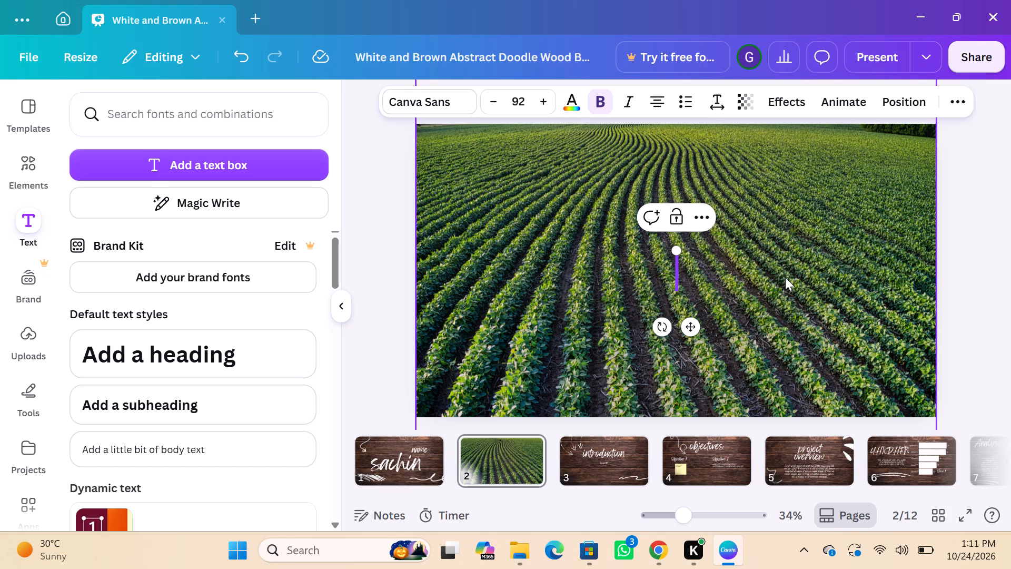
# Fill the empty page 2 heading with "Bogha Farming" followed by a trailing space, and leave text editing.
pyautogui.write('Bo')
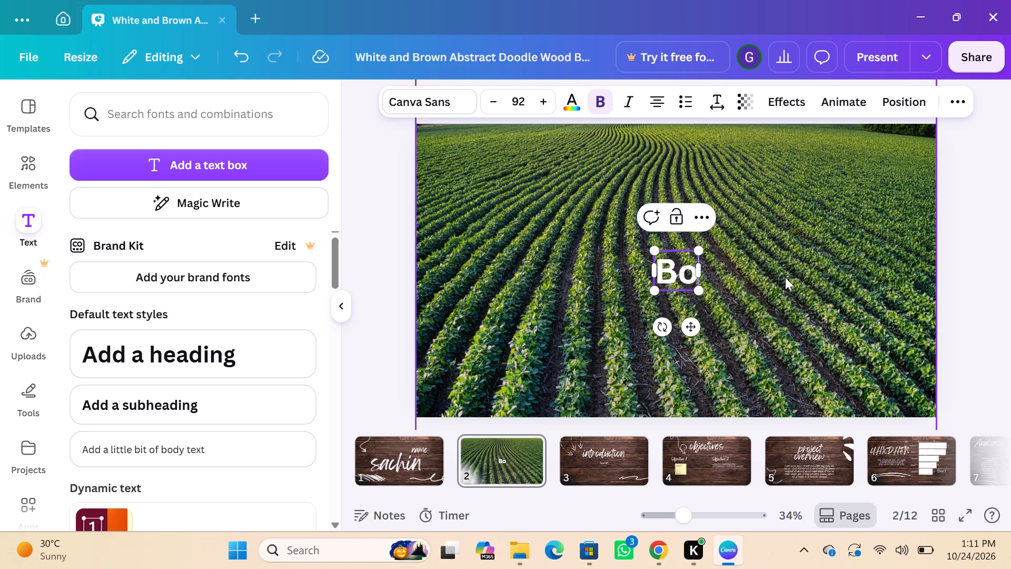
pyautogui.press('g')
pyautogui.press('j')
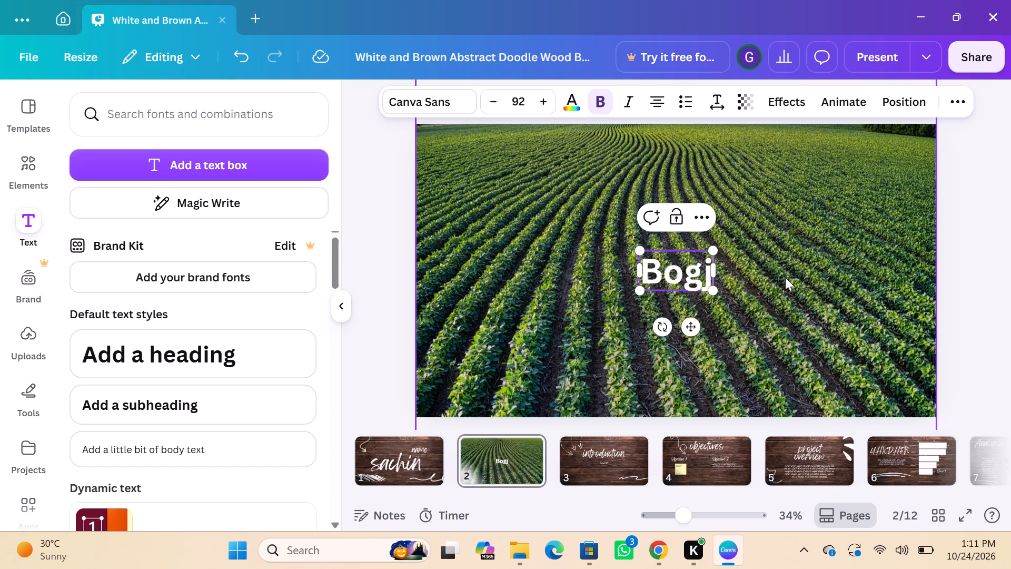
pyautogui.press('BackSpace')
pyautogui.write('ha')
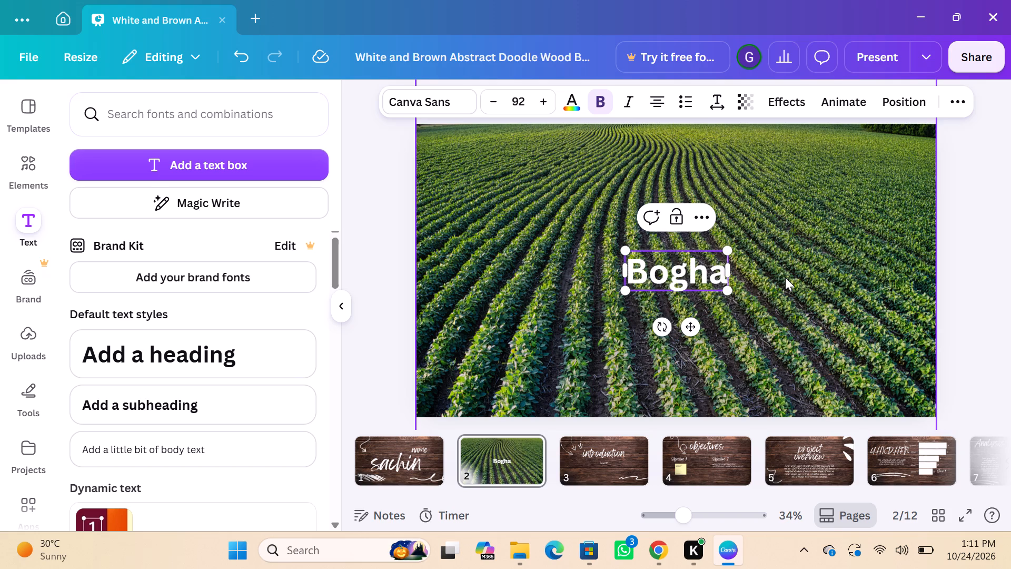
pyautogui.press('space')
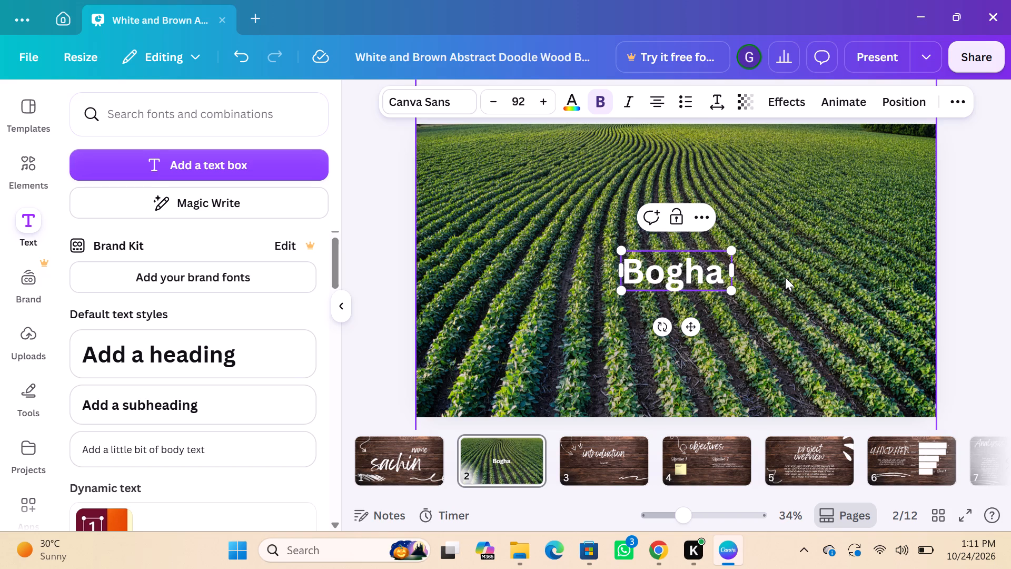
pyautogui.hotkey('shift', 'f')
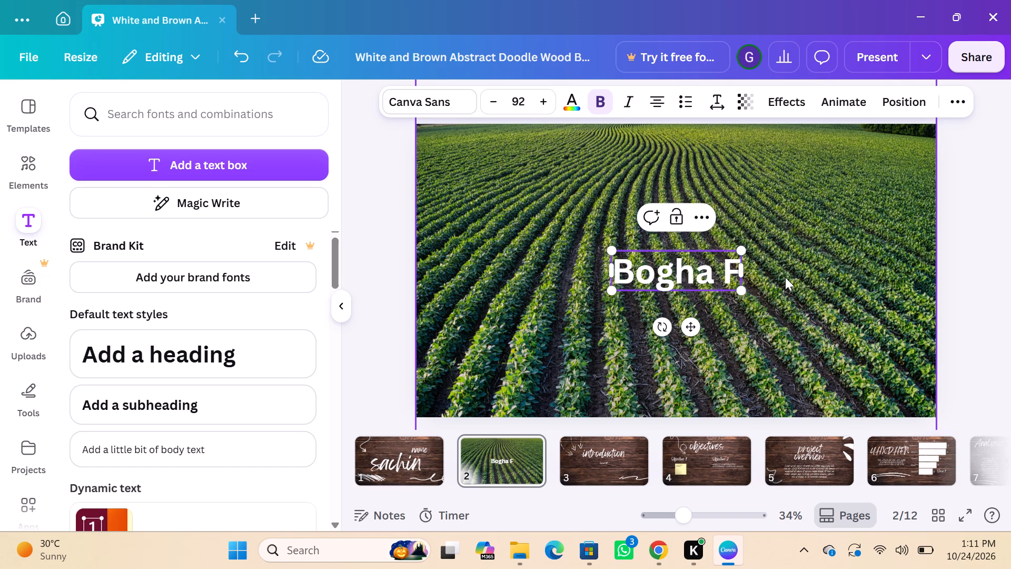
pyautogui.press('r')
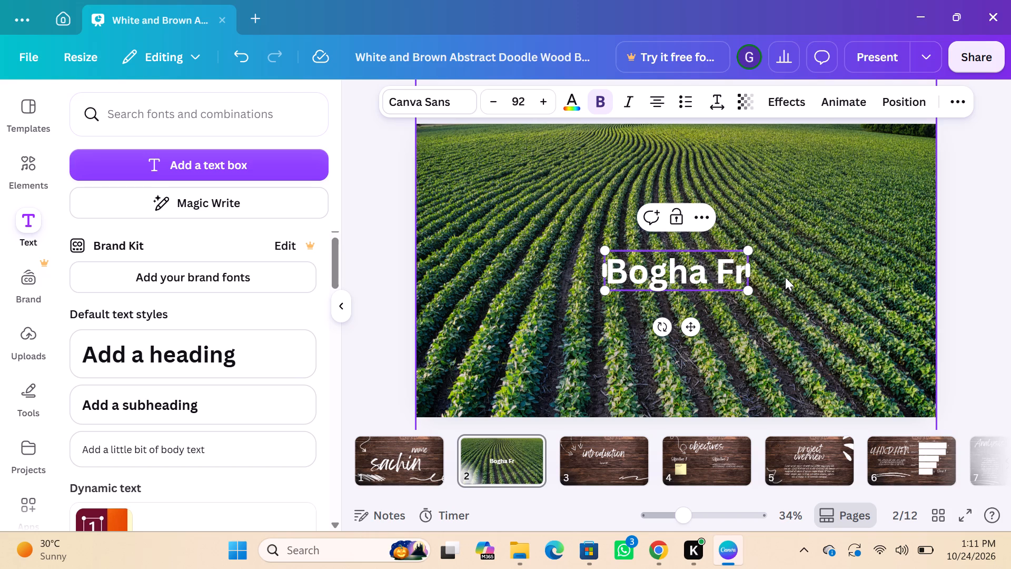
pyautogui.press('BackSpace')
pyautogui.press('a')
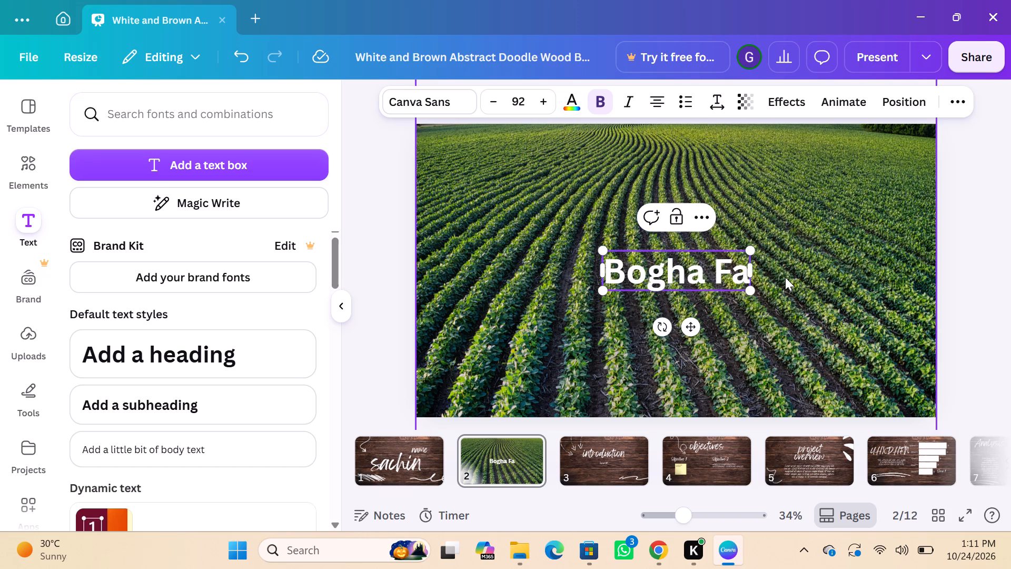
pyautogui.write('rm')
pyautogui.write('in')
pyautogui.press('g')
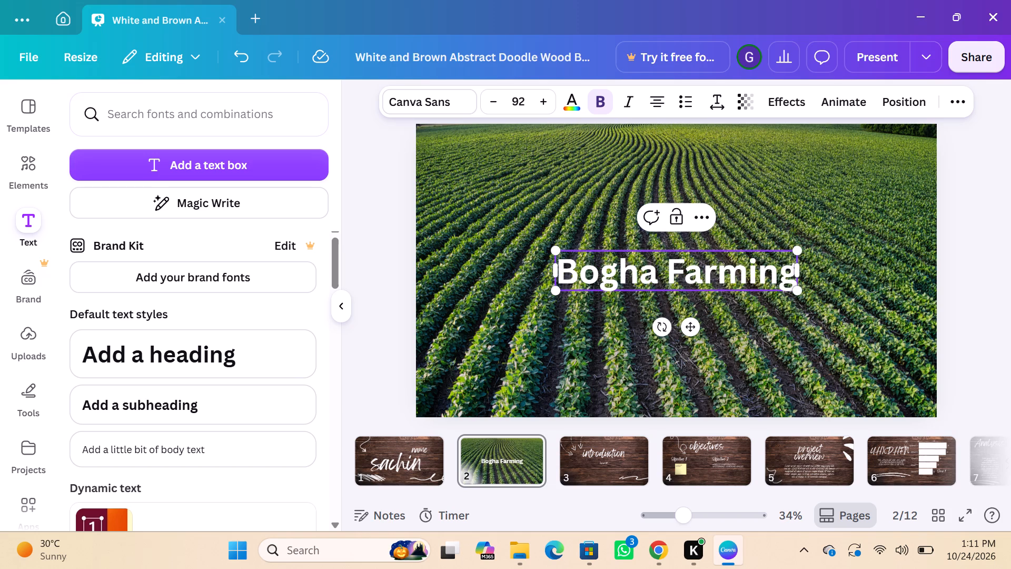
pyautogui.press('space')
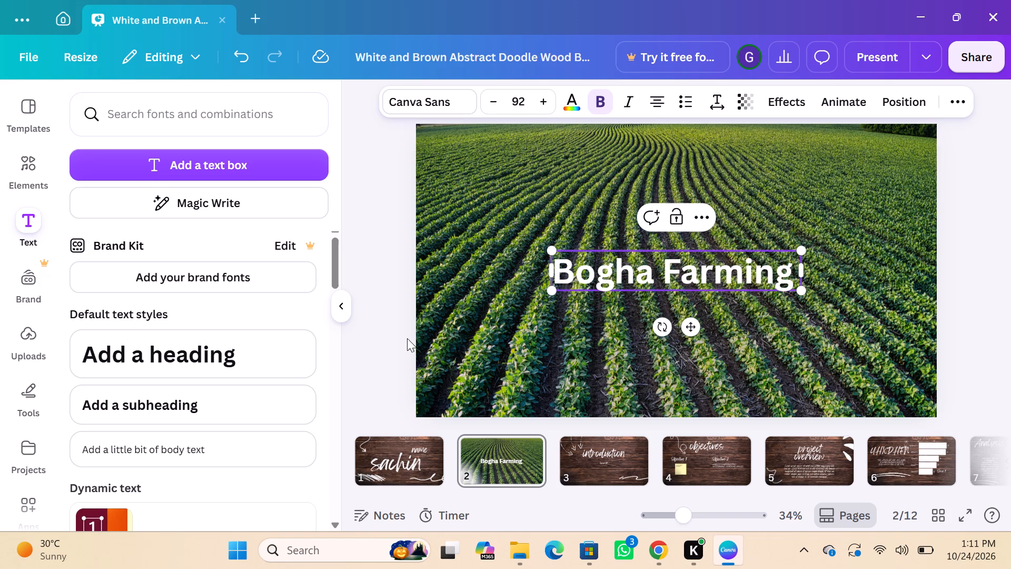
pyautogui.click(776, 210)
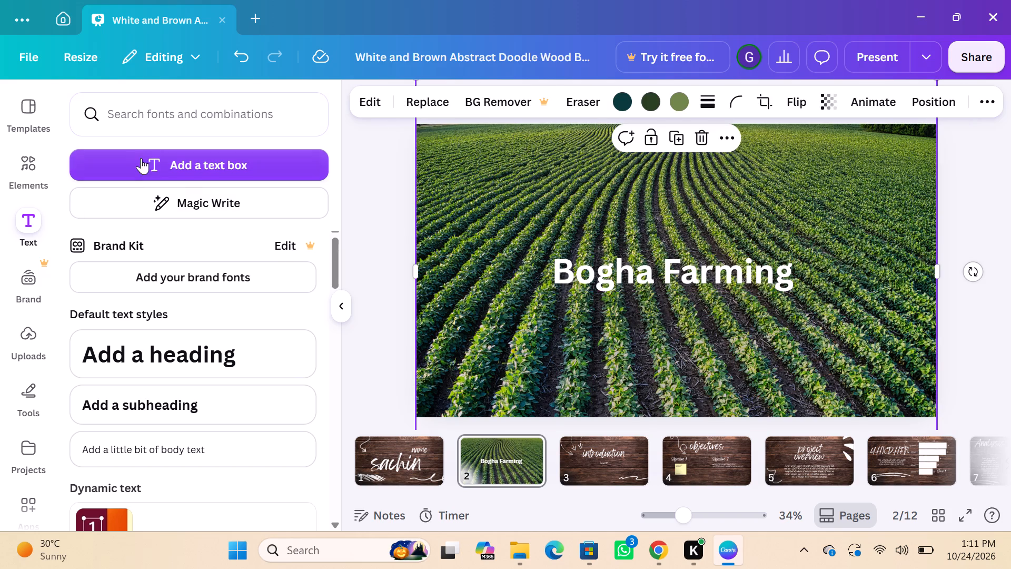
# Replace the farming search in the element library with a search for "red mirchi".
pyautogui.click(41, 159)
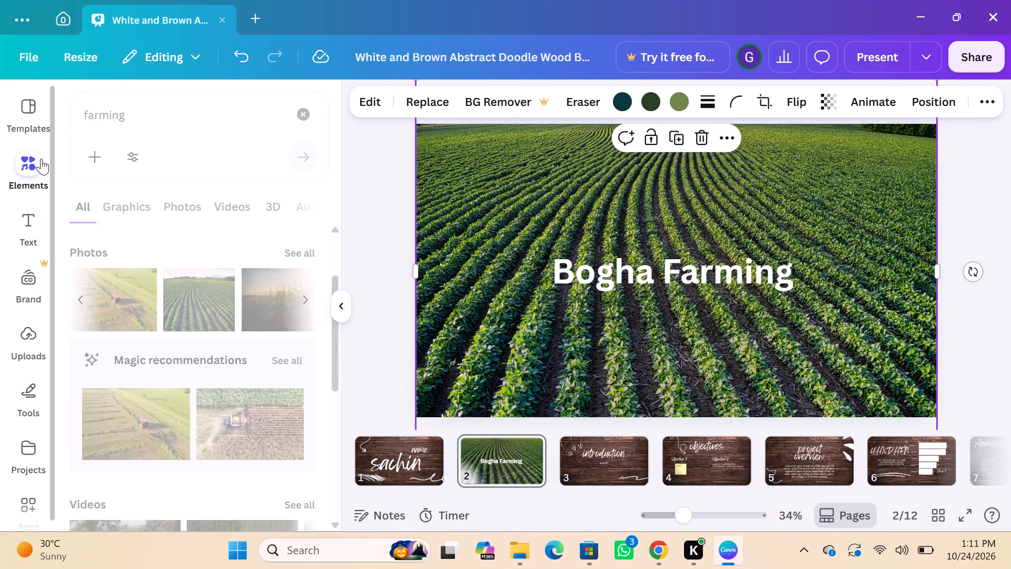
pyautogui.click(127, 121)
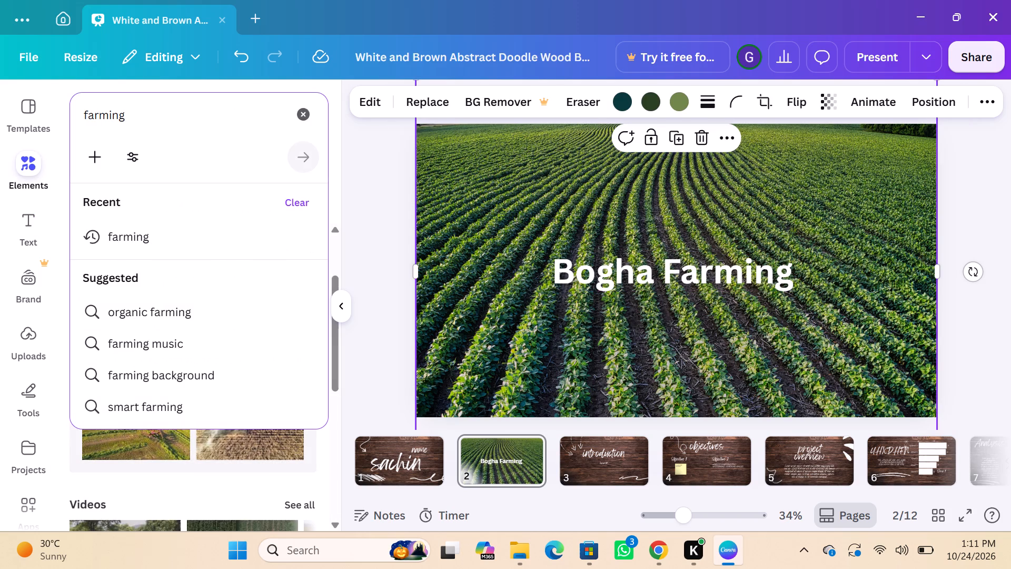
pyautogui.press('BackSpace')
pyautogui.press('BackSpace')
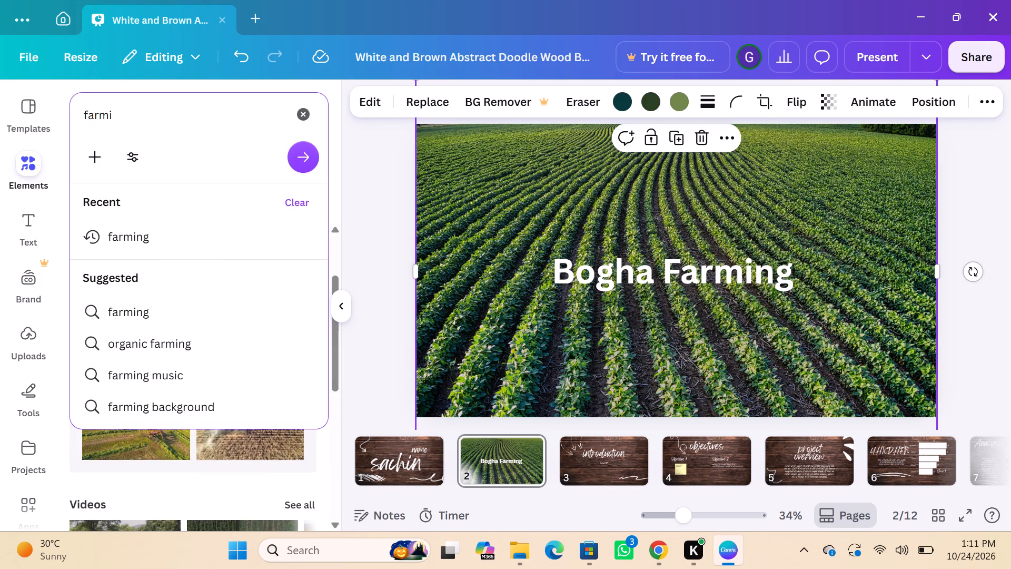
pyautogui.press('BackSpace')
pyautogui.press('BackSpace')
pyautogui.press('BackSpace')
pyautogui.press('BackSpace')
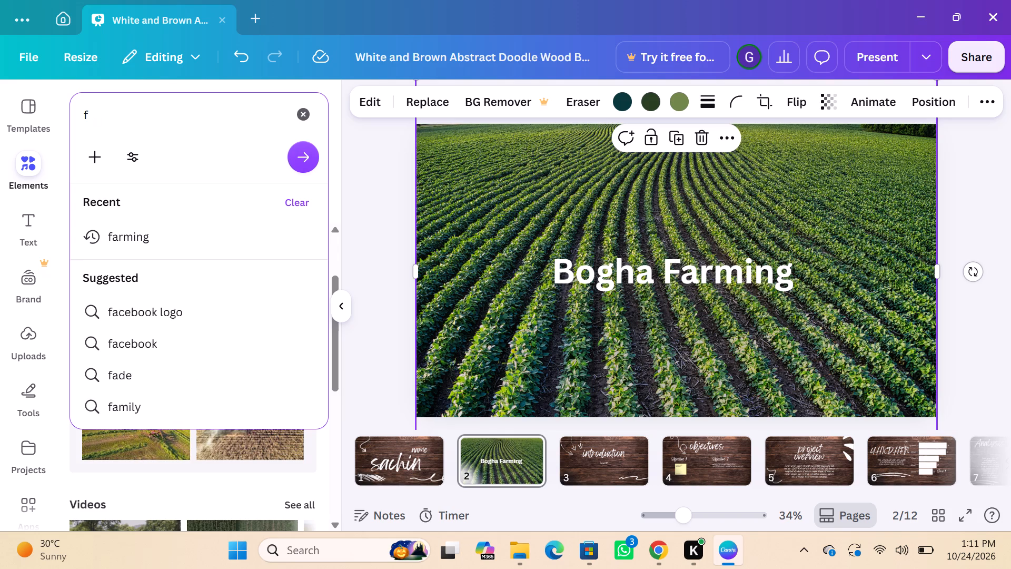
pyautogui.press('BackSpace')
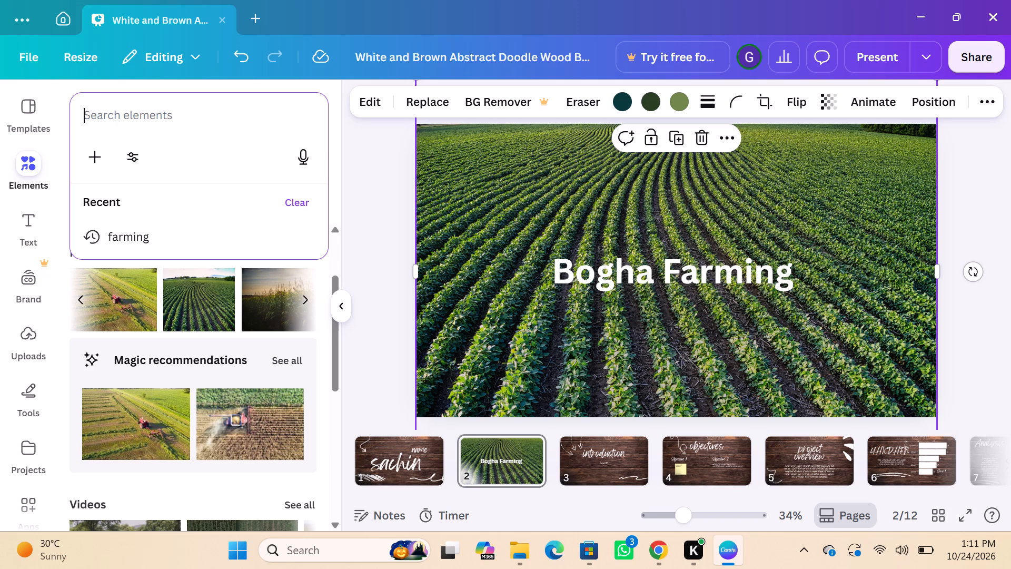
pyautogui.write('mi')
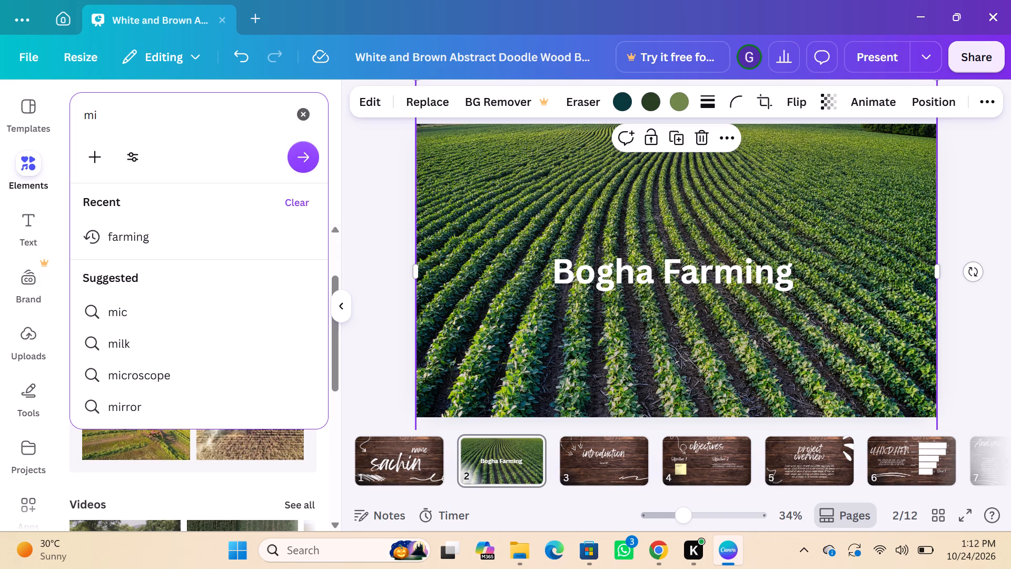
pyautogui.press('r')
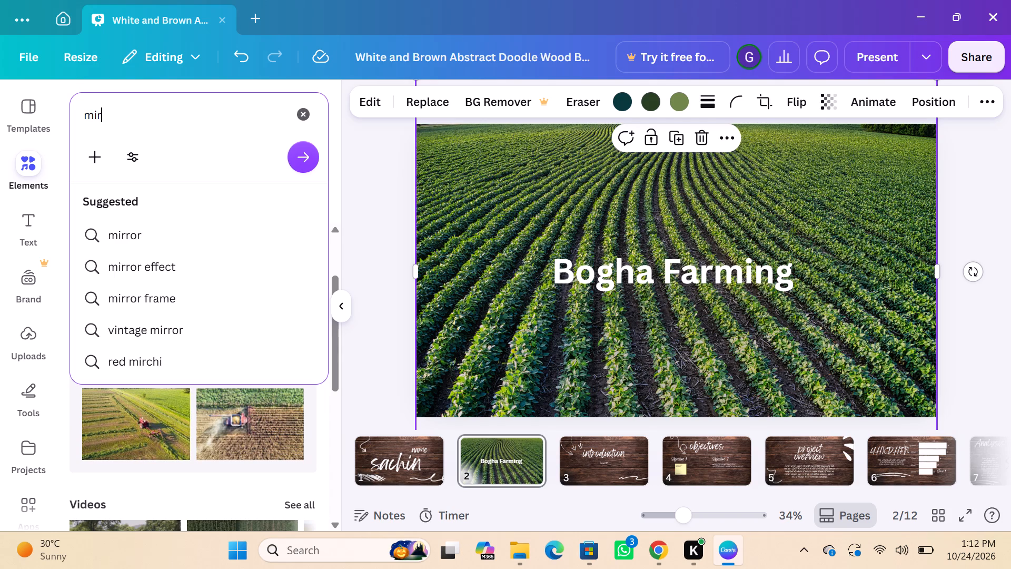
pyautogui.write('ci')
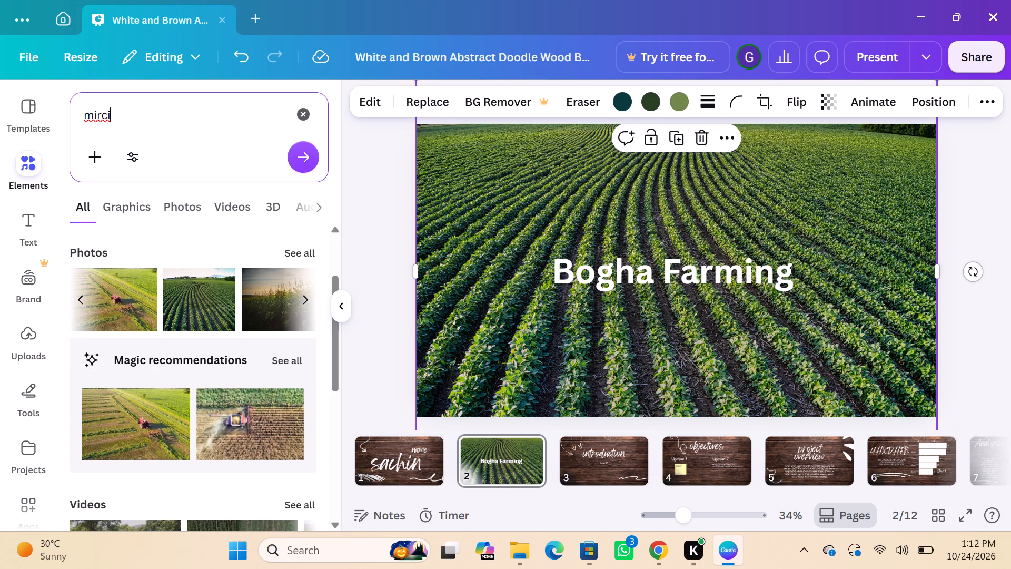
pyautogui.press('BackSpace')
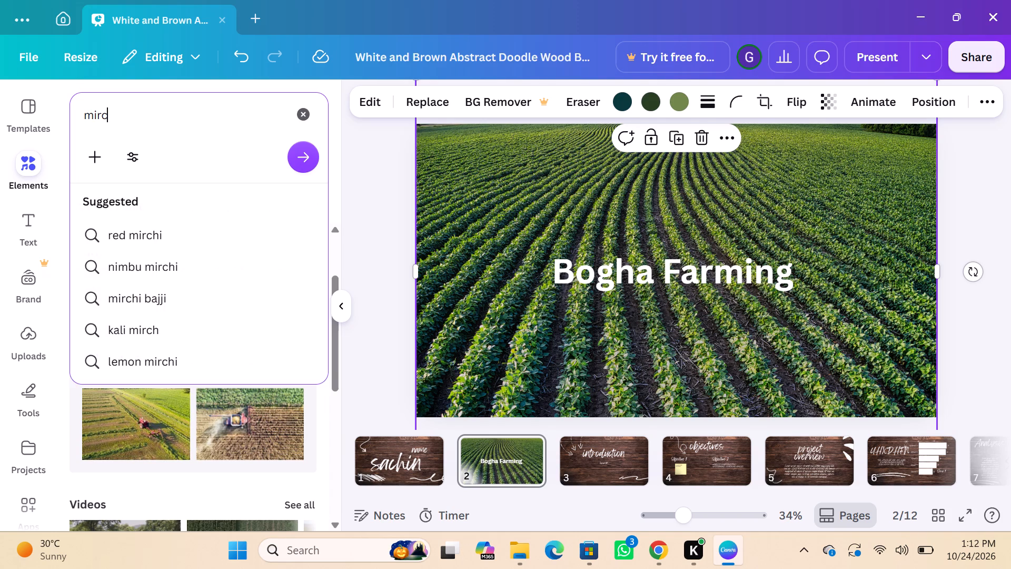
pyautogui.click(179, 230)
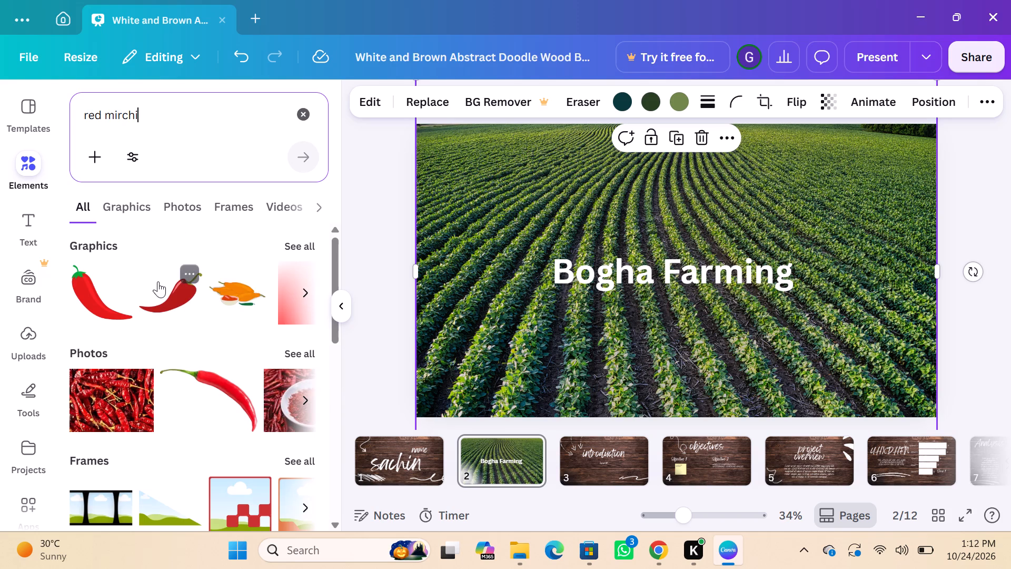
# Look through the graphics, photos and other categories of the "red mirchi" results for a suitable chilli element.
pyautogui.scroll(-1, 158, 281)
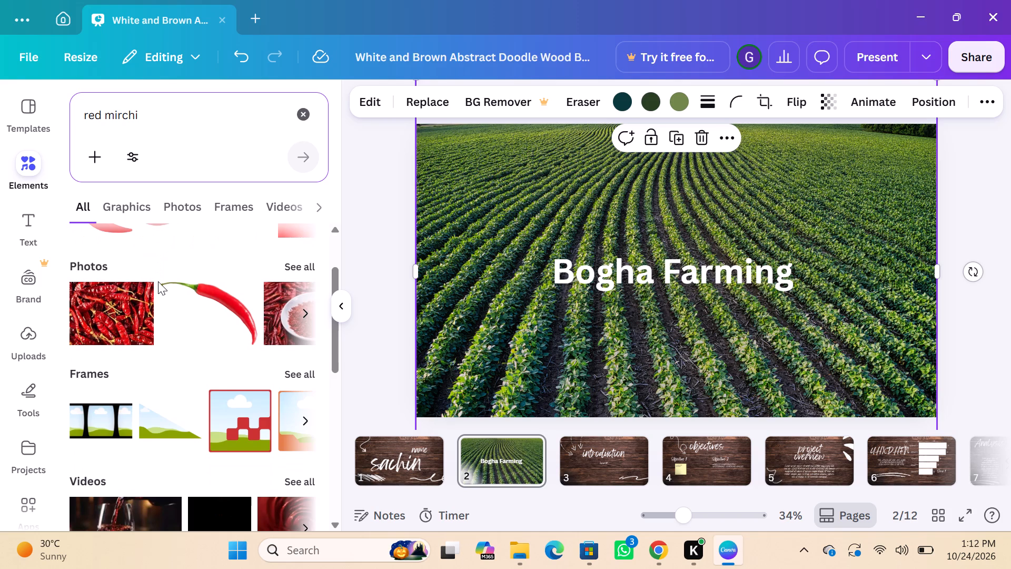
pyautogui.scroll(-4, 158, 281)
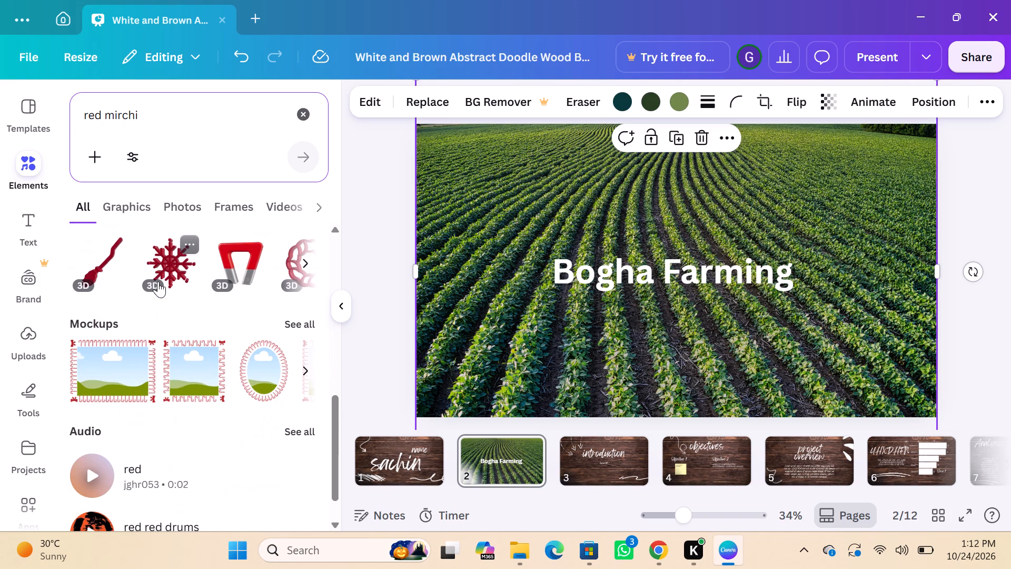
pyautogui.scroll(3, 158, 281)
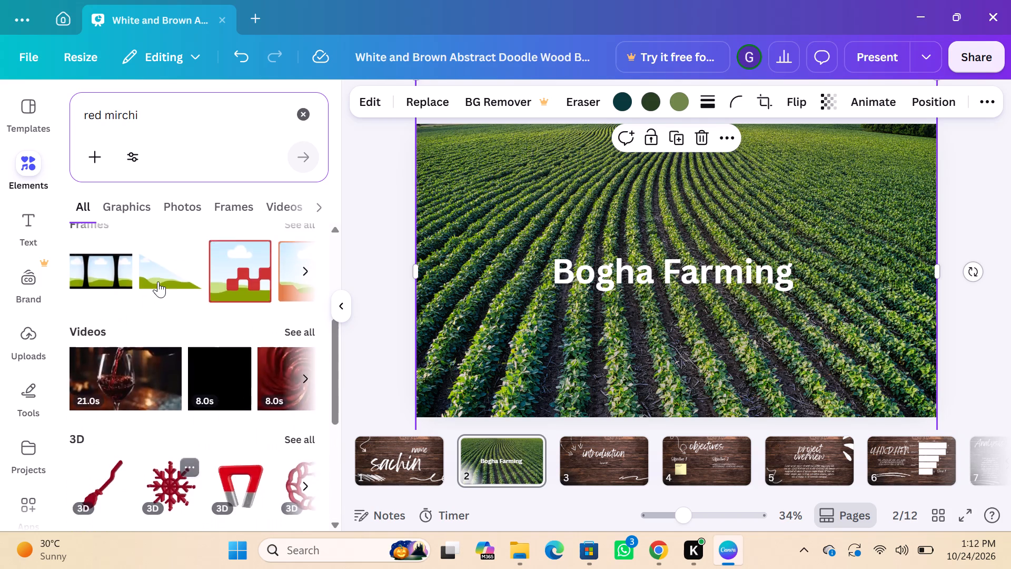
pyautogui.scroll(2, 158, 281)
pyautogui.hscroll(-4, 158, 281)
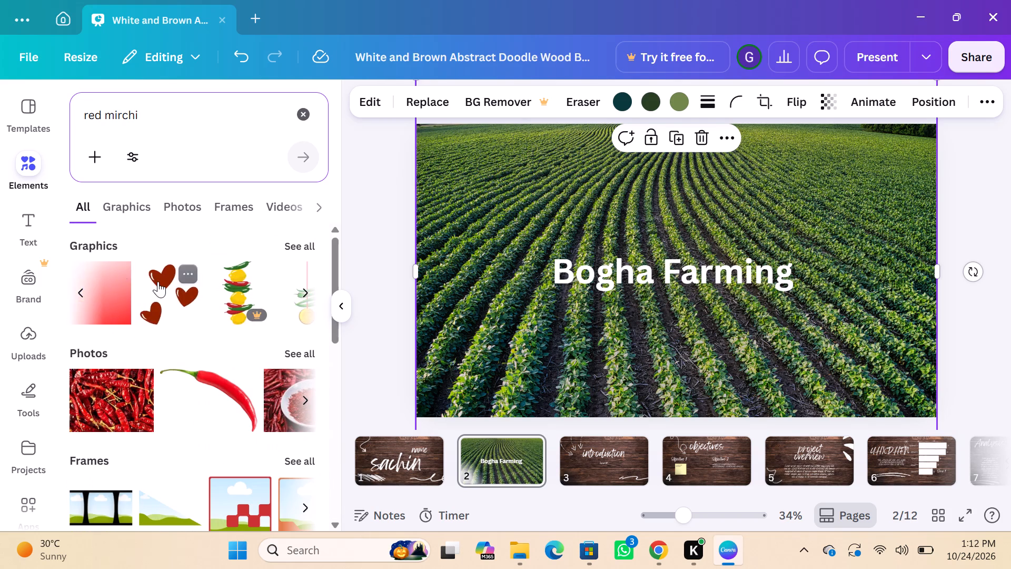
pyautogui.hscroll(-7, 158, 281)
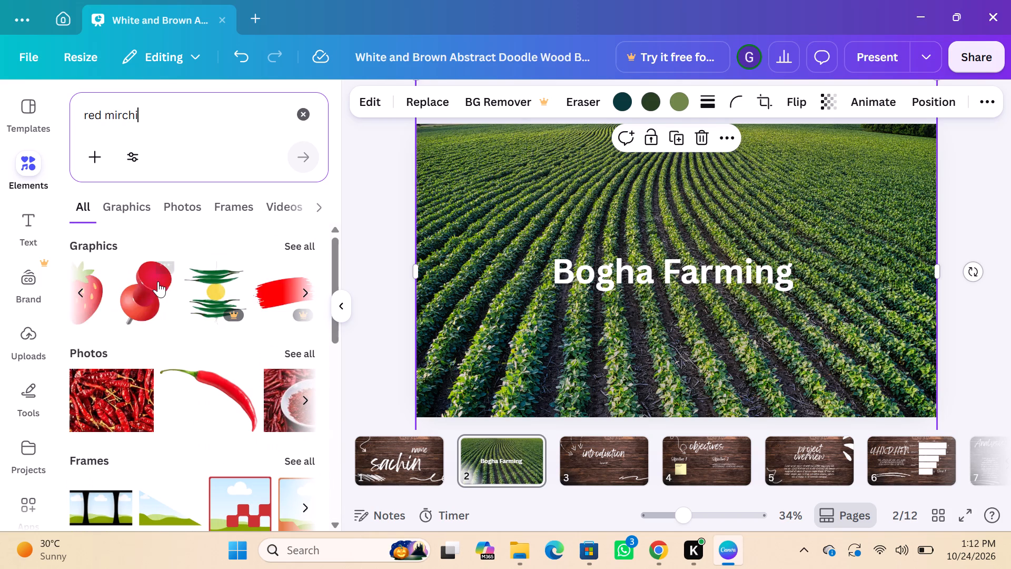
pyautogui.hscroll(-2, 158, 281)
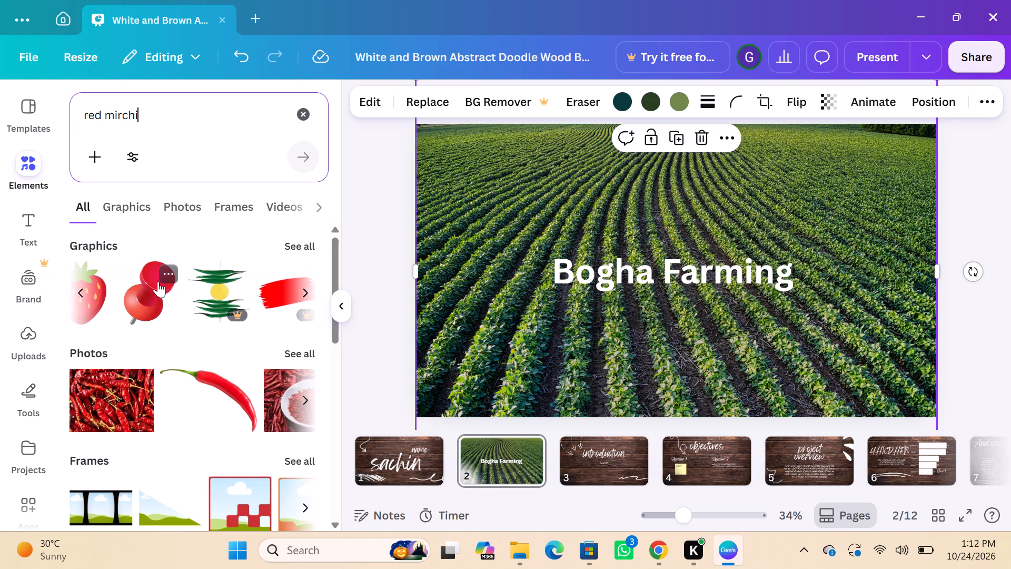
pyautogui.hscroll(-6, 187, 394)
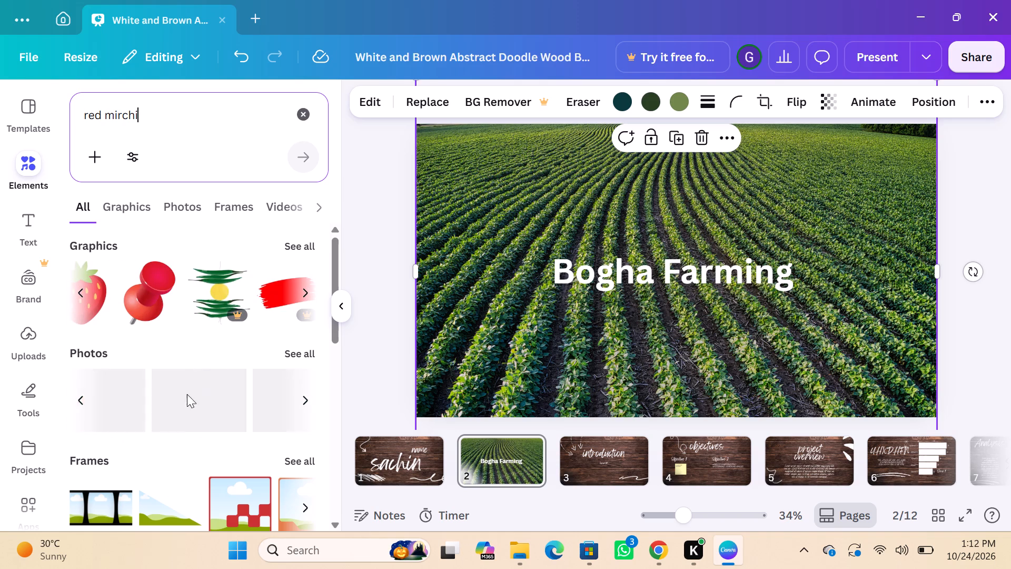
pyautogui.hscroll(-10, 187, 394)
pyautogui.hscroll(5, 187, 394)
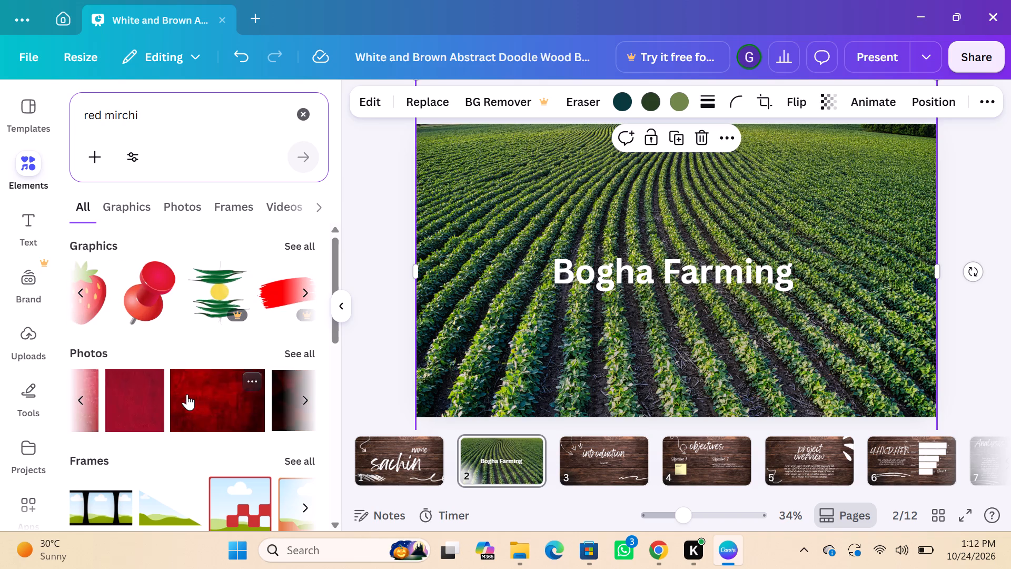
pyautogui.hscroll(6, 187, 394)
pyautogui.scroll(-1, 187, 394)
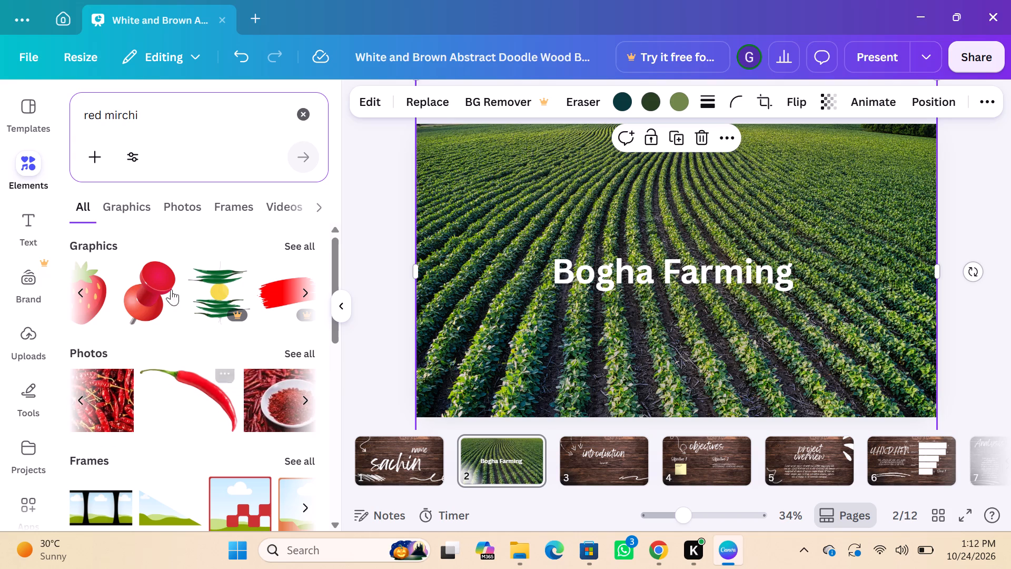
pyautogui.hscroll(8, 158, 294)
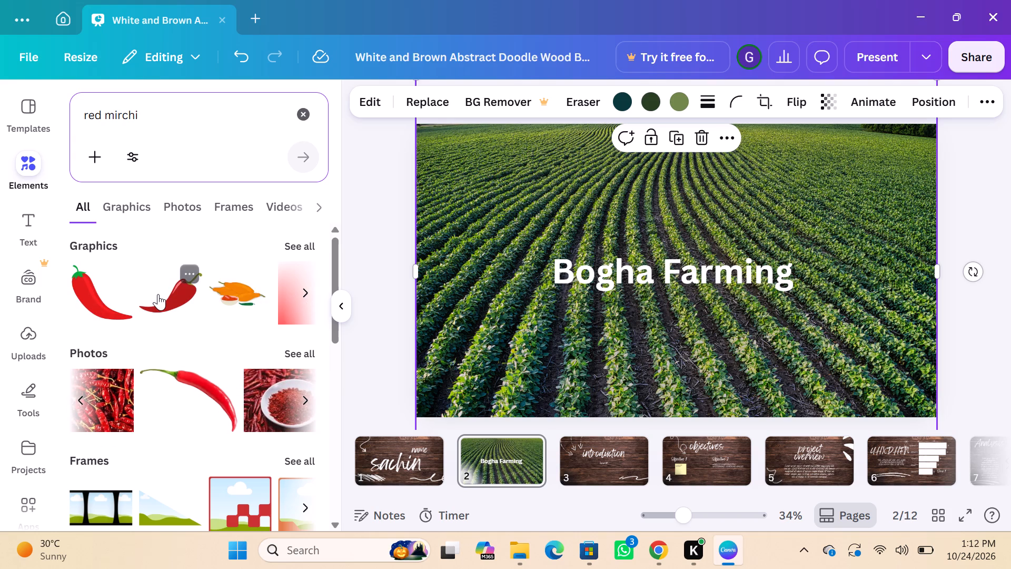
# Add the curved red chilli graphic with the green stem to page 2 and keep it selected.
pyautogui.click(92, 318)
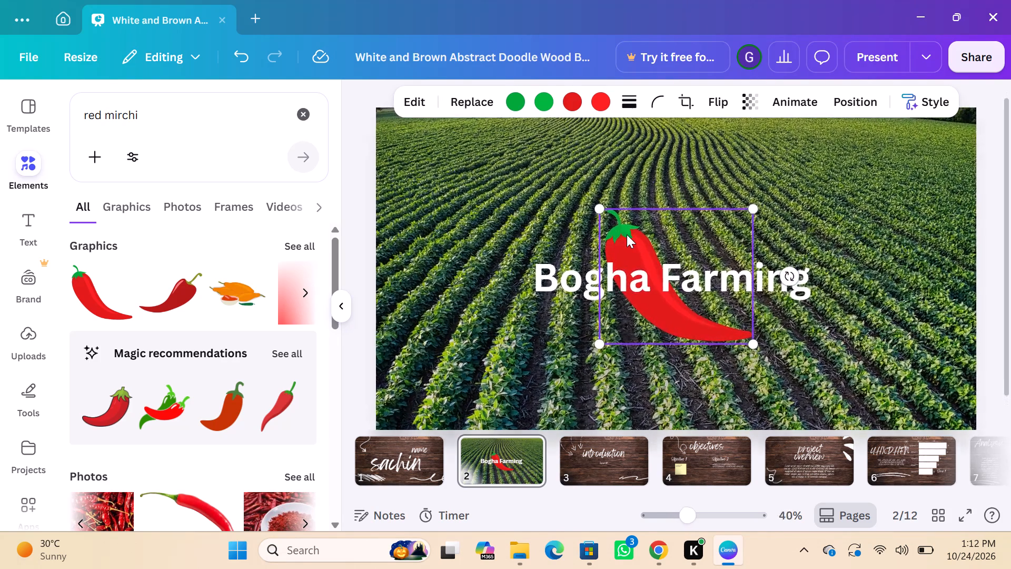
pyautogui.click(627, 234)
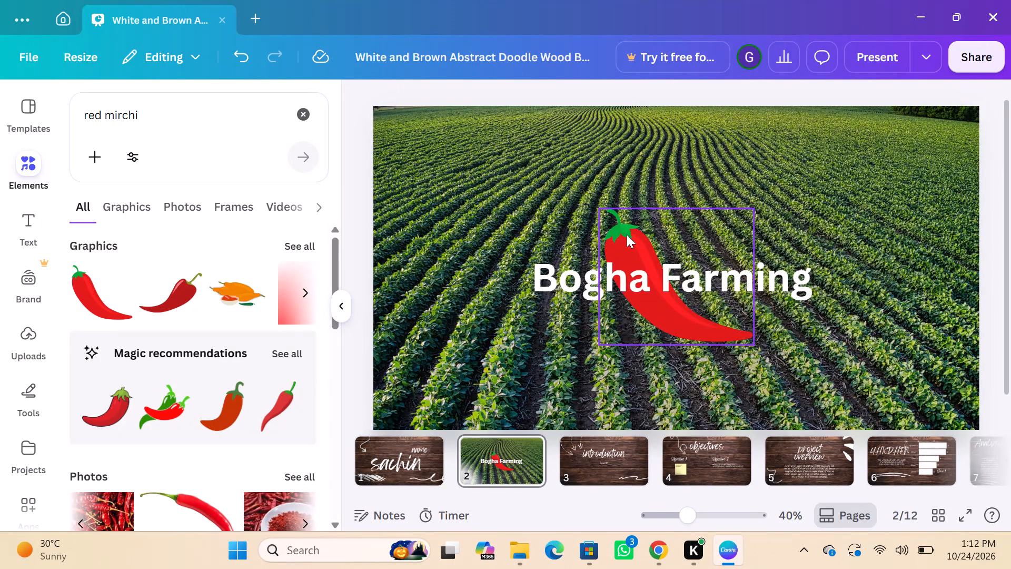
pyautogui.click(627, 234)
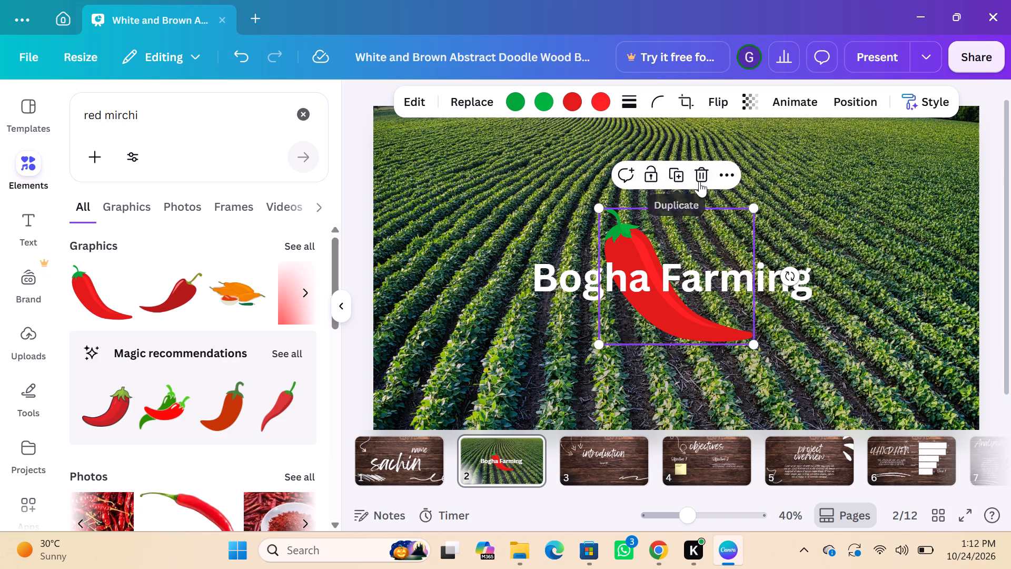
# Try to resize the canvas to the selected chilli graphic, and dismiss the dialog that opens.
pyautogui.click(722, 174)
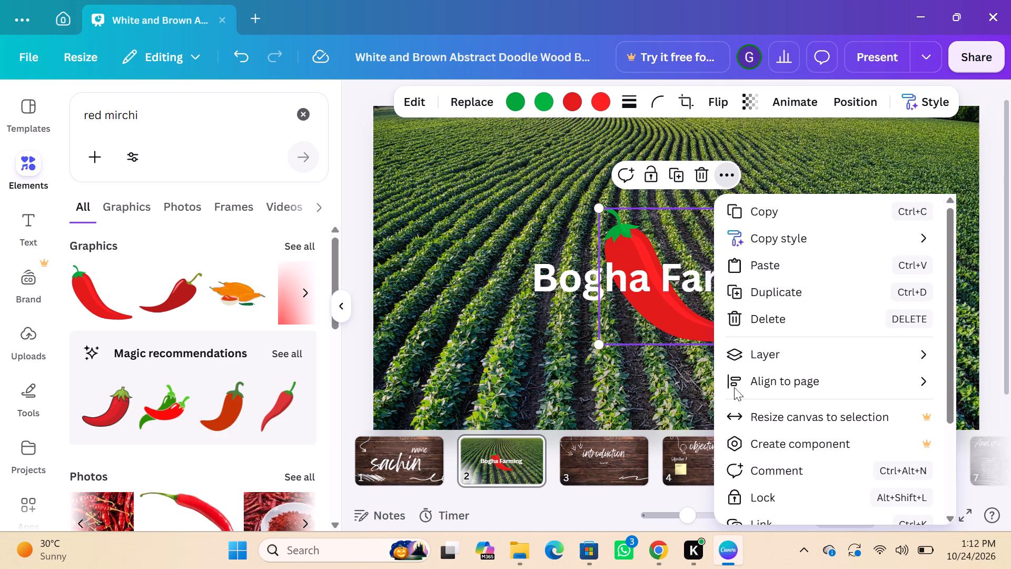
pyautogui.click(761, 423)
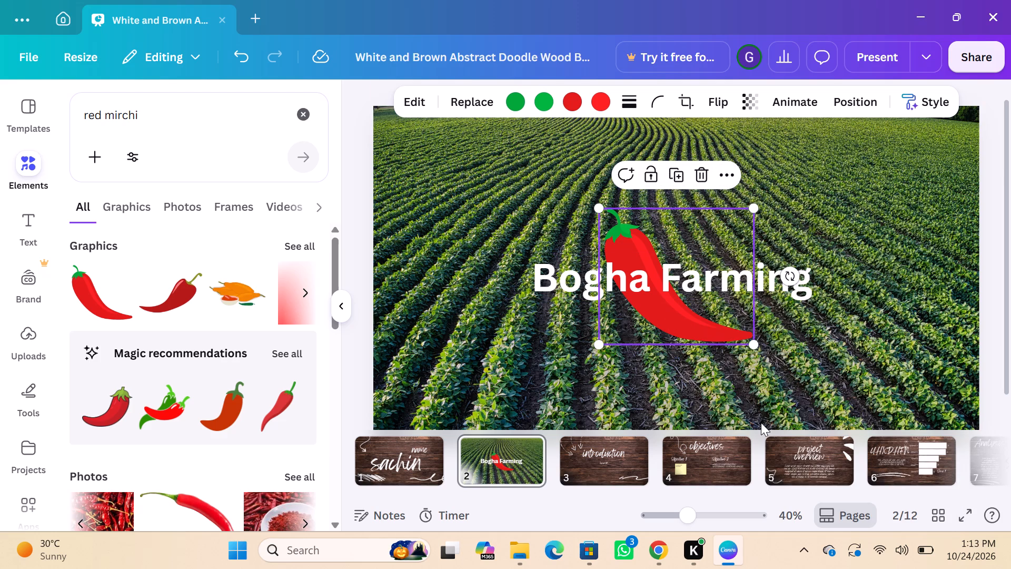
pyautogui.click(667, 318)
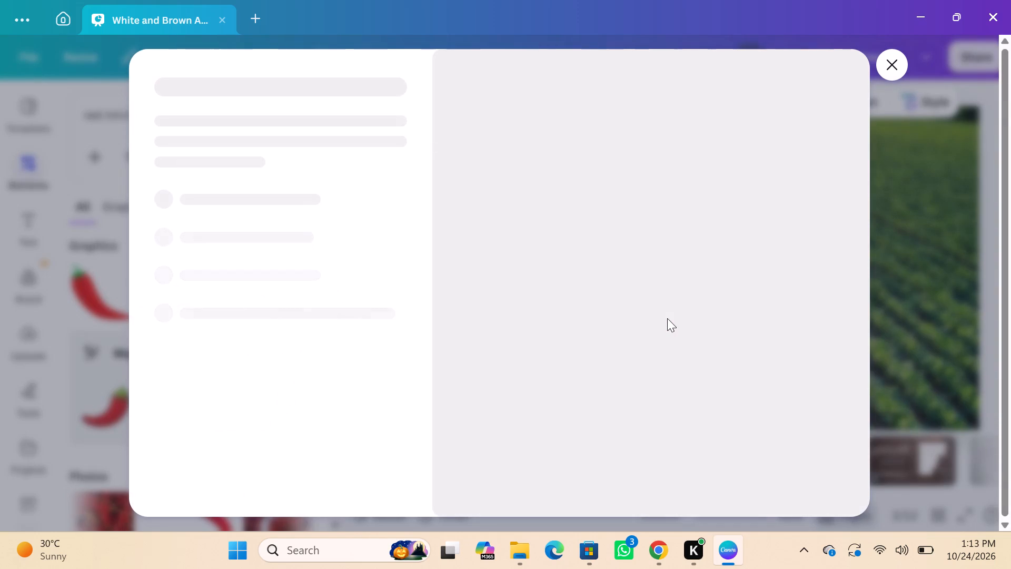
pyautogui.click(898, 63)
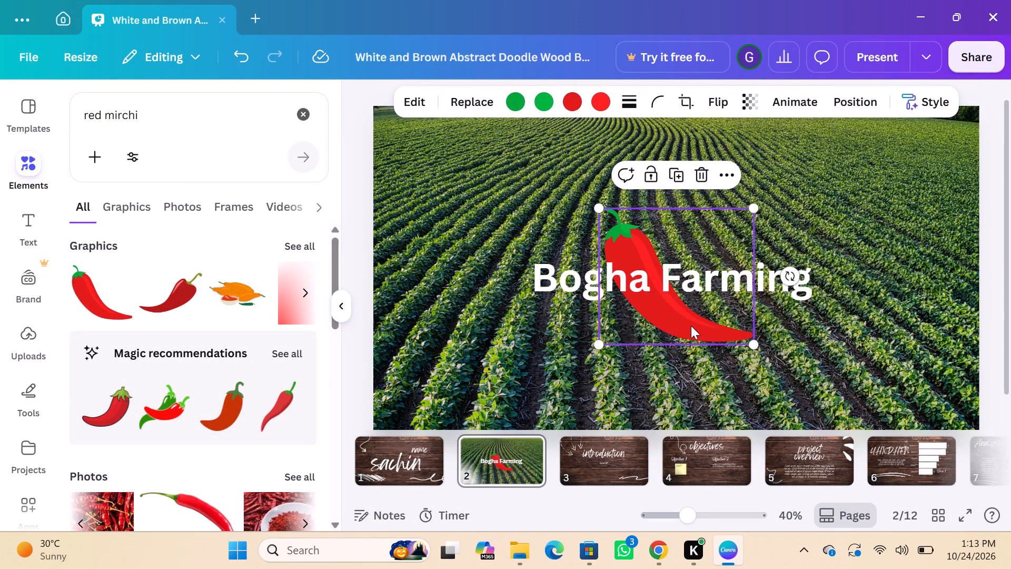
# Move the chilli graphic to the left edge of page 2, so its tip ends just before the "Bogha Farming" heading.
pyautogui.moveTo(691, 326); pyautogui.dragTo(562, 337)
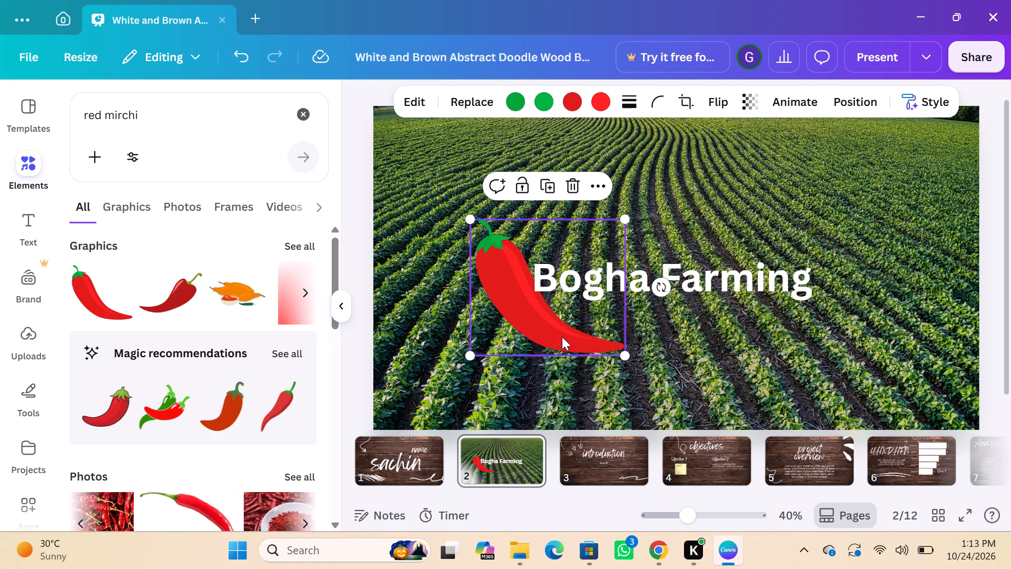
pyautogui.moveTo(562, 337); pyautogui.dragTo(539, 337)
pyautogui.moveTo(539, 337); pyautogui.dragTo(484, 325)
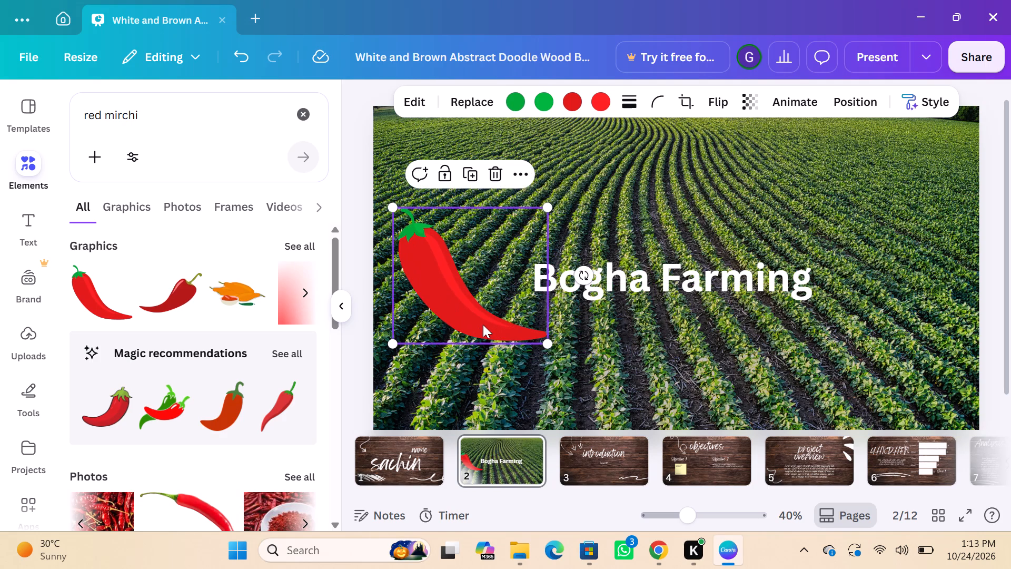
pyautogui.moveTo(483, 325); pyautogui.dragTo(508, 346)
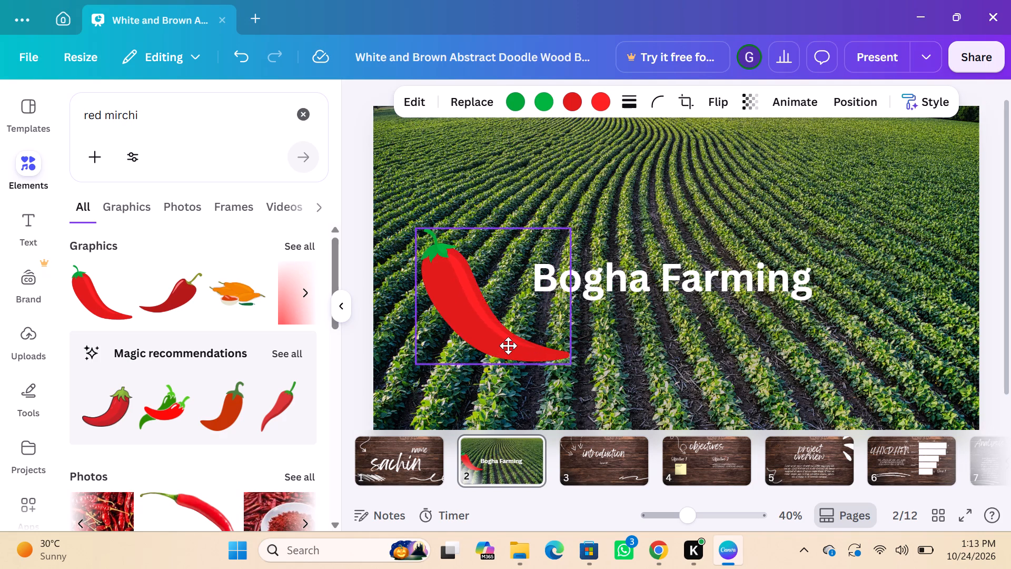
pyautogui.moveTo(508, 346); pyautogui.dragTo(513, 333)
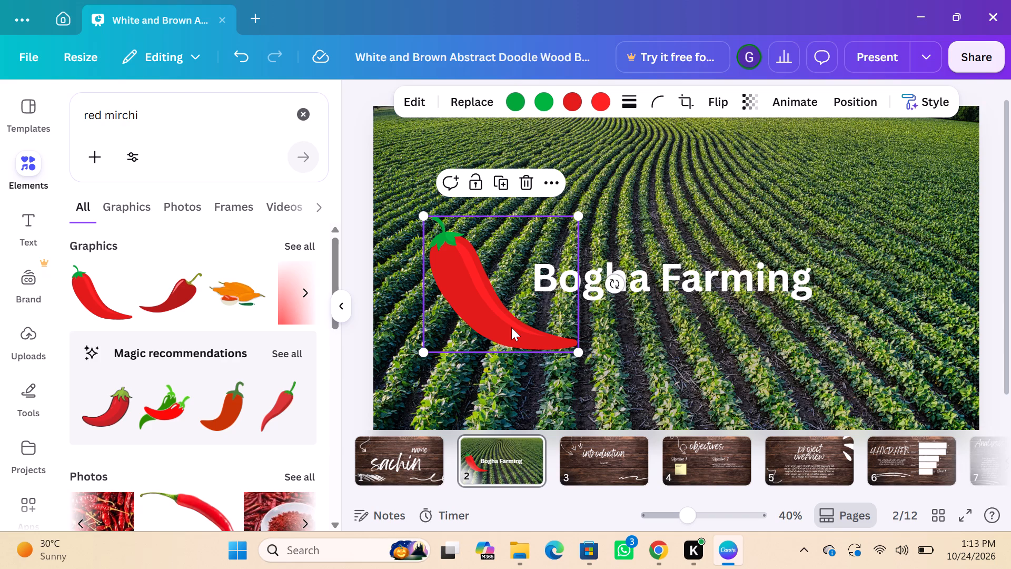
pyautogui.moveTo(485, 311); pyautogui.dragTo(502, 360)
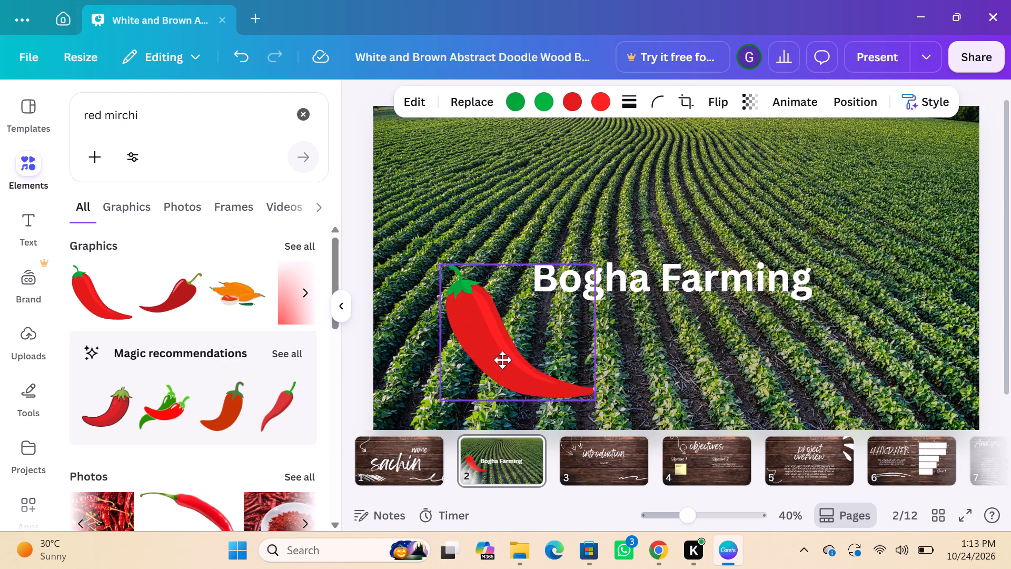
pyautogui.moveTo(502, 360); pyautogui.dragTo(518, 370)
pyautogui.click(518, 370)
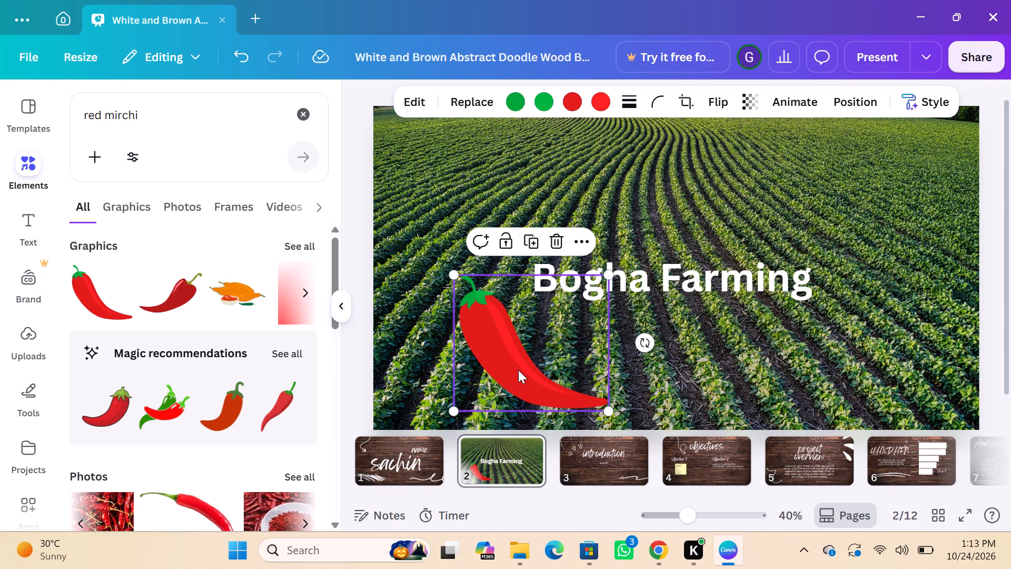
pyautogui.moveTo(514, 364); pyautogui.dragTo(508, 350)
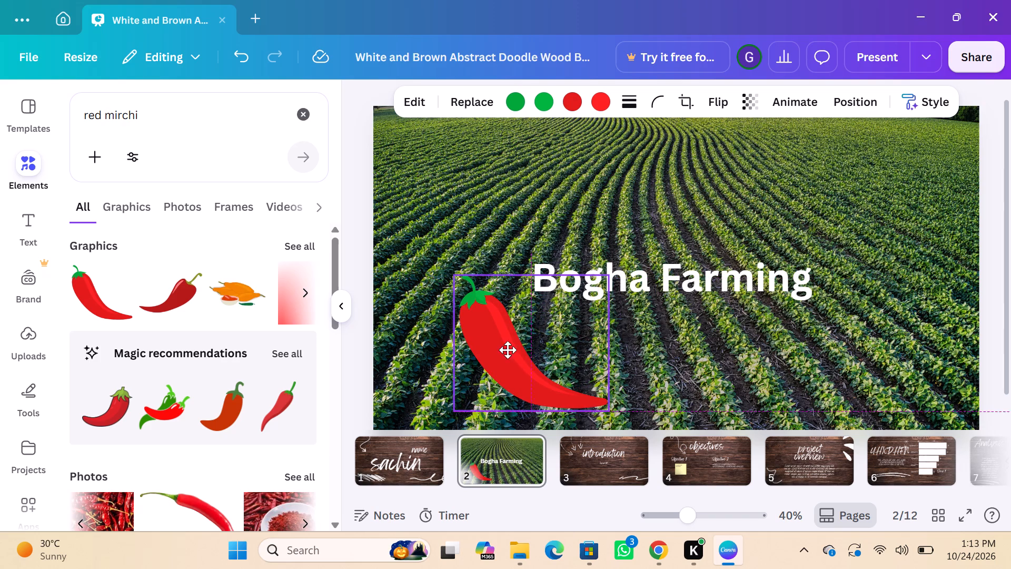
pyautogui.moveTo(508, 350); pyautogui.dragTo(500, 337)
pyautogui.moveTo(484, 319); pyautogui.dragTo(447, 257)
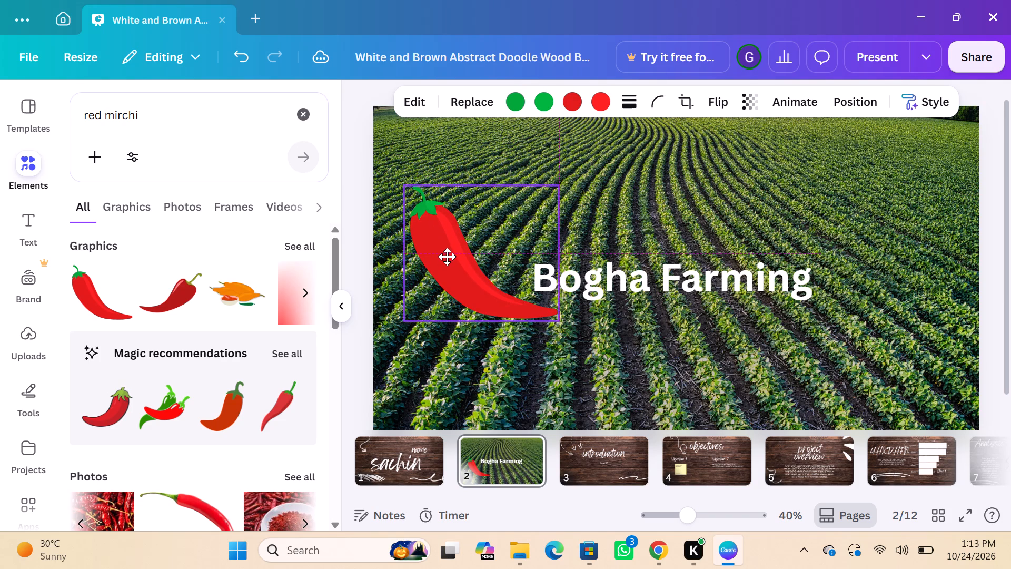
pyautogui.moveTo(447, 257); pyautogui.dragTo(448, 264)
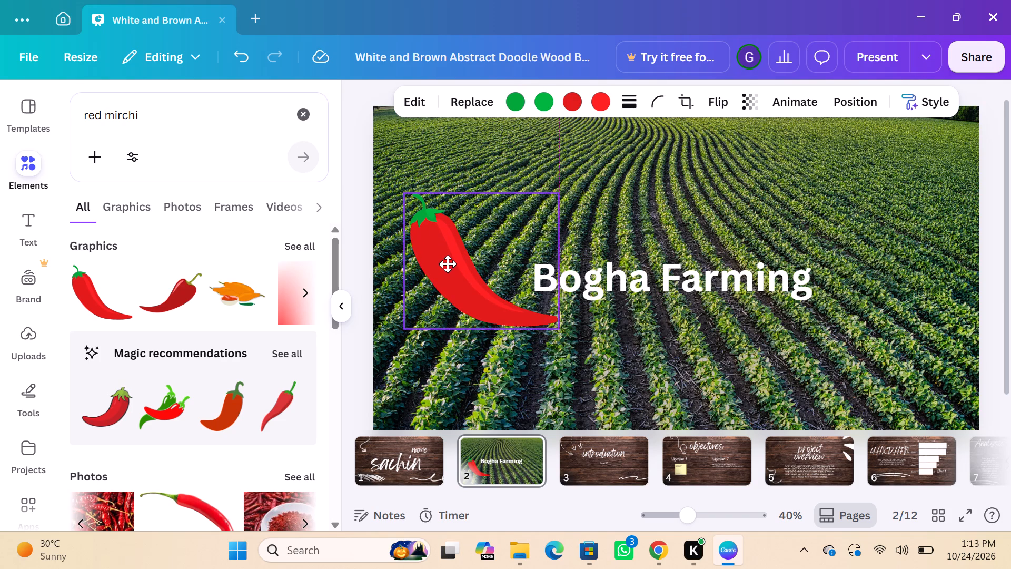
pyautogui.moveTo(448, 264); pyautogui.dragTo(417, 225)
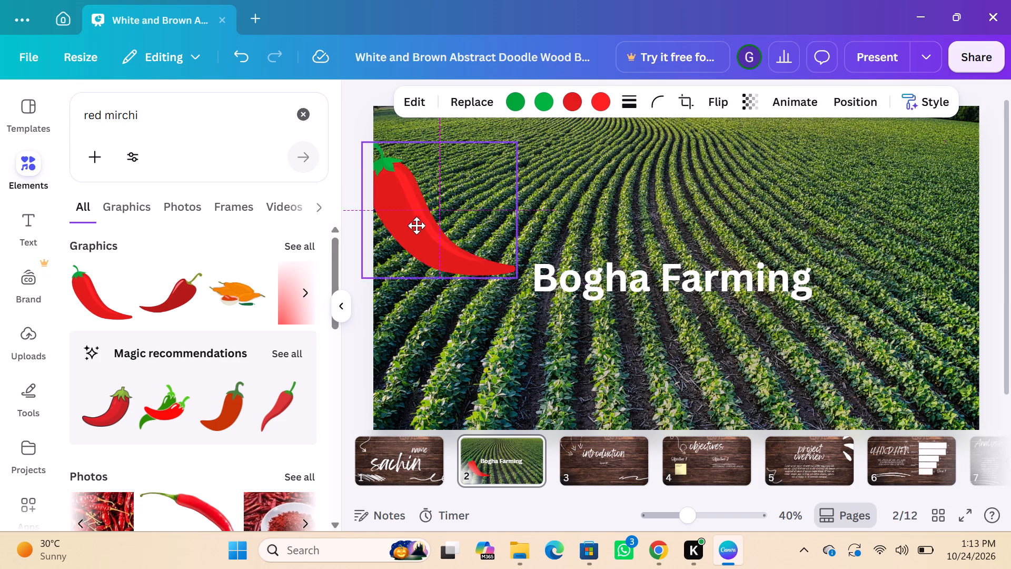
pyautogui.moveTo(417, 225); pyautogui.dragTo(438, 263)
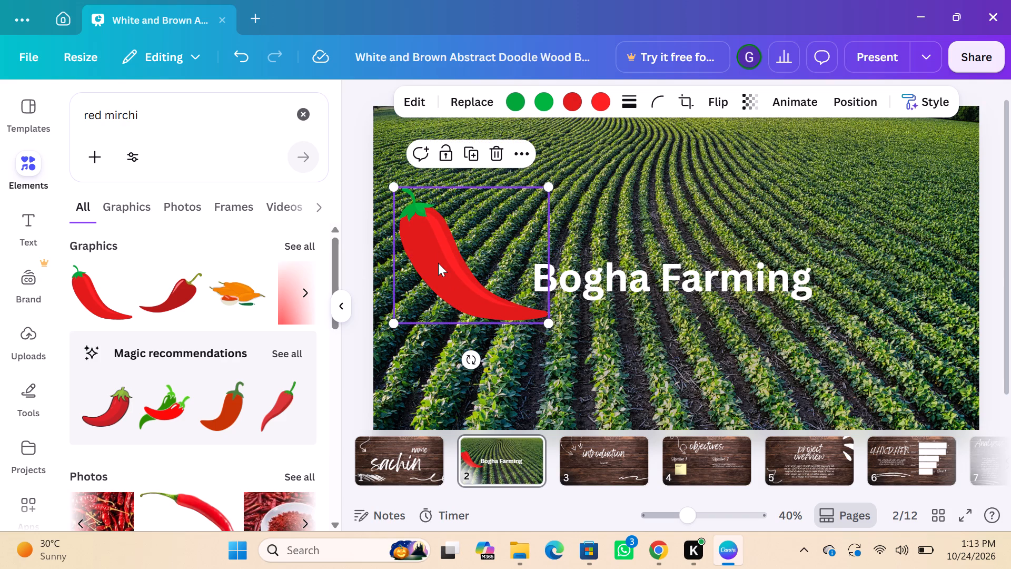
pyautogui.moveTo(438, 263); pyautogui.dragTo(420, 259)
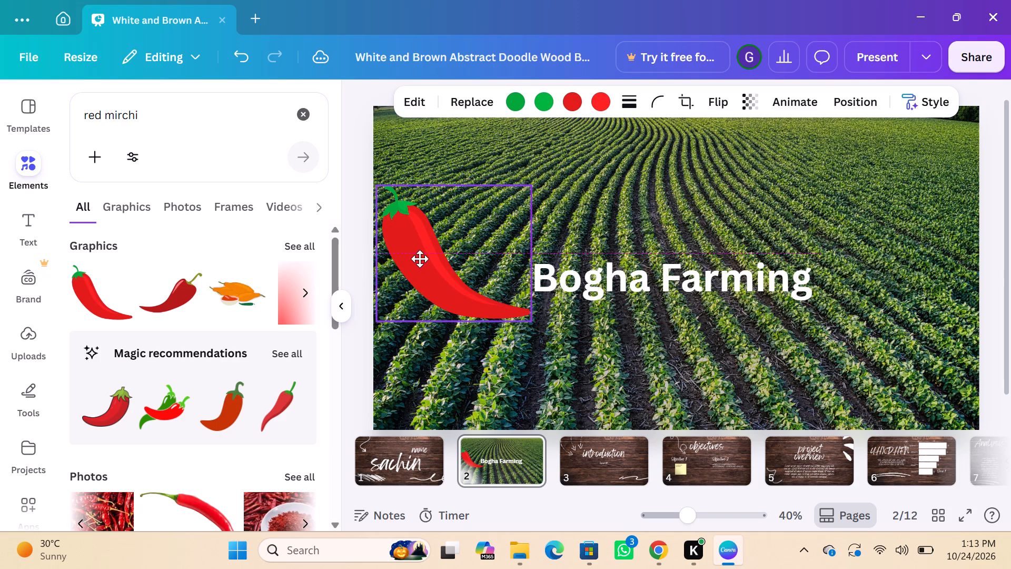
pyautogui.moveTo(420, 259); pyautogui.dragTo(422, 277)
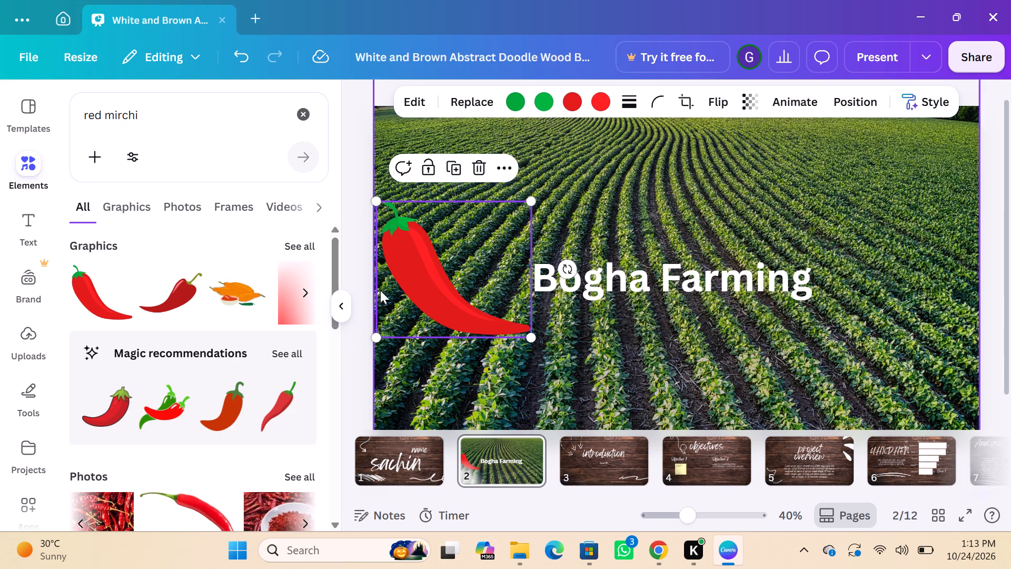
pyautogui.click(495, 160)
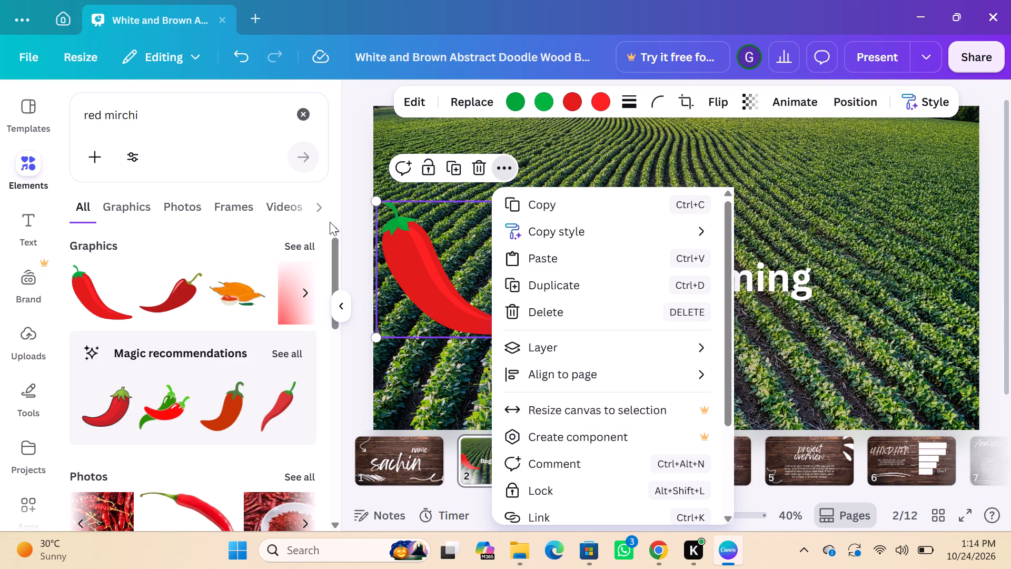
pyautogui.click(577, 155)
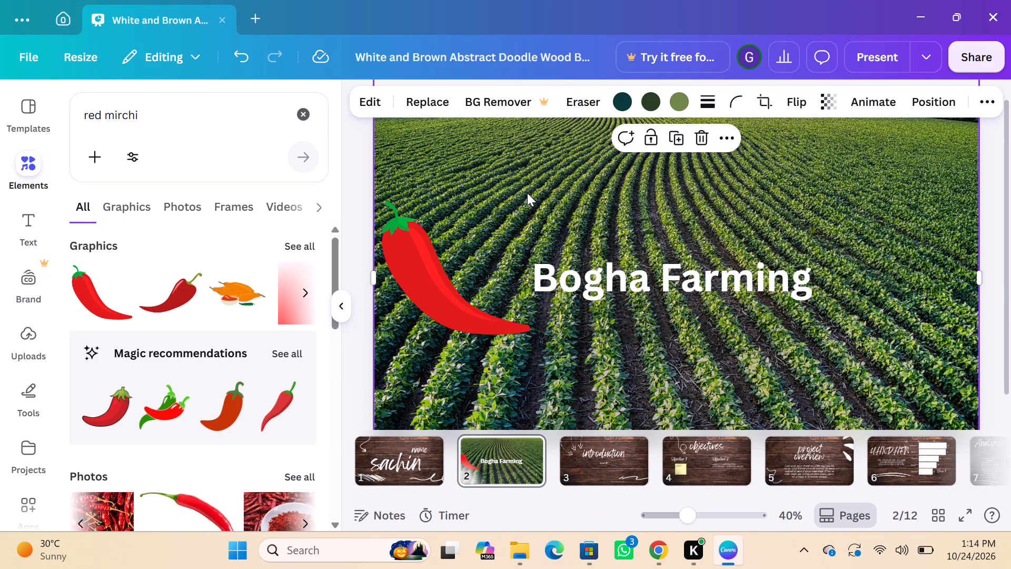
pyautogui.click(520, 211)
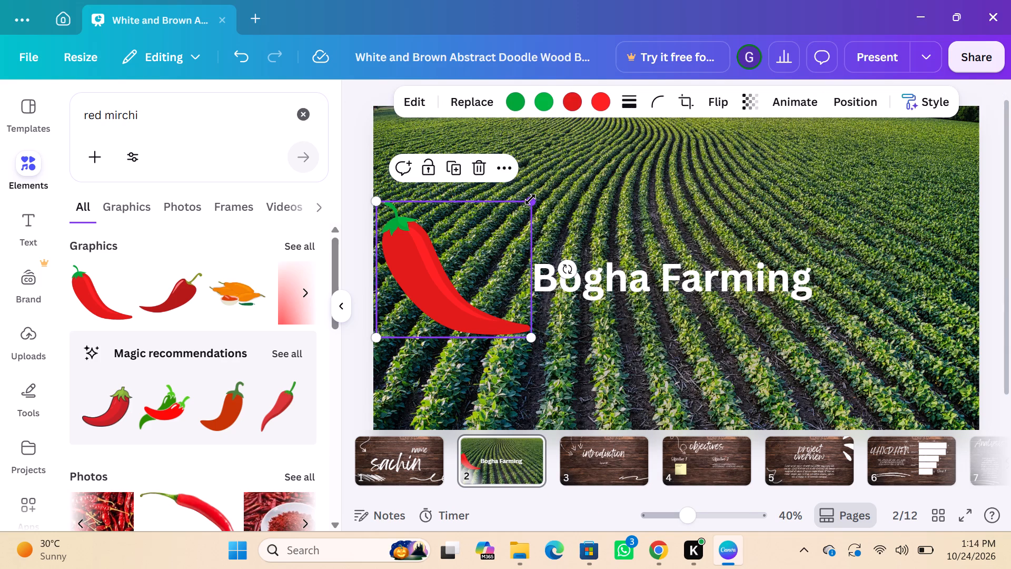
# Shrink the red chilli graphic on page 2 to about 131 wide by 115 high.
pyautogui.doubleClick(530, 199)
pyautogui.moveTo(530, 199); pyautogui.dragTo(513, 214)
pyautogui.moveTo(513, 214); pyautogui.dragTo(512, 215)
pyautogui.moveTo(489, 233); pyautogui.dragTo(515, 214)
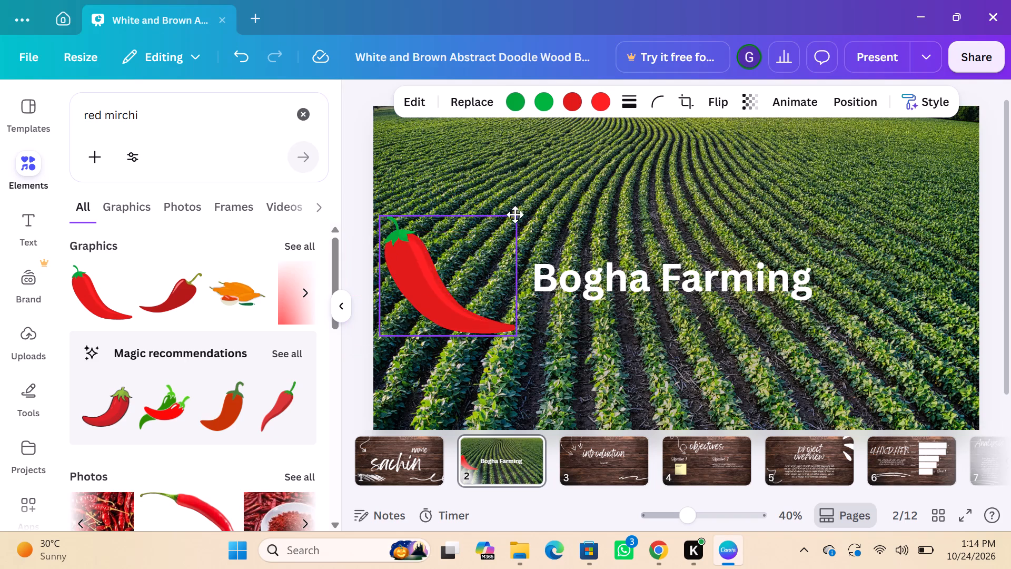
pyautogui.moveTo(515, 214); pyautogui.dragTo(540, 208)
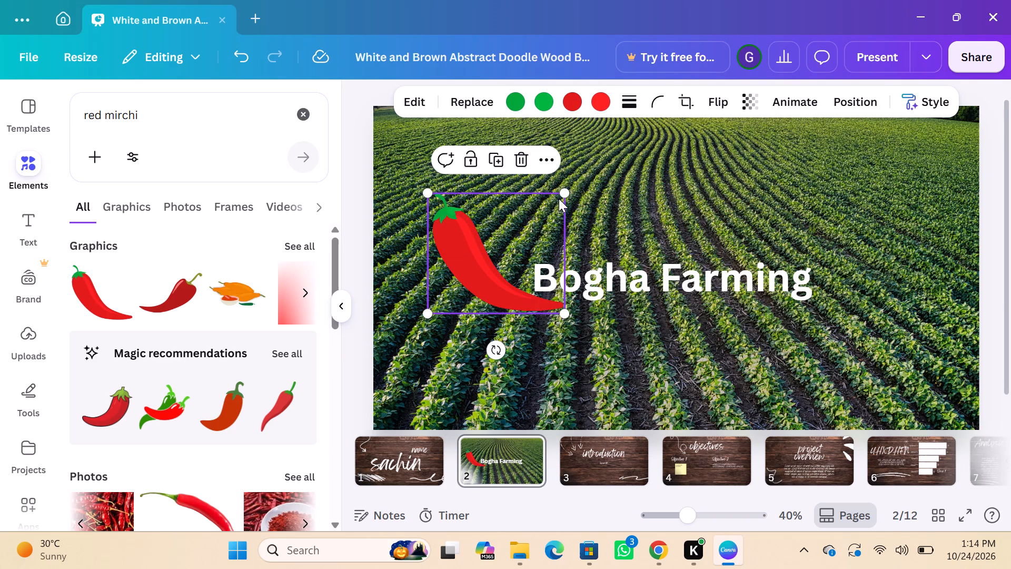
pyautogui.click(561, 203)
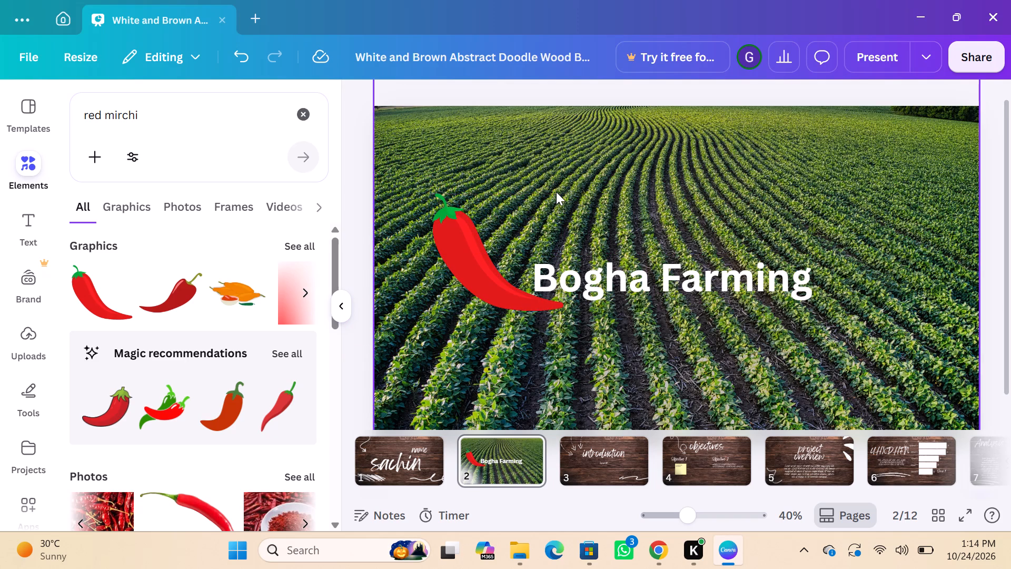
pyautogui.click(561, 201)
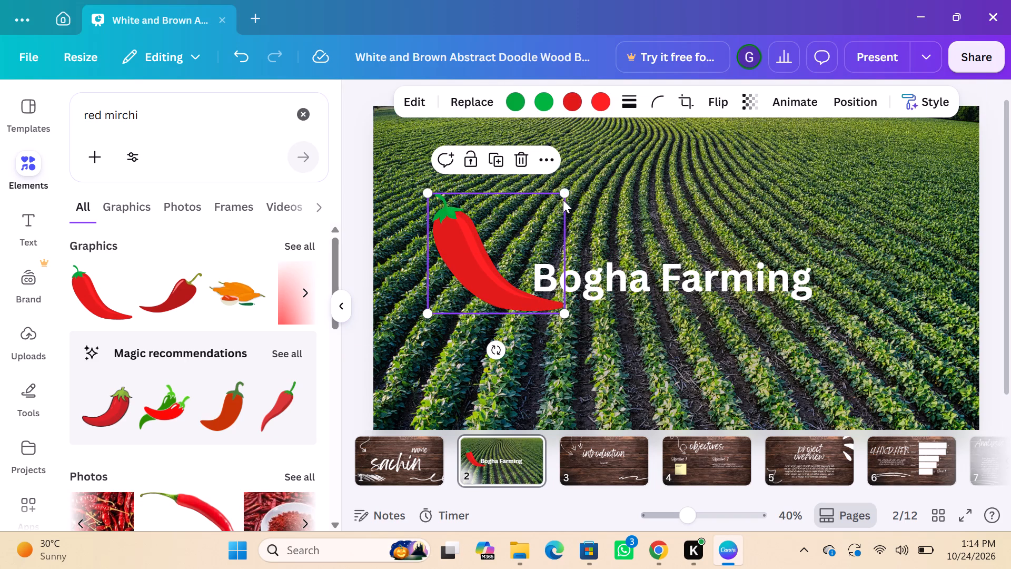
pyautogui.moveTo(566, 198); pyautogui.dragTo(558, 206)
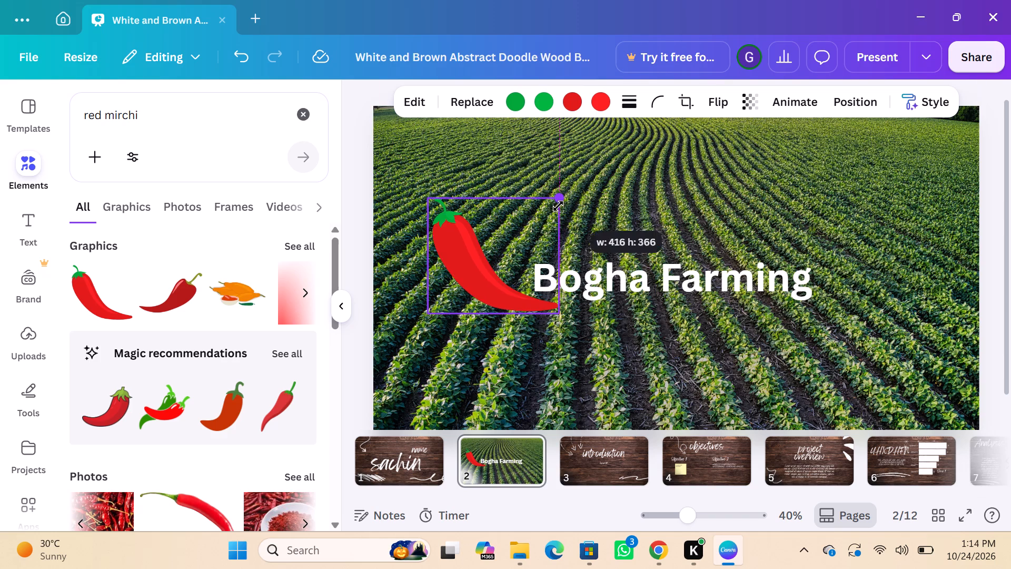
pyautogui.moveTo(558, 206); pyautogui.dragTo(514, 249)
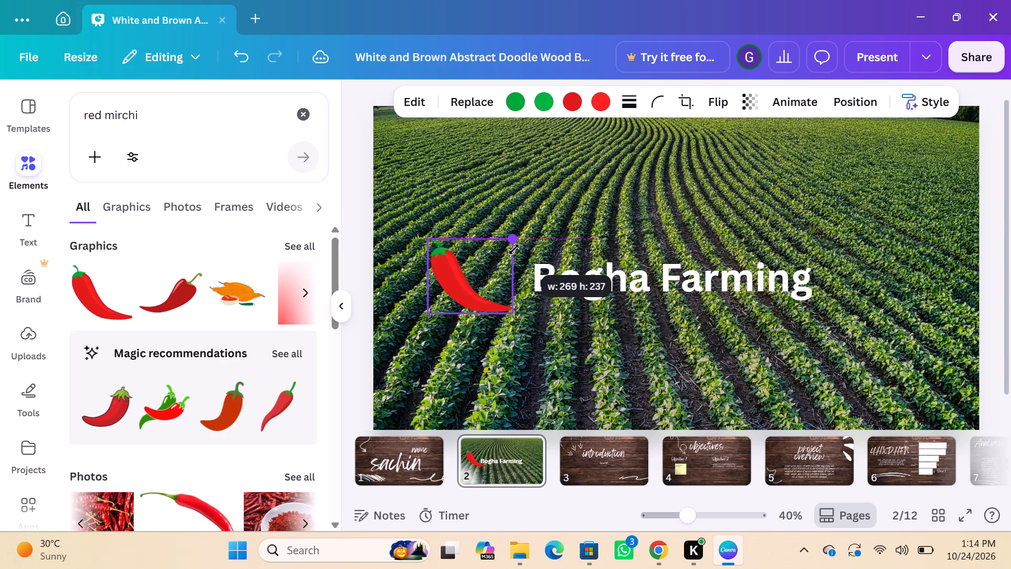
pyautogui.moveTo(514, 249); pyautogui.dragTo(505, 263)
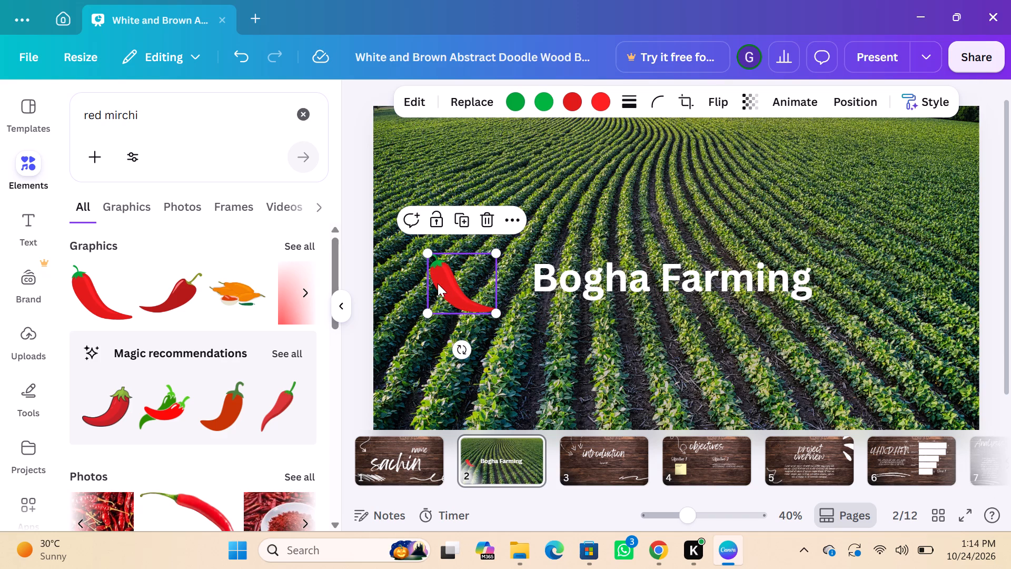
pyautogui.moveTo(427, 315); pyautogui.dragTo(457, 297)
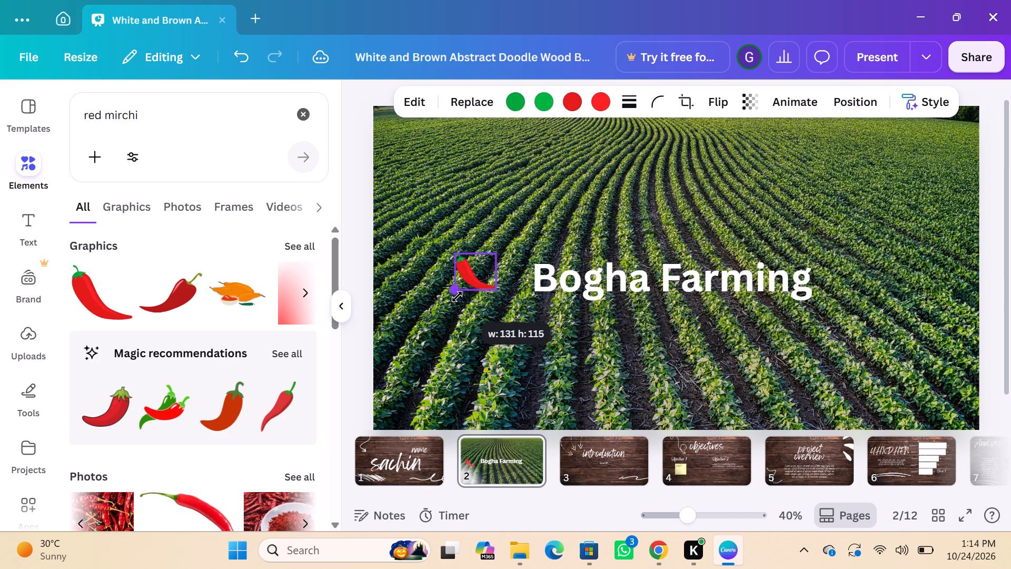
pyautogui.moveTo(457, 297); pyautogui.dragTo(457, 297)
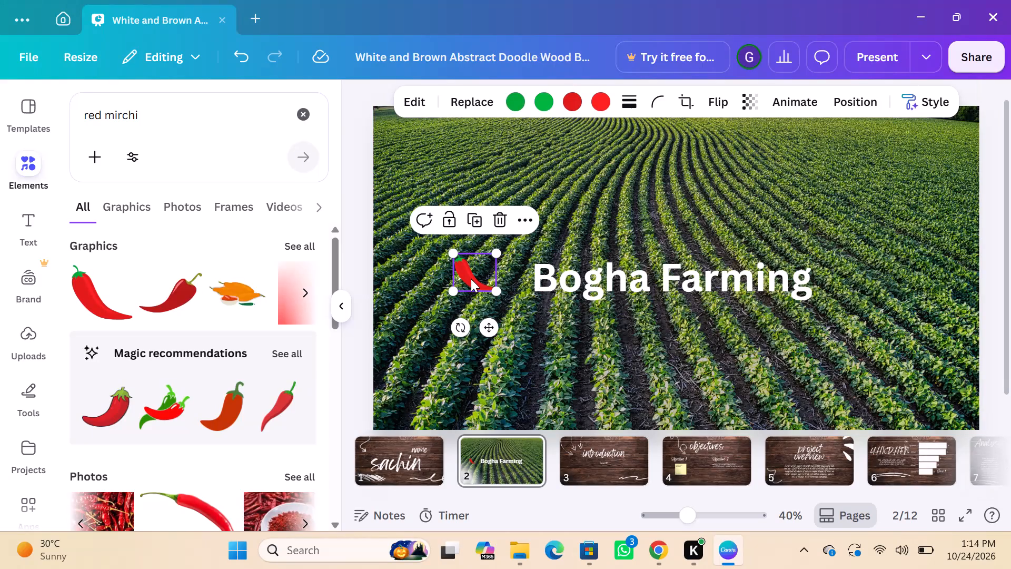
# Place the chilli graphic directly before the "B" of "Bogha Farming" and reduce it slightly further so it suits the heading's height.
pyautogui.hscroll(3, 471, 279)
pyautogui.moveTo(470, 254); pyautogui.dragTo(486, 259)
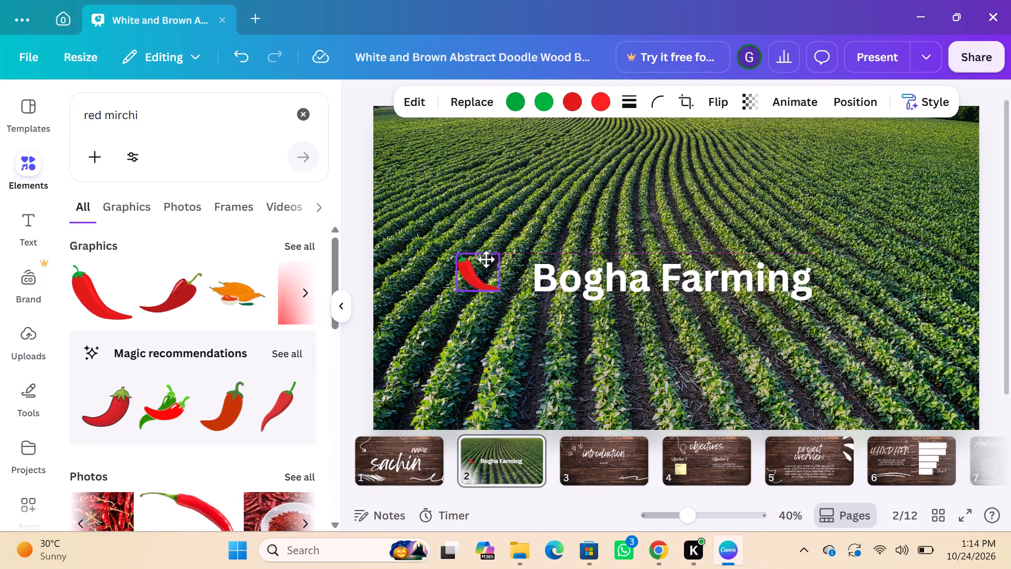
pyautogui.moveTo(486, 259); pyautogui.dragTo(501, 260)
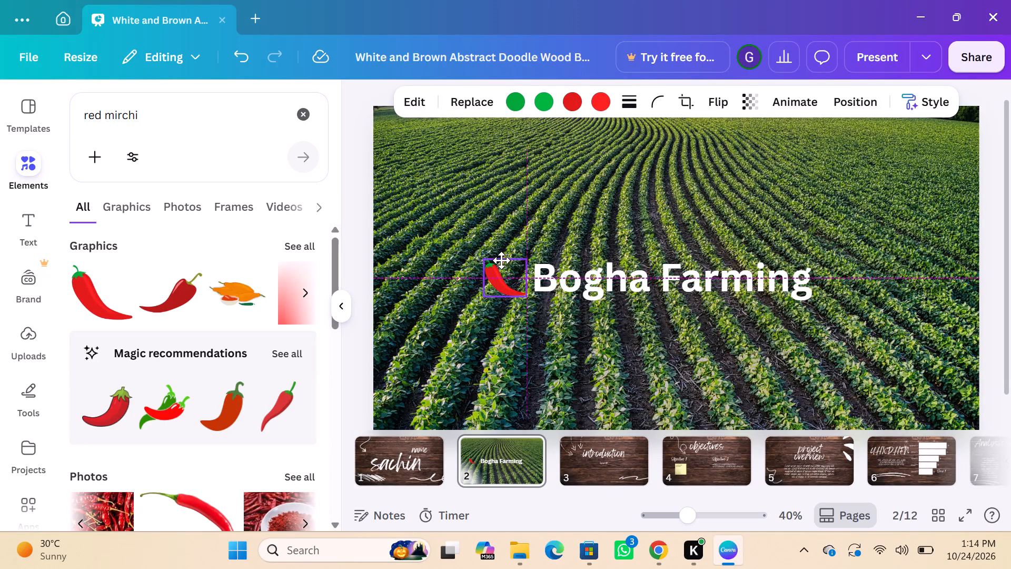
pyautogui.moveTo(501, 260); pyautogui.dragTo(503, 259)
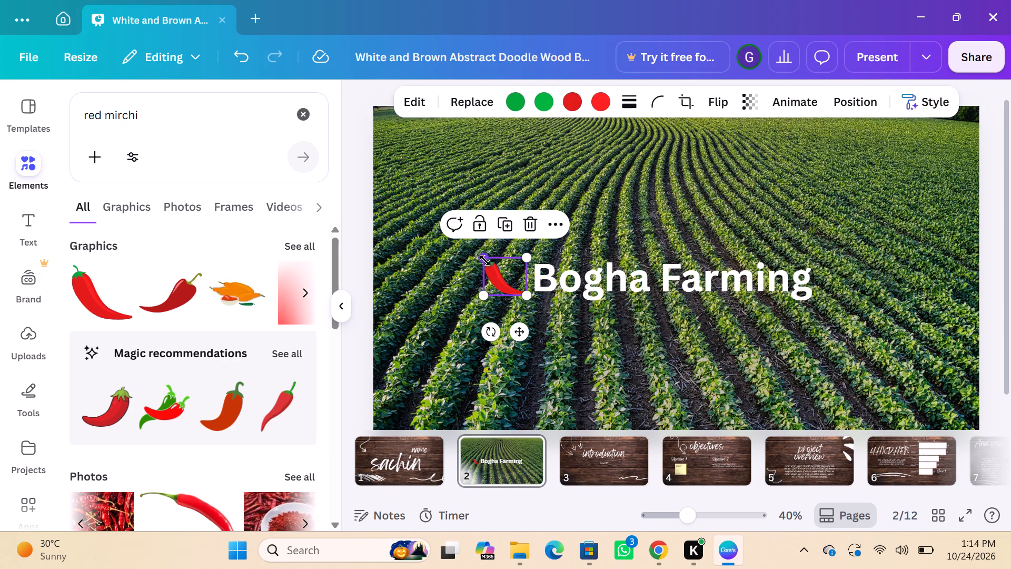
pyautogui.moveTo(484, 259); pyautogui.dragTo(489, 261)
pyautogui.moveTo(489, 261); pyautogui.dragTo(495, 263)
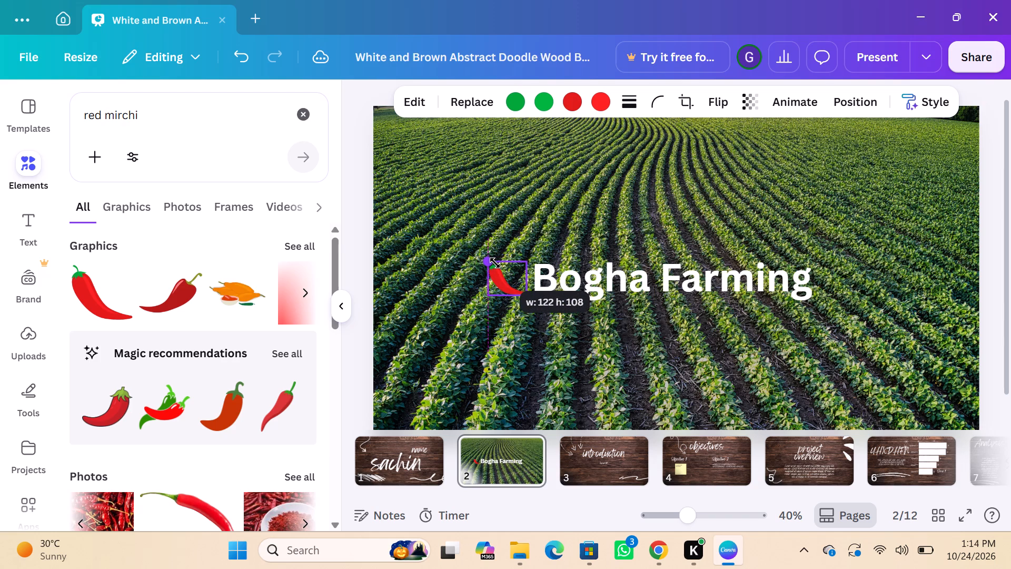
pyautogui.moveTo(495, 263); pyautogui.dragTo(495, 263)
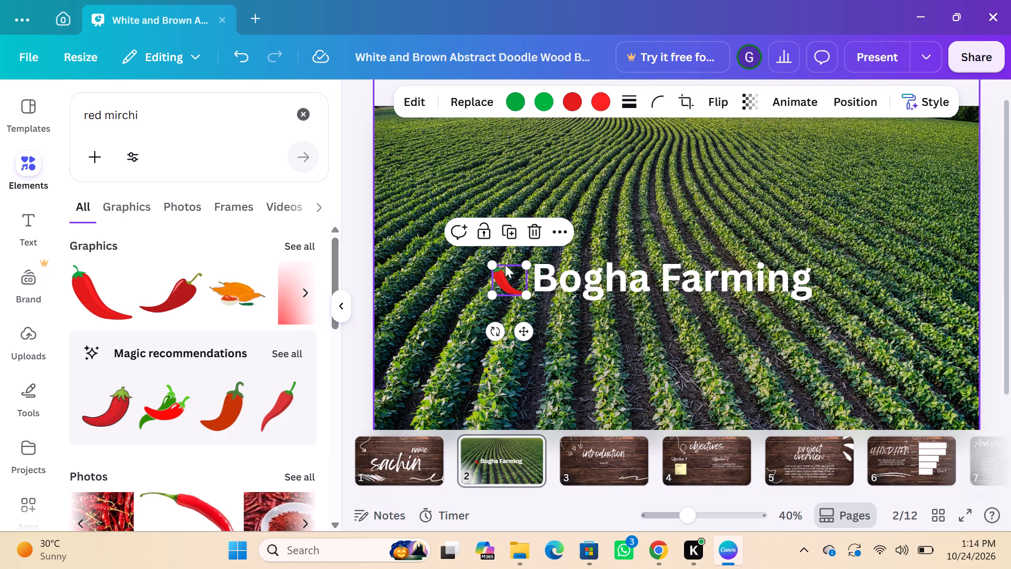
pyautogui.moveTo(505, 268); pyautogui.dragTo(507, 268)
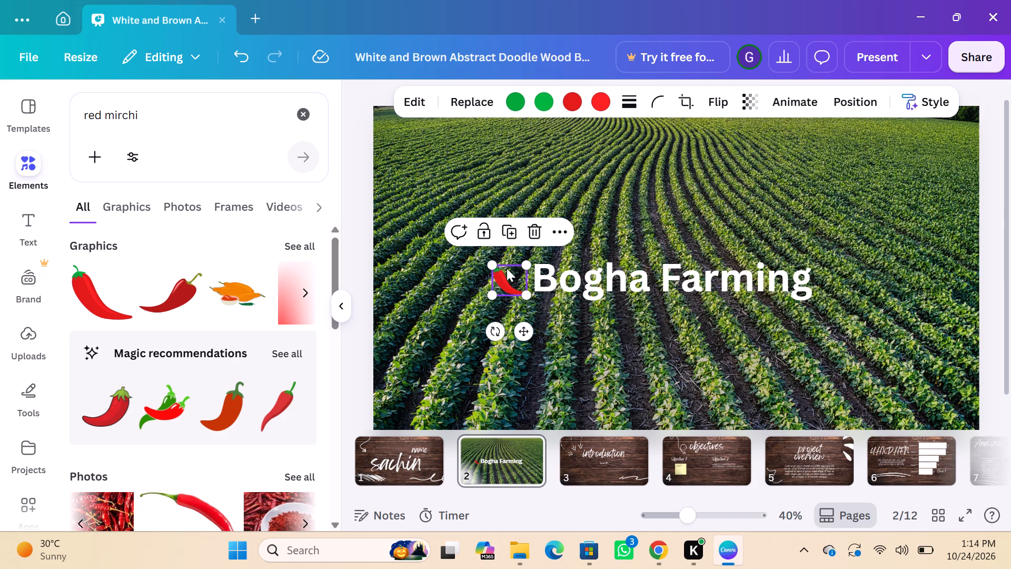
pyautogui.moveTo(507, 268); pyautogui.dragTo(512, 265)
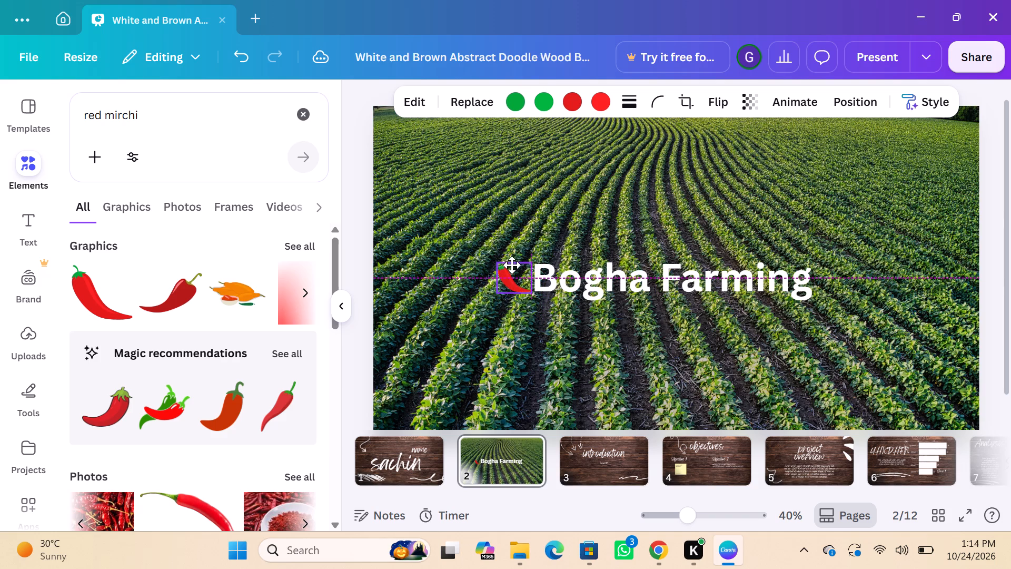
pyautogui.moveTo(512, 265); pyautogui.dragTo(513, 265)
# Move the chilli graphic and the "Bogha Farming" heading to the upper part of page 2, with the chilli directly before the text.
pyautogui.moveTo(513, 265); pyautogui.dragTo(496, 159)
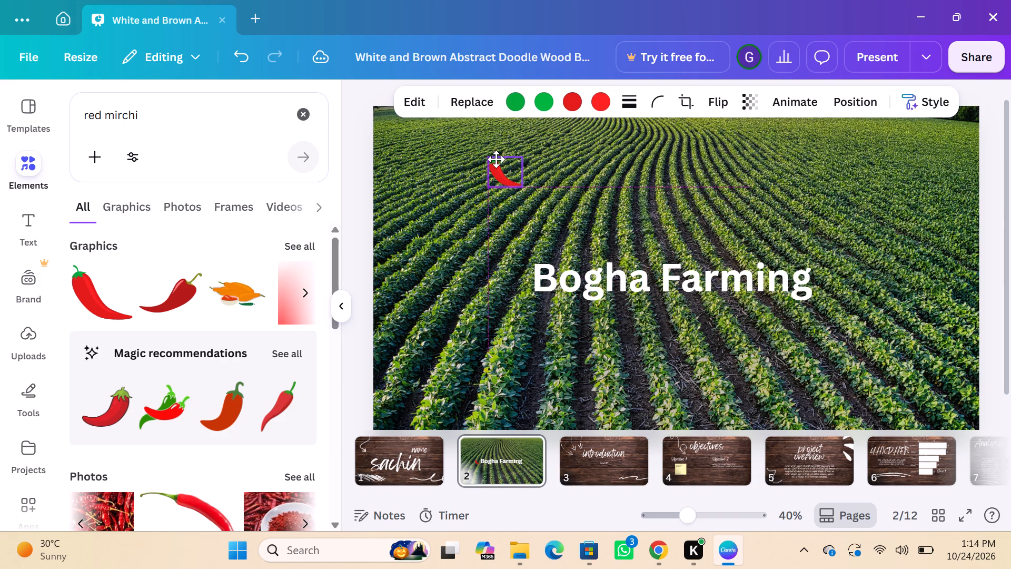
pyautogui.moveTo(496, 159); pyautogui.dragTo(496, 162)
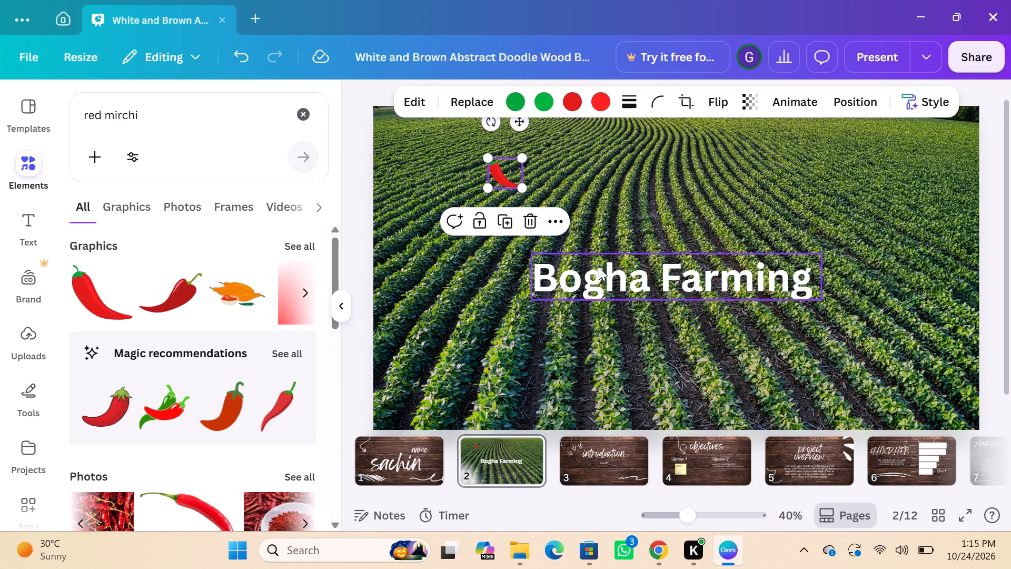
pyautogui.moveTo(599, 267); pyautogui.dragTo(583, 207)
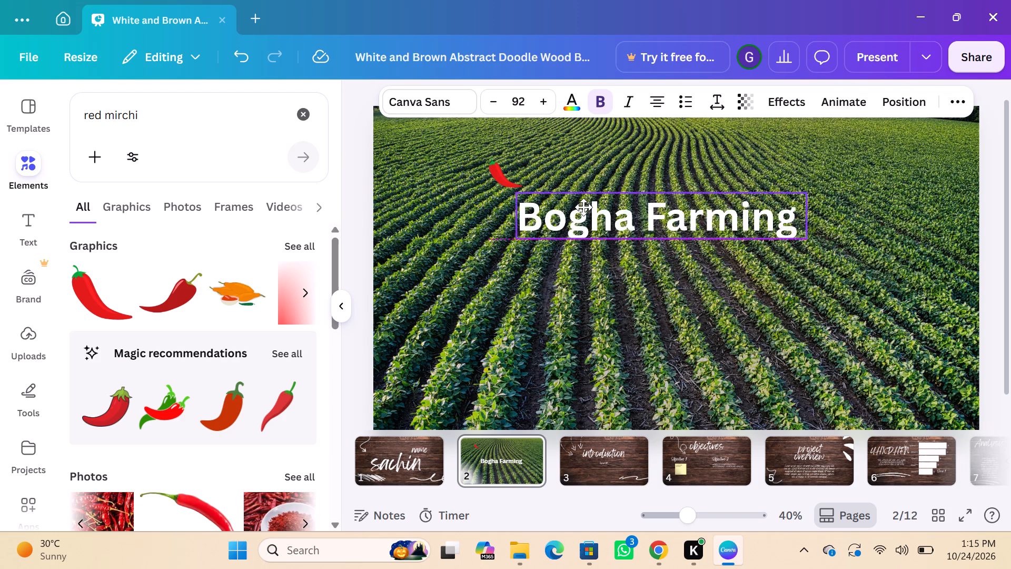
pyautogui.moveTo(583, 207); pyautogui.dragTo(589, 160)
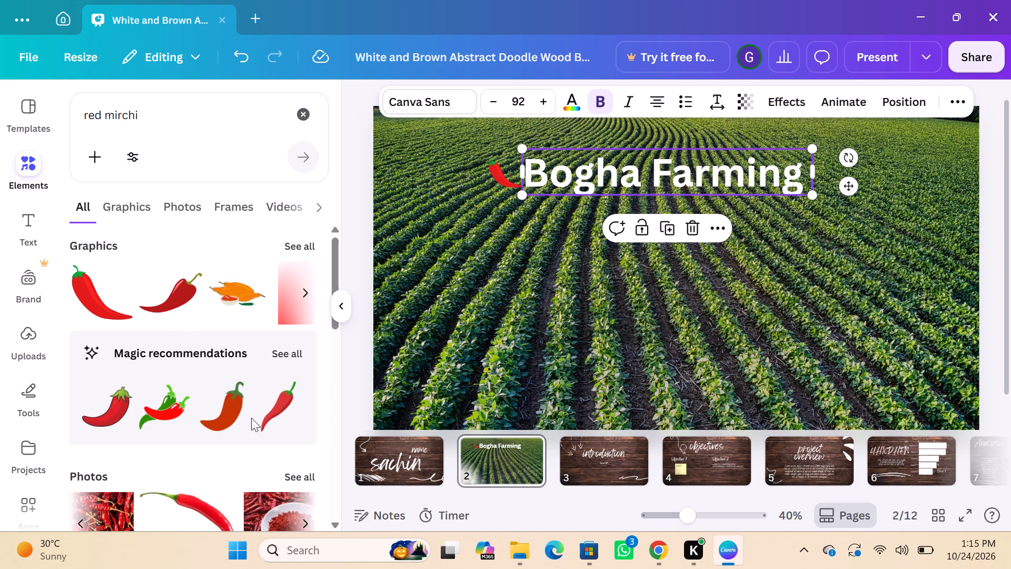
# Browse the graphics results for "red mirchi" to find a second chilli for the heading.
pyautogui.hscroll(-2, 253, 326)
pyautogui.hscroll(-2, 283, 289)
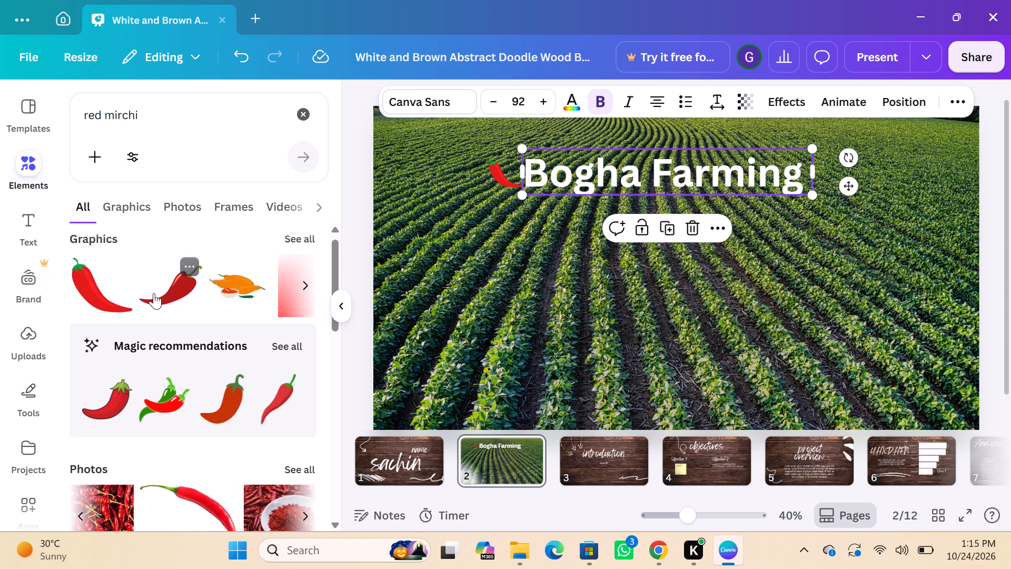
pyautogui.hscroll(-1, 301, 291)
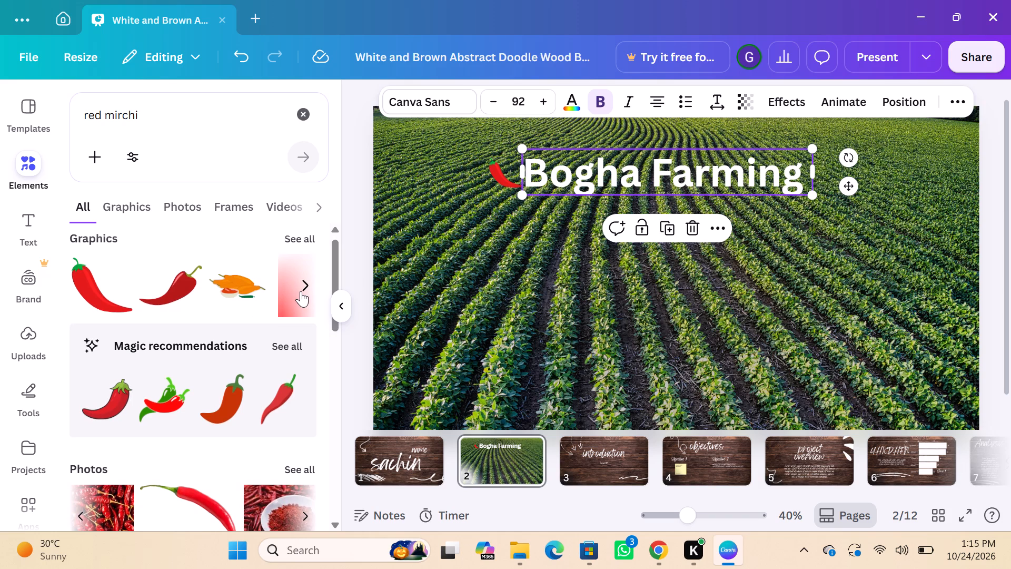
pyautogui.hscroll(-1, 301, 291)
pyautogui.tripleClick(301, 291)
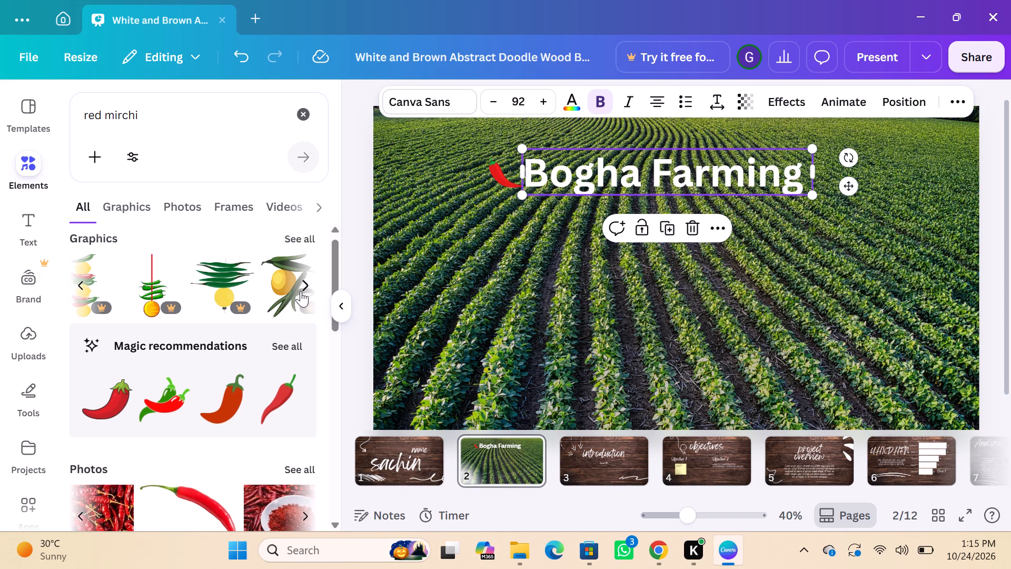
pyautogui.click(301, 291)
pyautogui.click(301, 291)
pyautogui.tripleClick(301, 291)
pyautogui.tripleClick(301, 291)
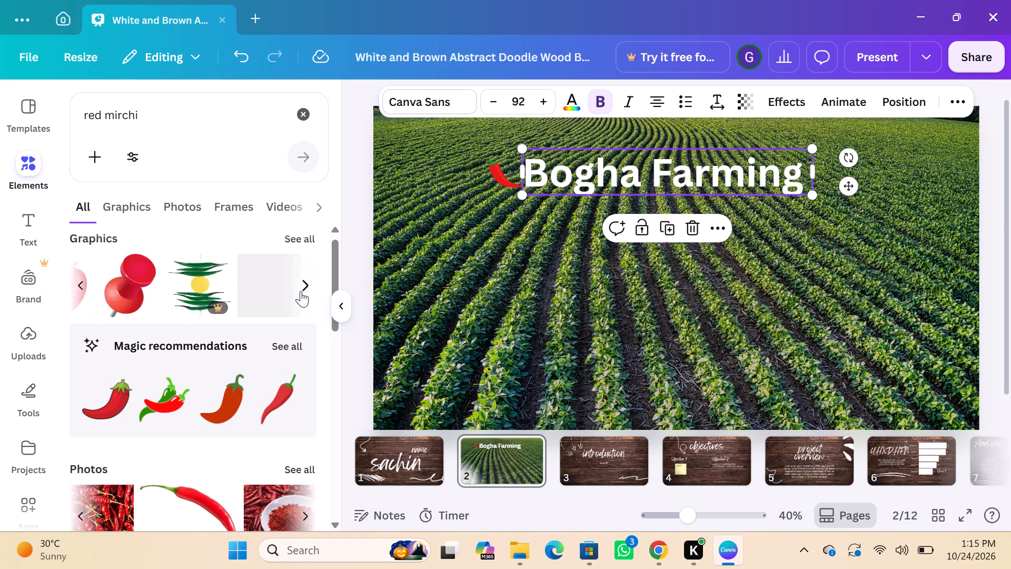
pyautogui.tripleClick(301, 291)
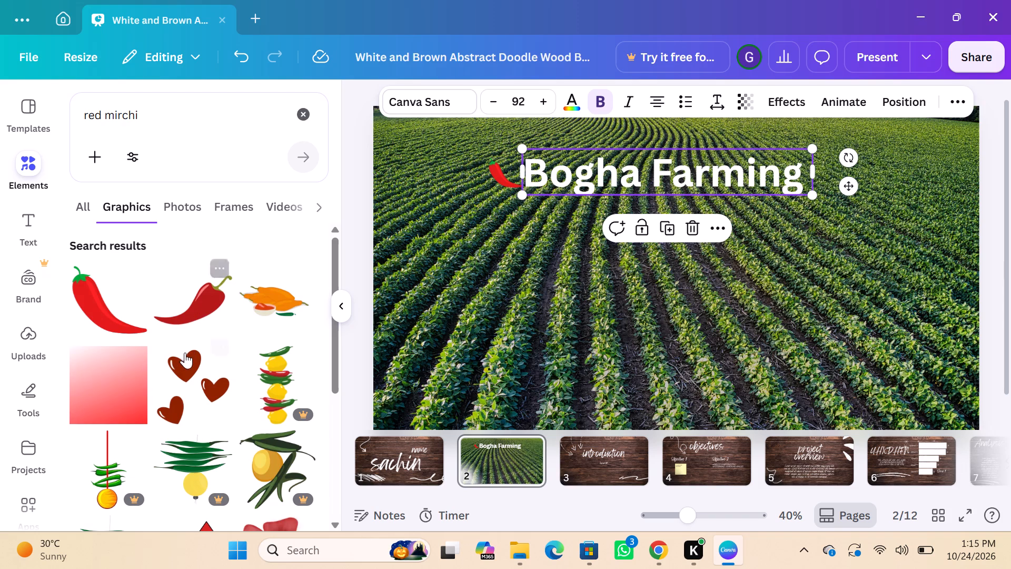
pyautogui.scroll(-1, 216, 418)
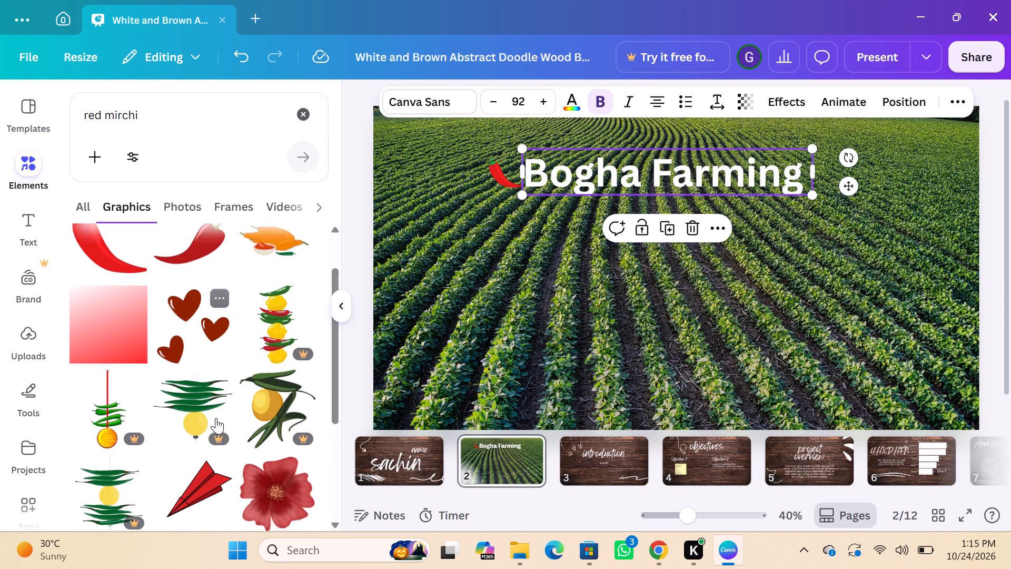
pyautogui.scroll(-7, 216, 418)
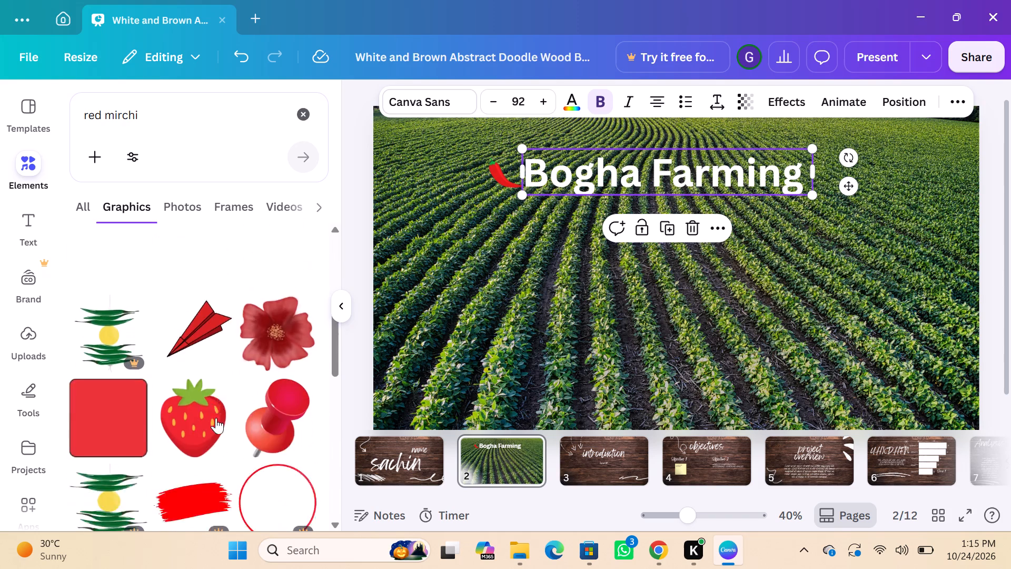
pyautogui.scroll(3, 216, 418)
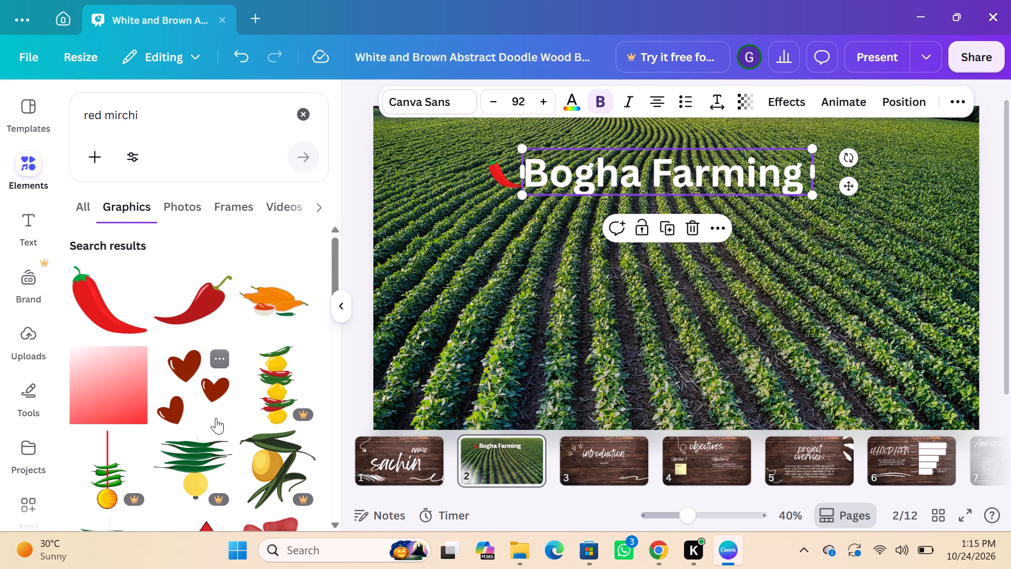
pyautogui.hscroll(3, 216, 418)
pyautogui.scroll(3, 226, 377)
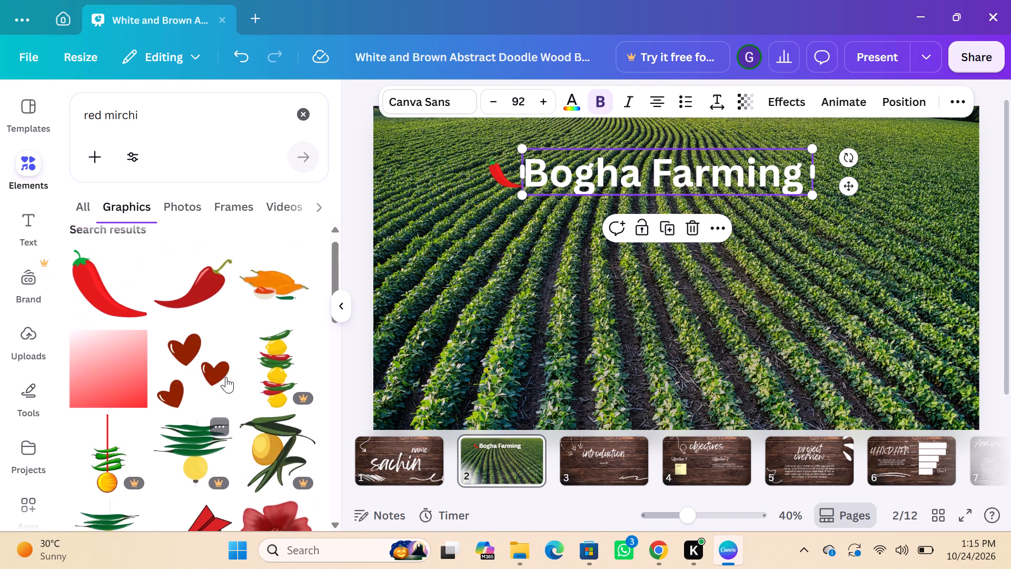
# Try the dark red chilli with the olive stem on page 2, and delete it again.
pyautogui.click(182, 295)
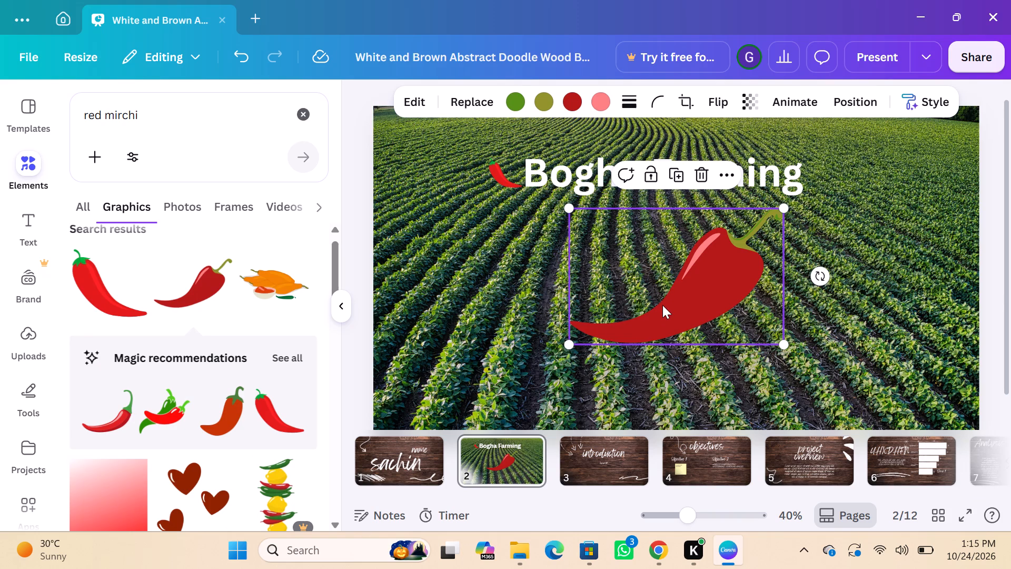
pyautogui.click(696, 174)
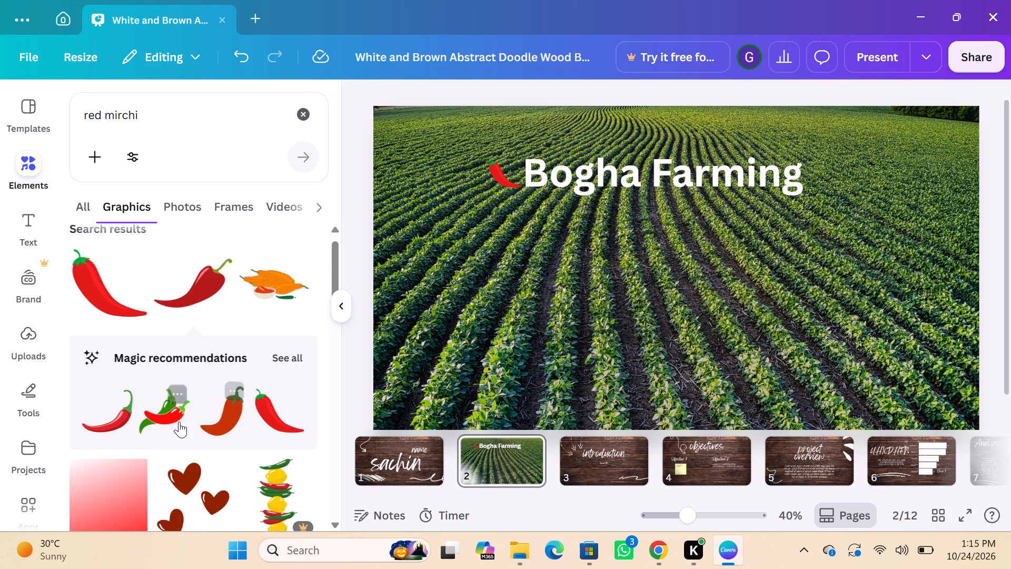
# Add the recommended glossy red chilli with the curved green stem to page 2, just past the end of the "Bogha Farming" heading.
pyautogui.click(123, 410)
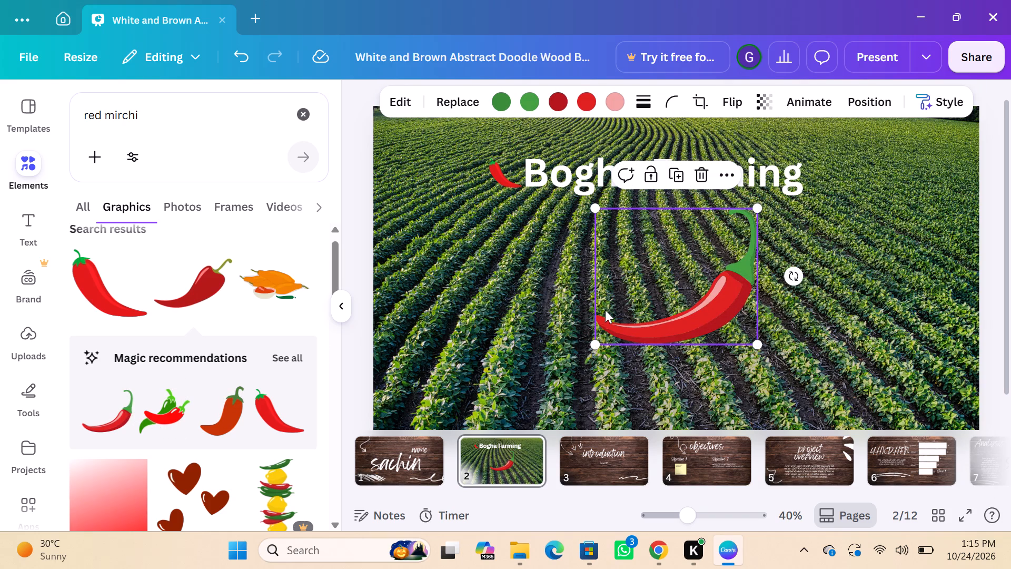
pyautogui.moveTo(610, 308); pyautogui.dragTo(796, 227)
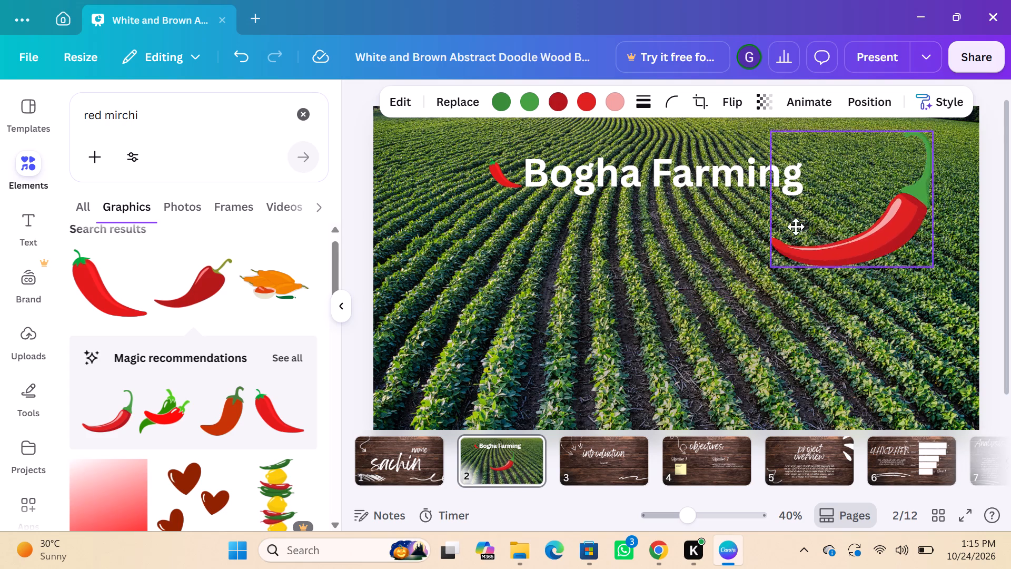
pyautogui.moveTo(796, 227); pyautogui.dragTo(798, 189)
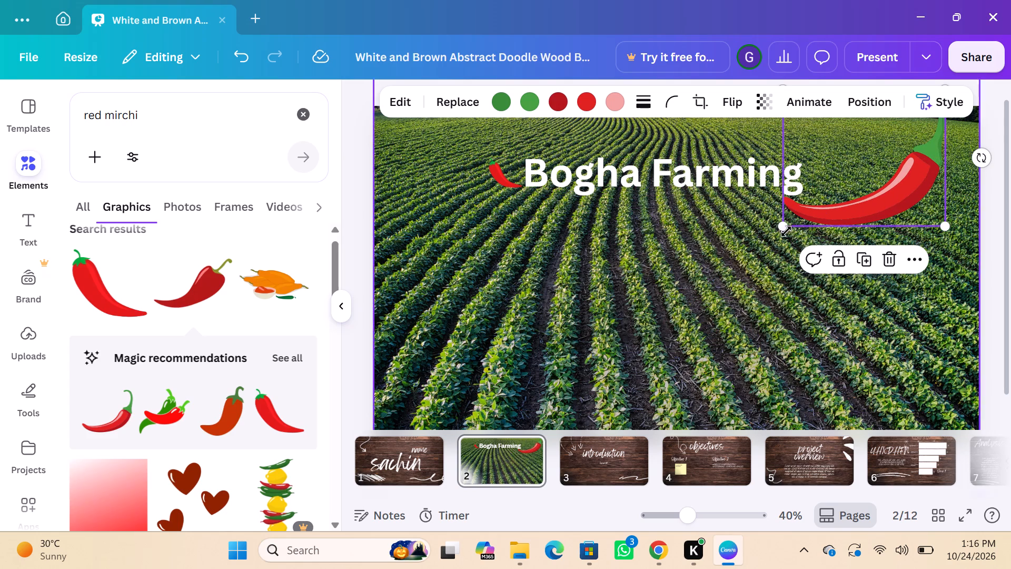
# Shrink the new green-stemmed chilli to about the height of the "Bogha Farming" heading, keeping it near the heading's end.
pyautogui.moveTo(782, 229); pyautogui.dragTo(827, 180)
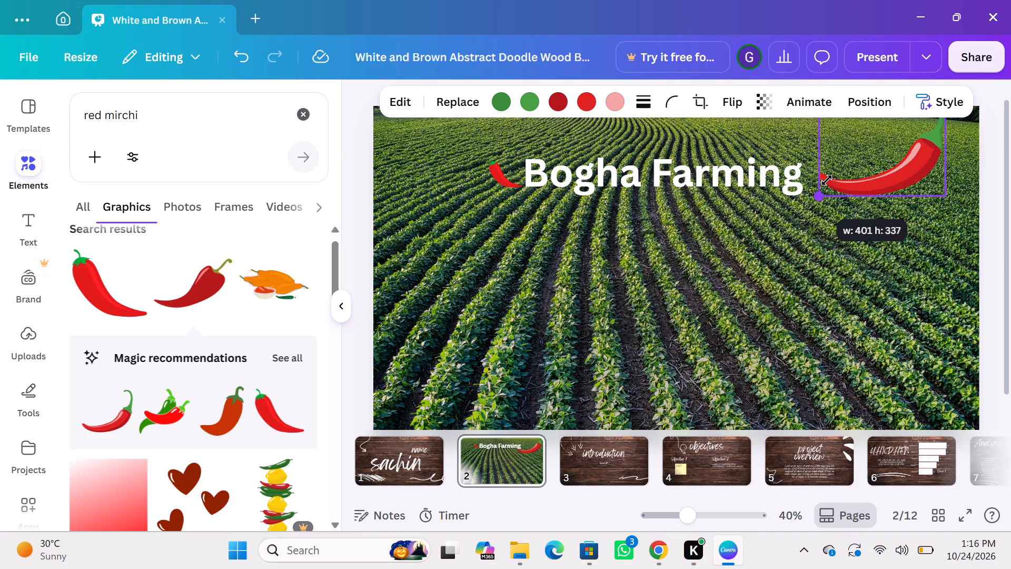
pyautogui.moveTo(827, 180); pyautogui.dragTo(832, 169)
pyautogui.moveTo(845, 150); pyautogui.dragTo(837, 195)
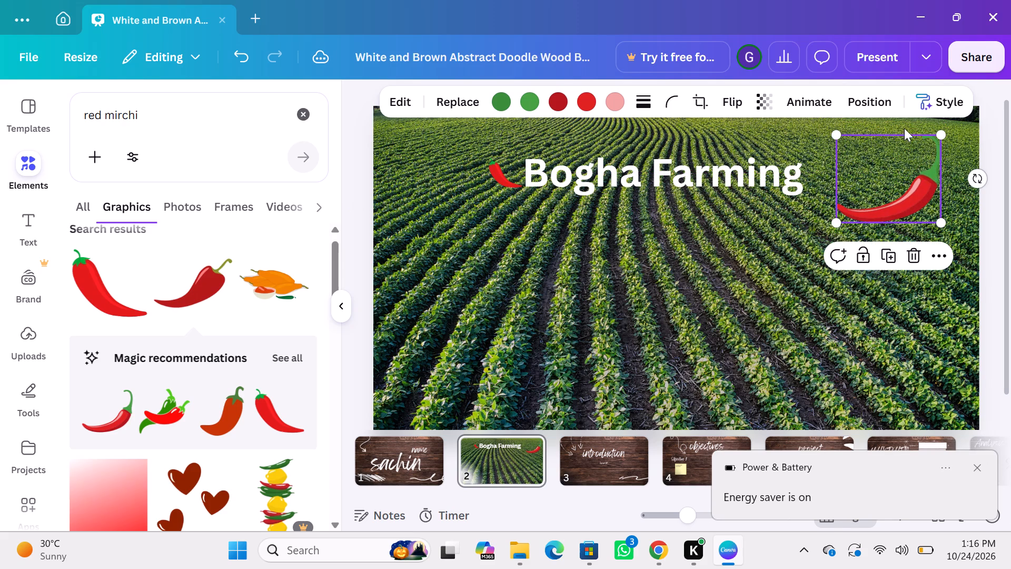
pyautogui.click(944, 142)
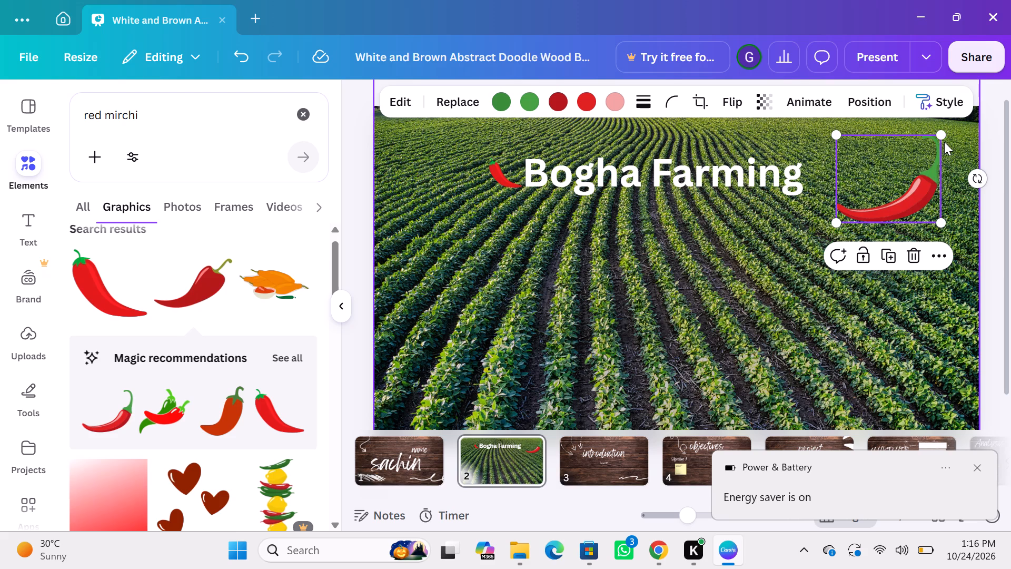
pyautogui.moveTo(939, 138); pyautogui.dragTo(911, 148)
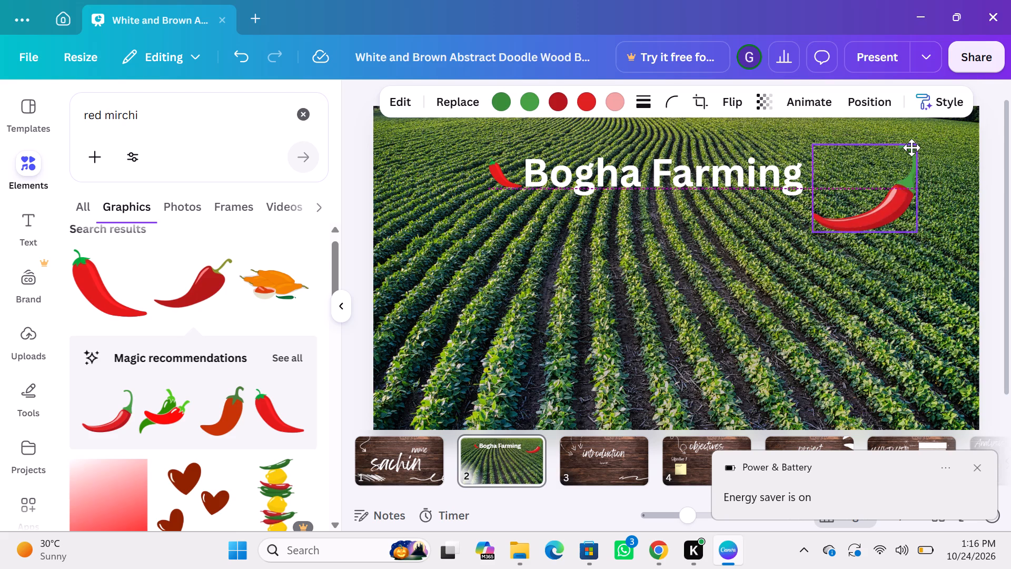
pyautogui.moveTo(911, 148); pyautogui.dragTo(917, 142)
pyautogui.moveTo(911, 146); pyautogui.dragTo(865, 184)
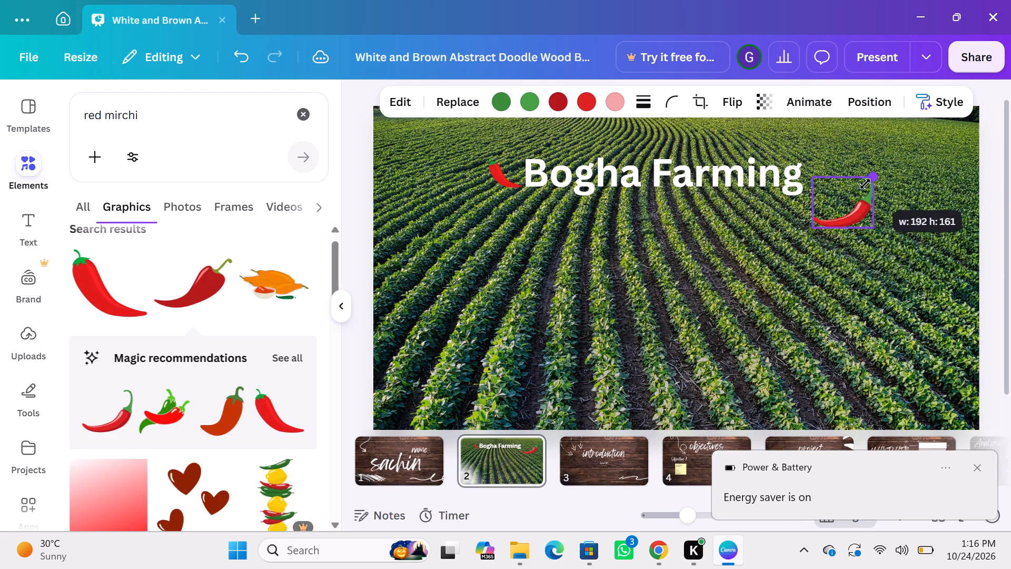
pyautogui.moveTo(865, 184); pyautogui.dragTo(862, 187)
# Move the small green-stemmed chilli up level with the "Bogha Farming" heading, close after its final "g".
pyautogui.scroll(1, 858, 181)
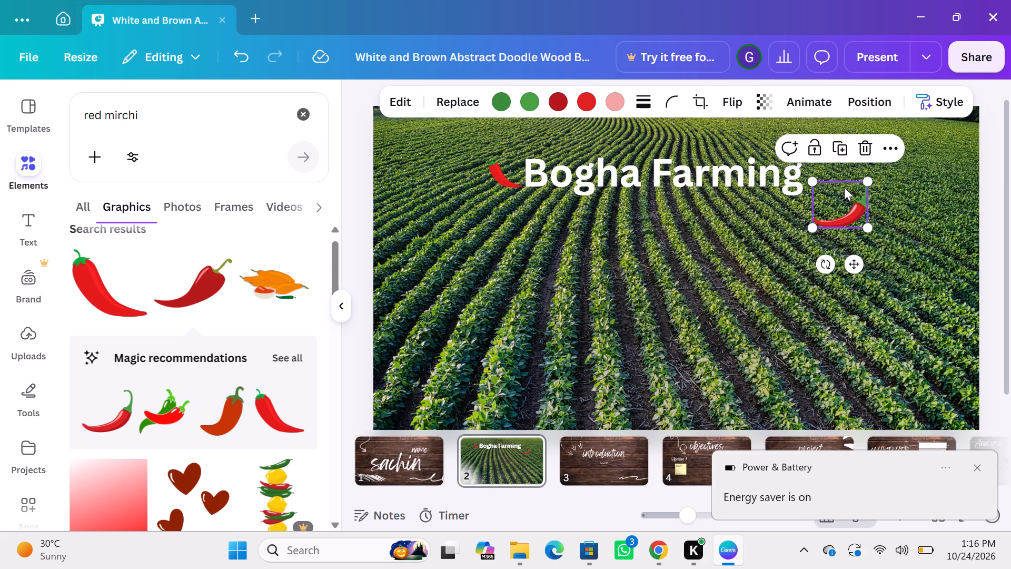
pyautogui.scroll(1, 844, 187)
pyautogui.moveTo(844, 187); pyautogui.dragTo(846, 157)
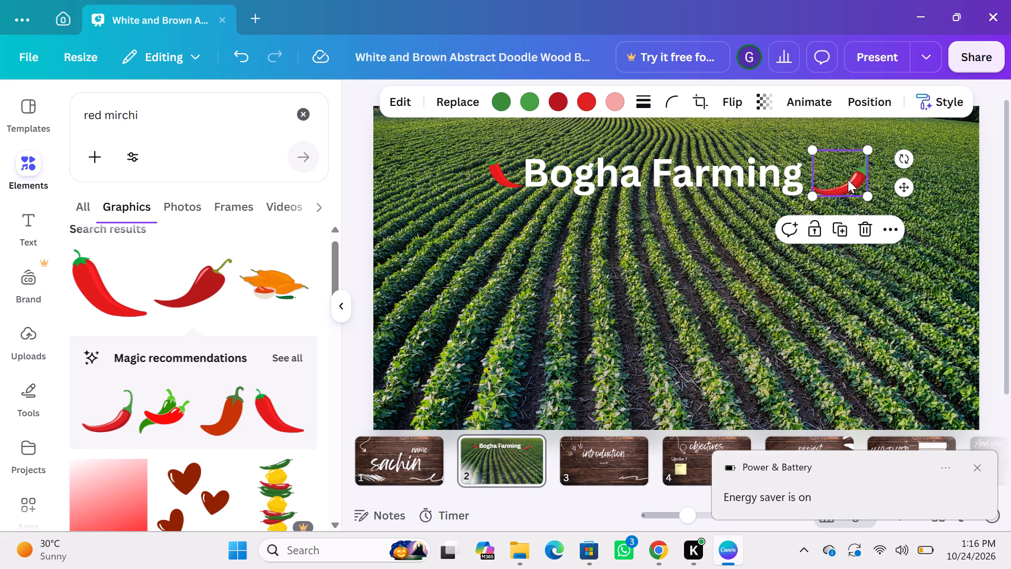
pyautogui.moveTo(845, 175); pyautogui.dragTo(843, 175)
pyautogui.moveTo(843, 175); pyautogui.dragTo(838, 175)
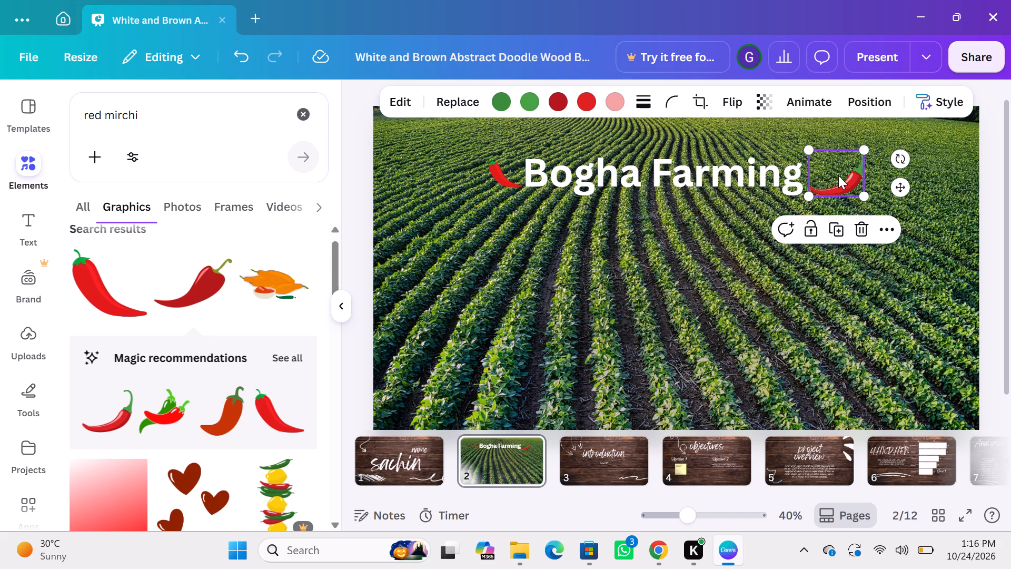
# Rotate the green-stemmed chilli after the heading to about -10°.
pyautogui.moveTo(898, 156); pyautogui.dragTo(904, 144)
pyautogui.hscroll(-1, 898, 156)
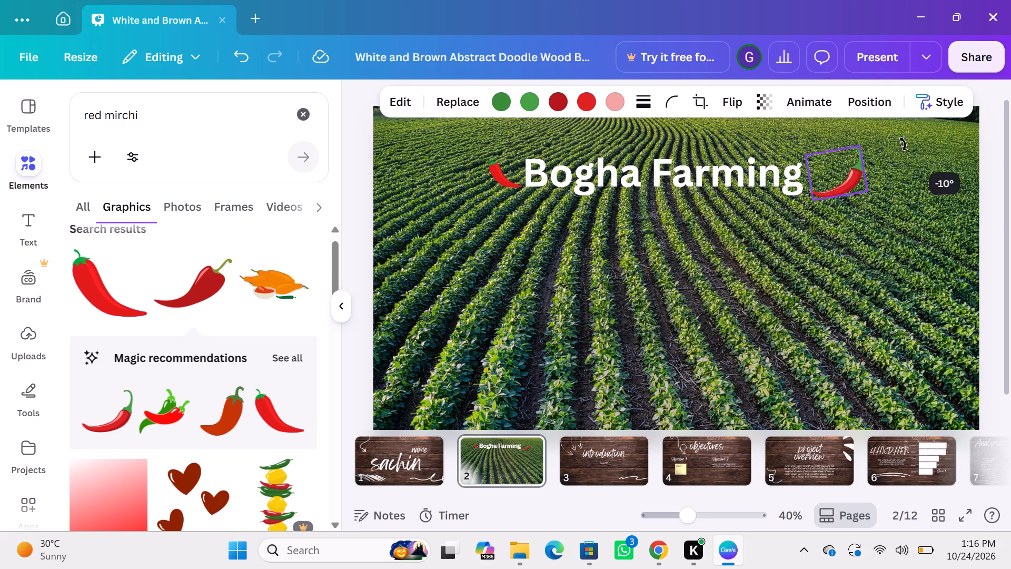
pyautogui.hscroll(-1, 904, 144)
pyautogui.moveTo(904, 144); pyautogui.dragTo(904, 143)
pyautogui.hscroll(-1, 904, 143)
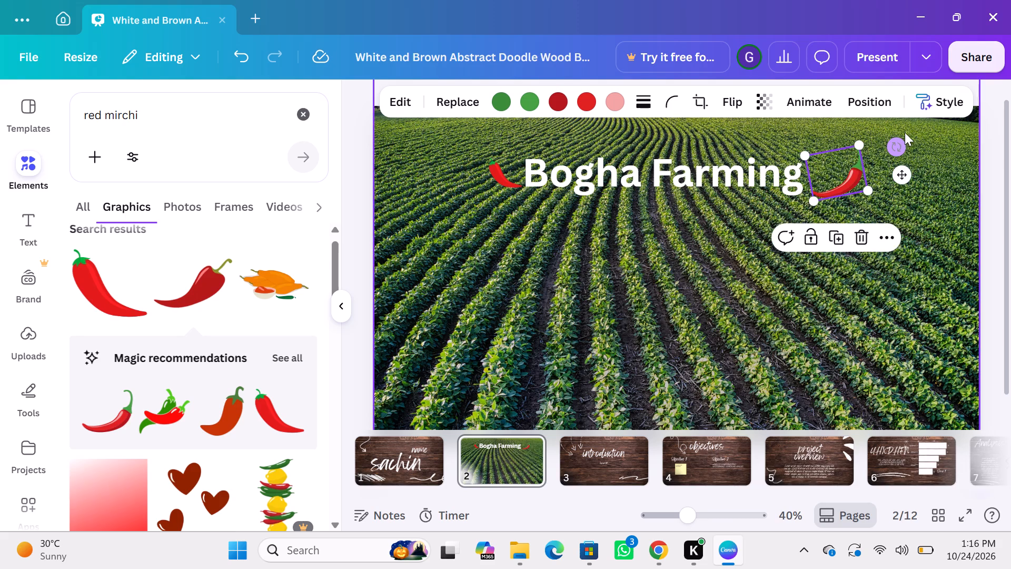
pyautogui.hscroll(-3, 905, 132)
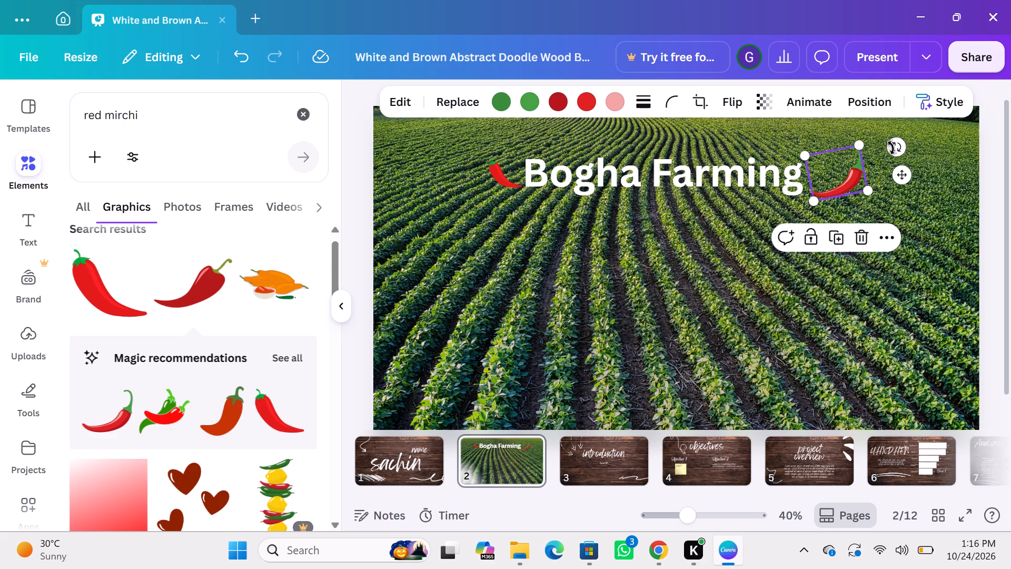
pyautogui.hscroll(-1, 892, 148)
# Reduce the tilted chilli slightly and place it directly after the final "g" of "Bogha Farming".
pyautogui.moveTo(804, 158); pyautogui.dragTo(821, 163)
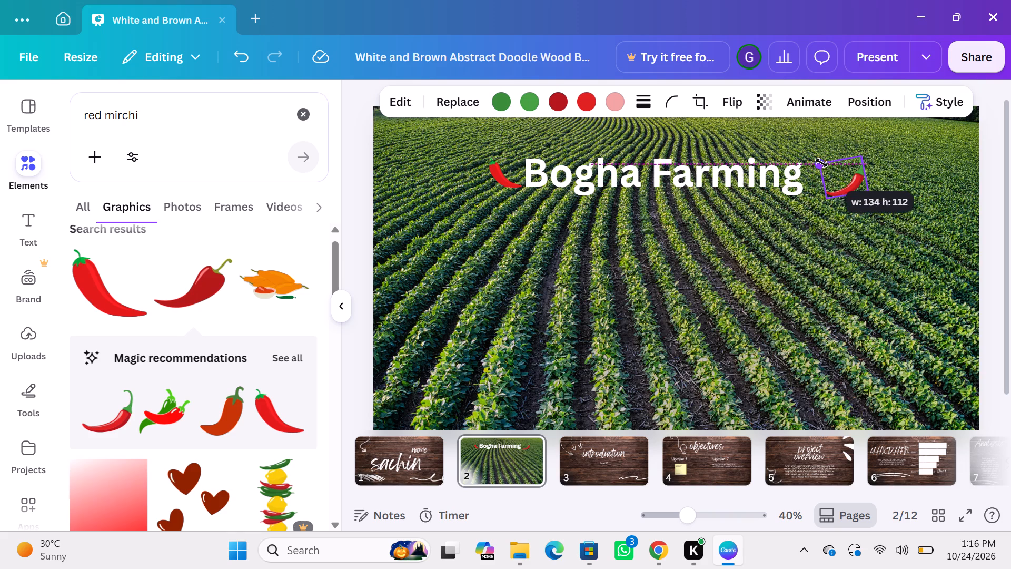
pyautogui.moveTo(821, 163); pyautogui.dragTo(828, 164)
pyautogui.moveTo(825, 162); pyautogui.dragTo(815, 160)
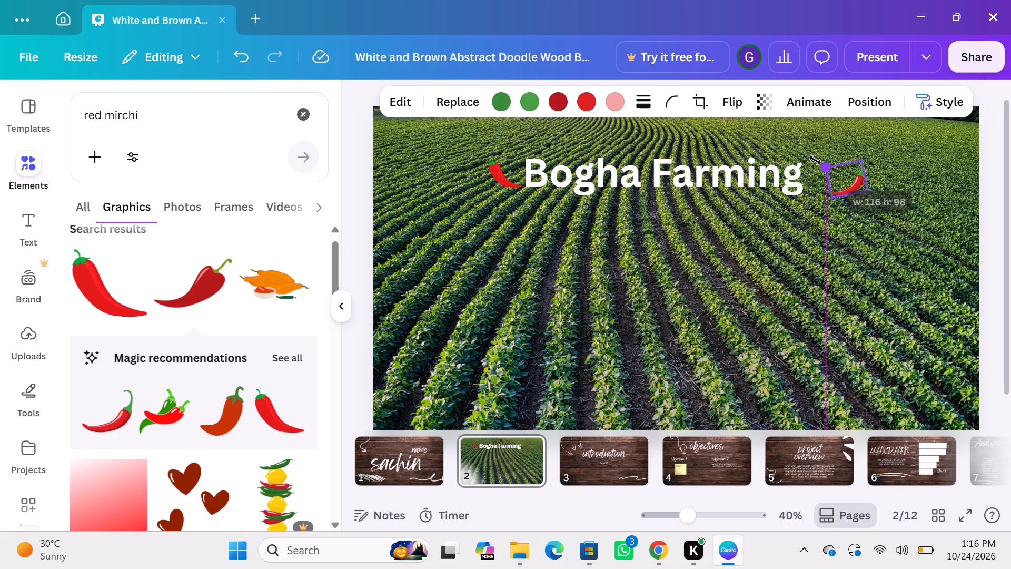
pyautogui.moveTo(815, 160); pyautogui.dragTo(811, 156)
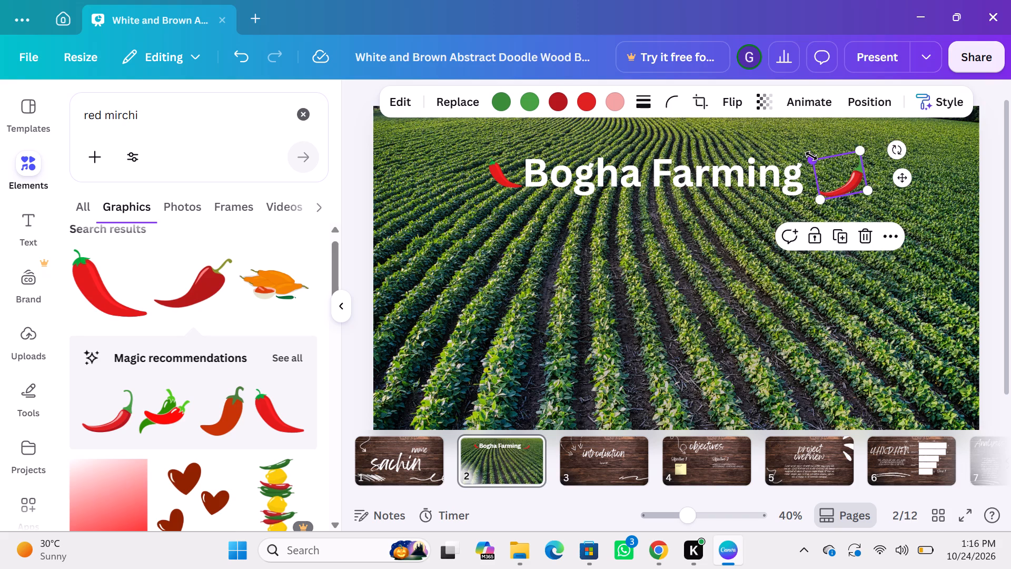
pyautogui.moveTo(844, 168); pyautogui.dragTo(836, 169)
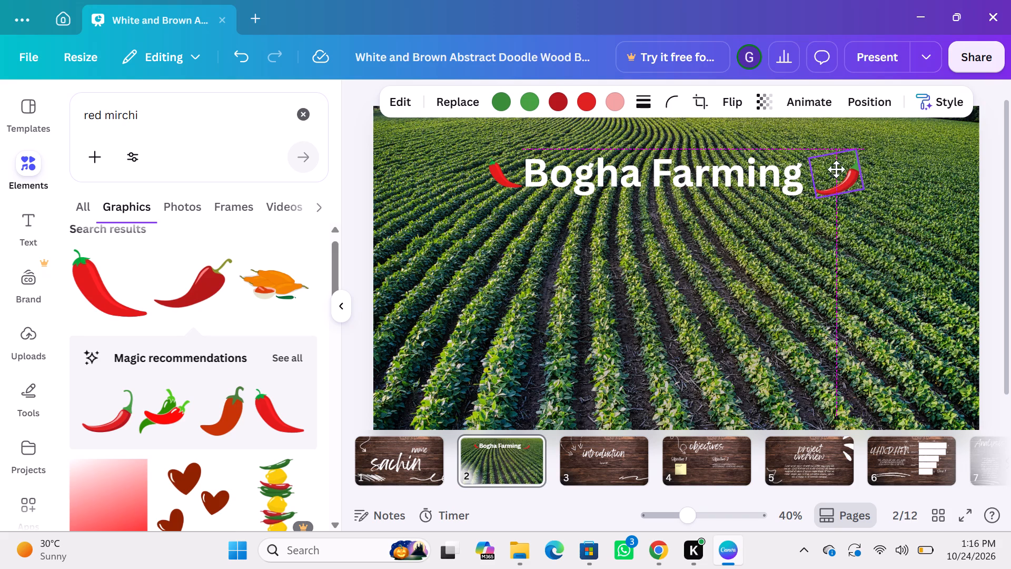
pyautogui.moveTo(836, 169); pyautogui.dragTo(830, 166)
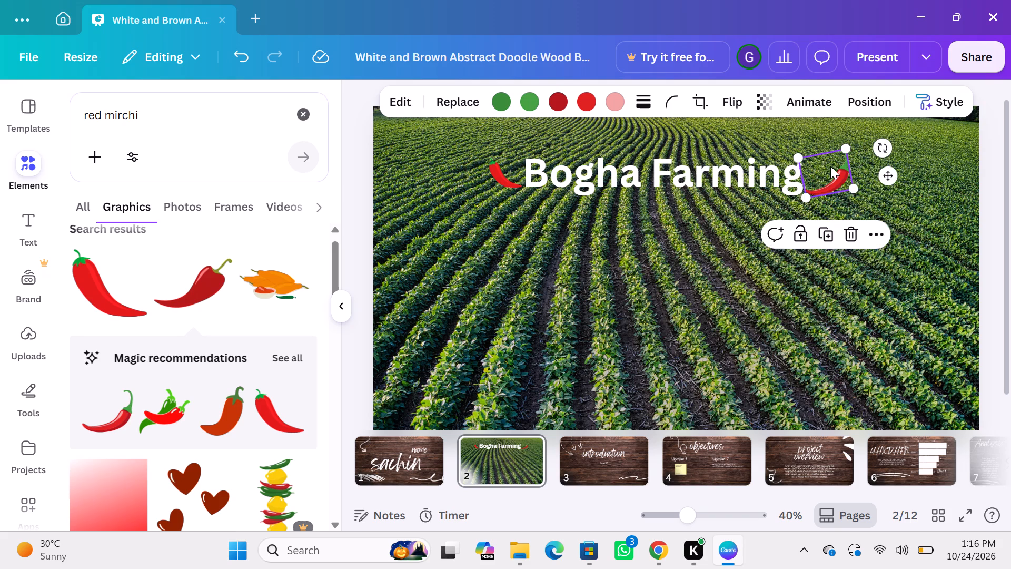
pyautogui.click(847, 179)
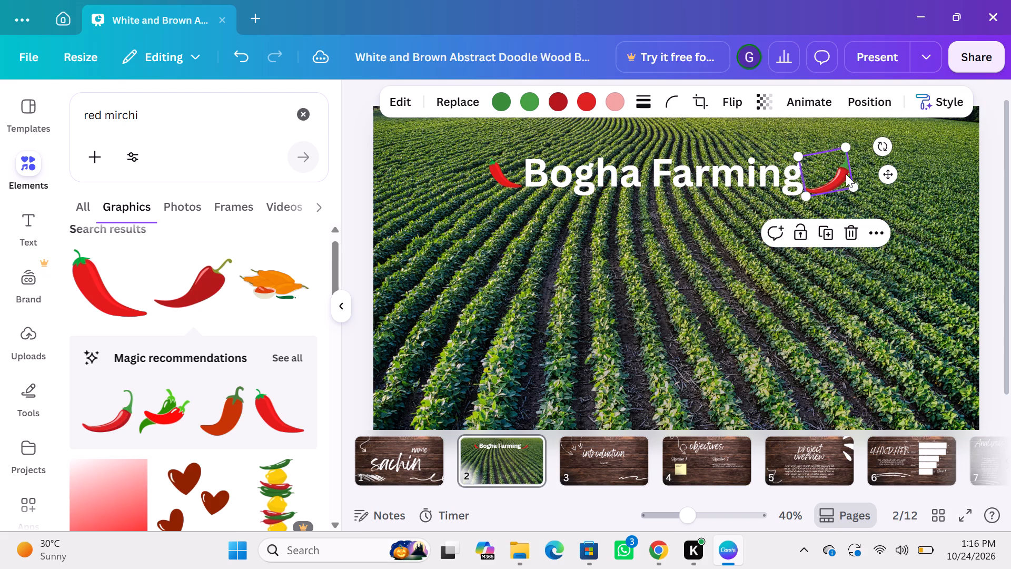
# Rotate the green-stemmed chilli after the "Bogha Farming" heading to about -22°.
pyautogui.moveTo(885, 148); pyautogui.dragTo(876, 135)
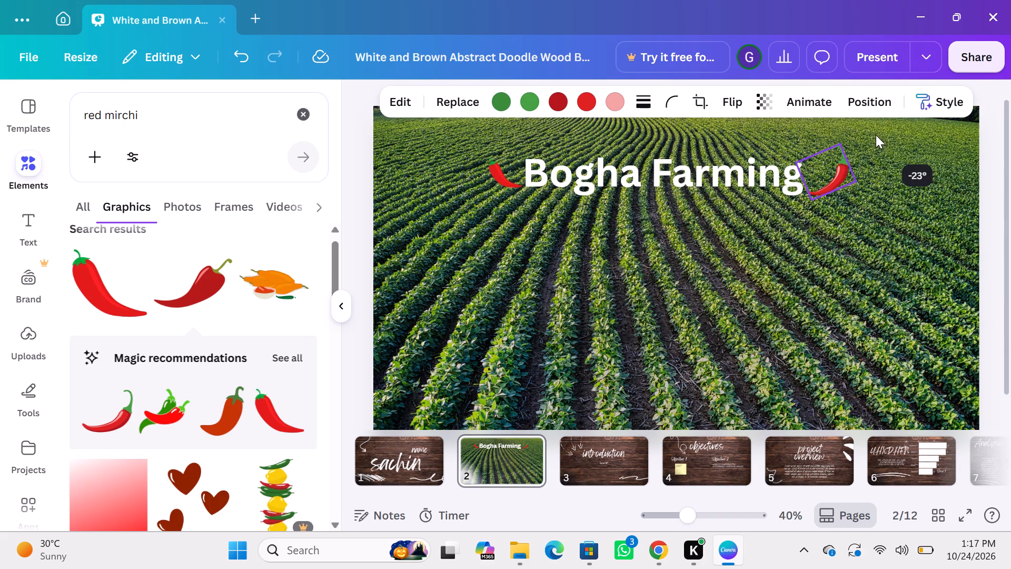
pyautogui.moveTo(876, 135); pyautogui.dragTo(875, 134)
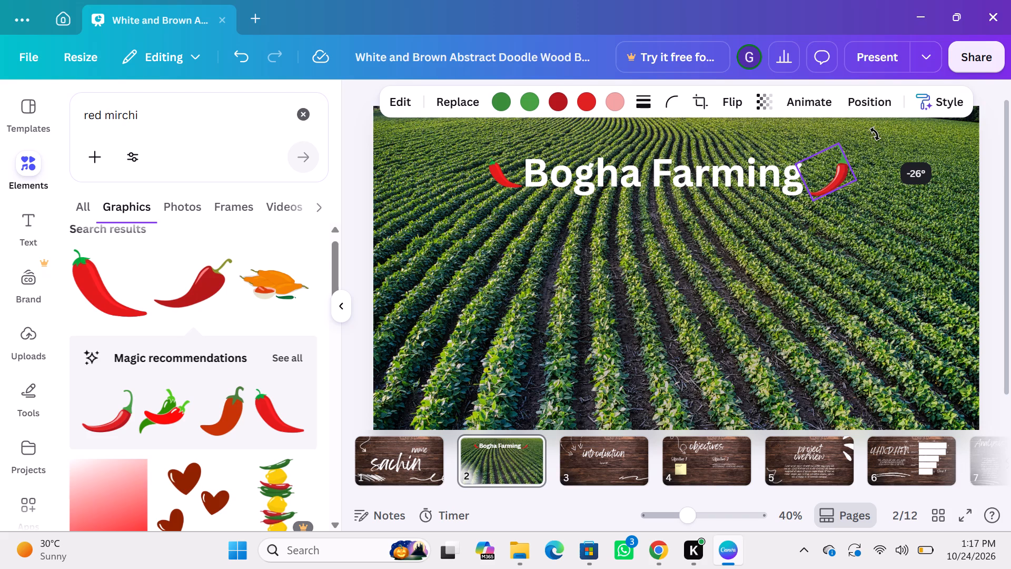
pyautogui.moveTo(875, 134); pyautogui.dragTo(878, 137)
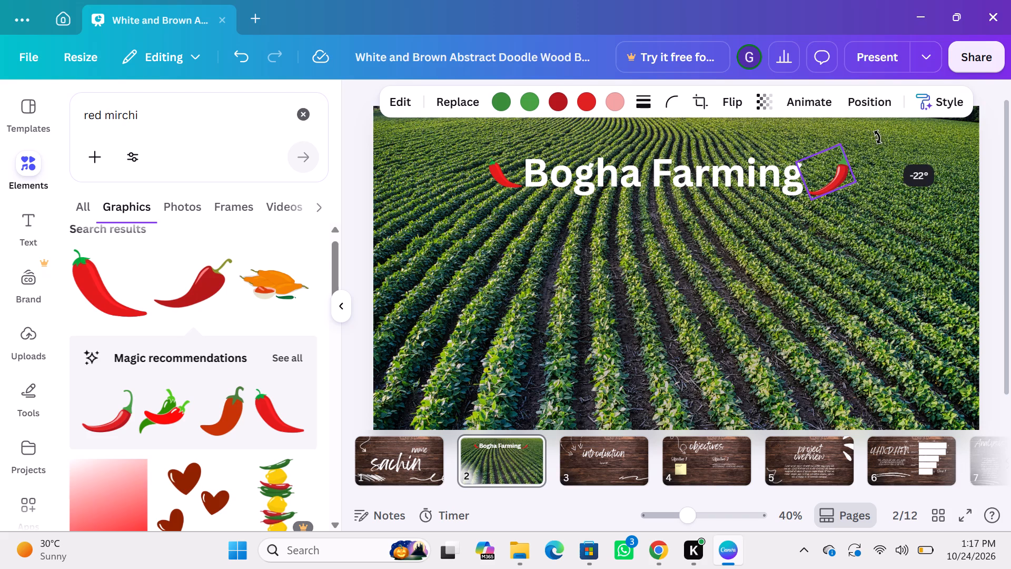
pyautogui.moveTo(878, 137); pyautogui.dragTo(879, 138)
pyautogui.click(879, 138)
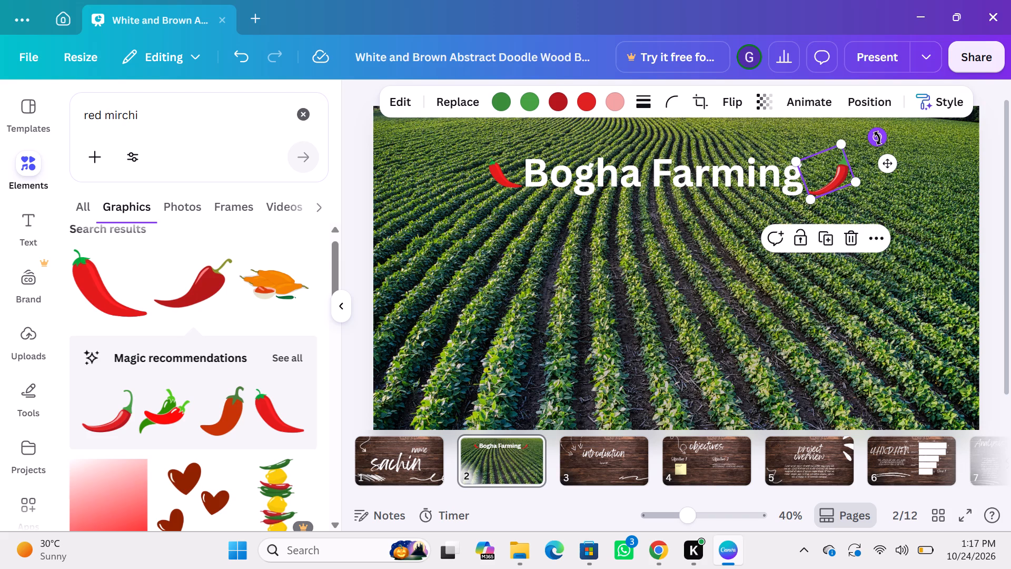
# Nudge the rotated chilli slightly closer to the final "g" of "Bogha Farming", keeping it level with the heading.
pyautogui.moveTo(857, 158); pyautogui.dragTo(838, 159)
pyautogui.moveTo(838, 159); pyautogui.dragTo(836, 159)
pyautogui.moveTo(836, 159); pyautogui.dragTo(834, 159)
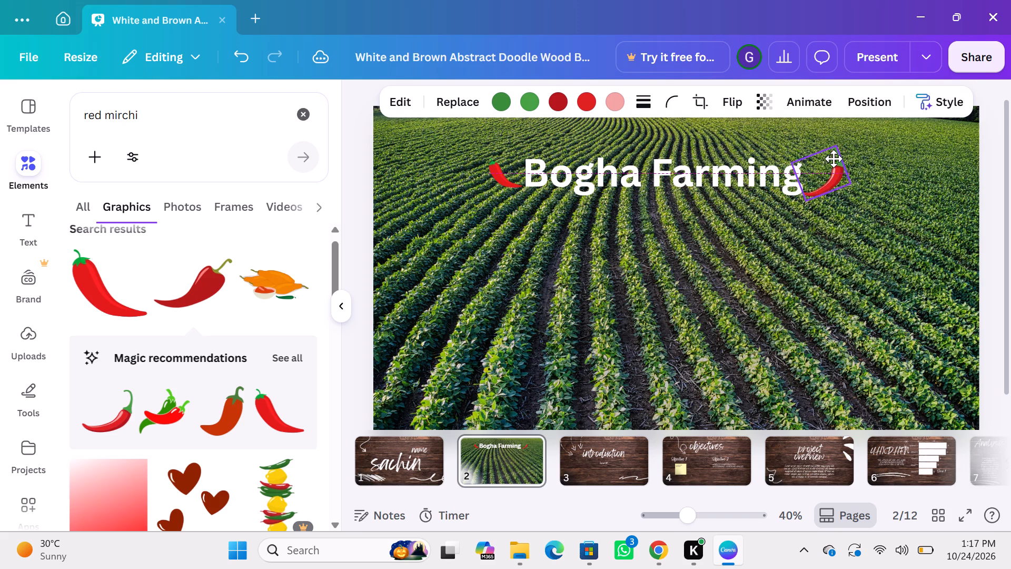
pyautogui.moveTo(834, 159); pyautogui.dragTo(832, 157)
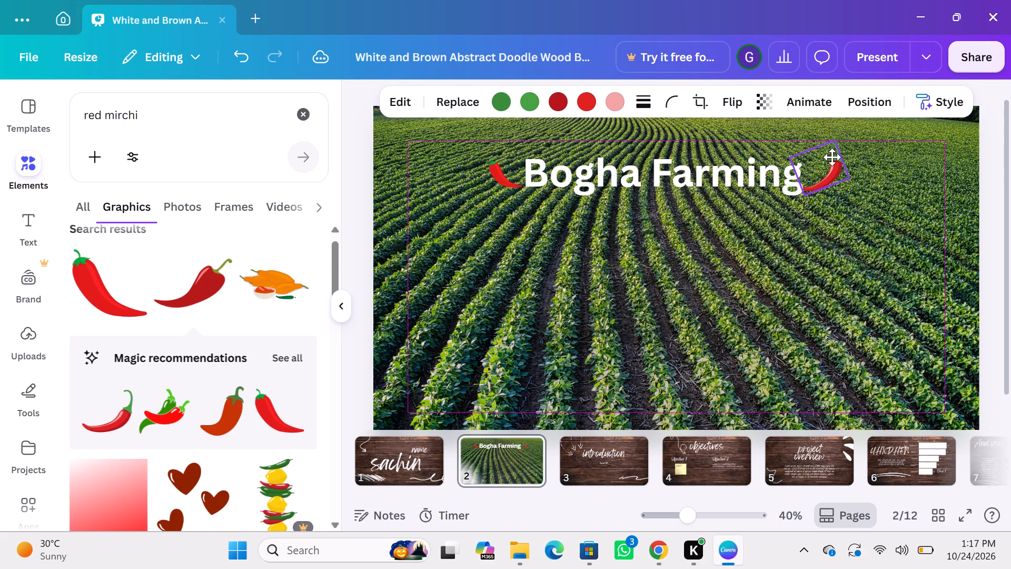
pyautogui.moveTo(832, 157); pyautogui.dragTo(834, 160)
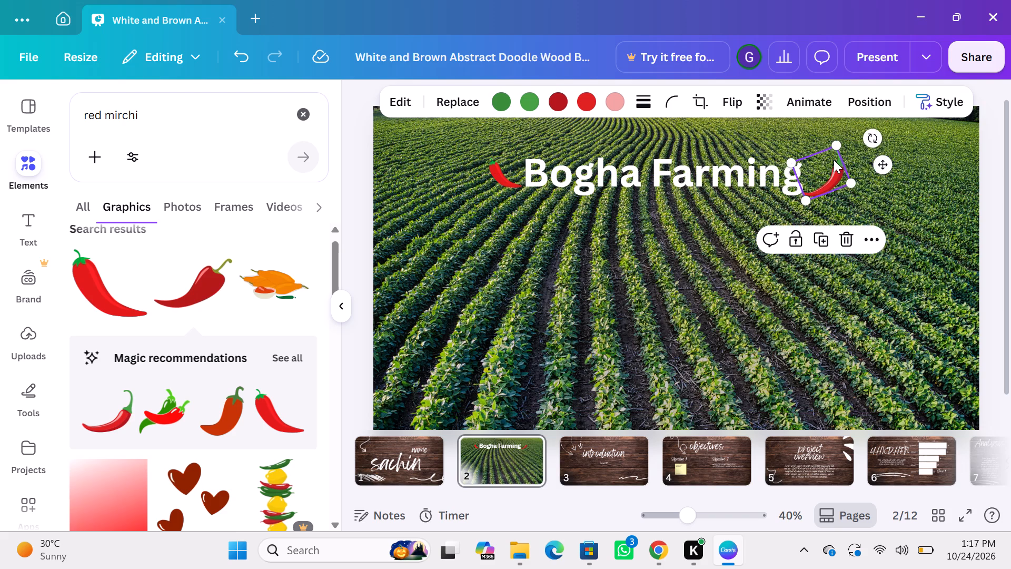
pyautogui.click(913, 229)
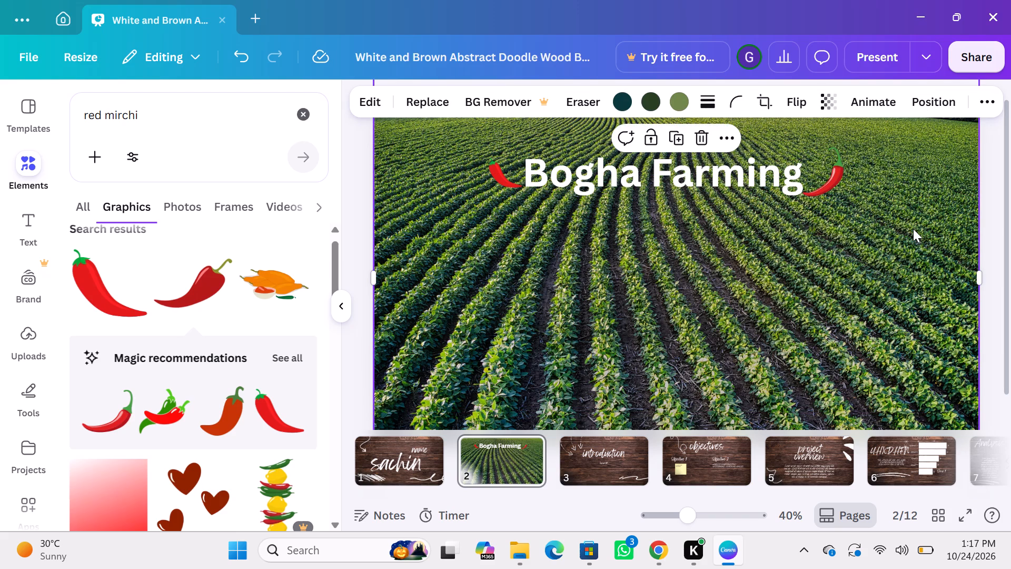
# Shrink the chilli after the heading to roughly the size of the one before it, placing it against the final "g".
pyautogui.click(840, 179)
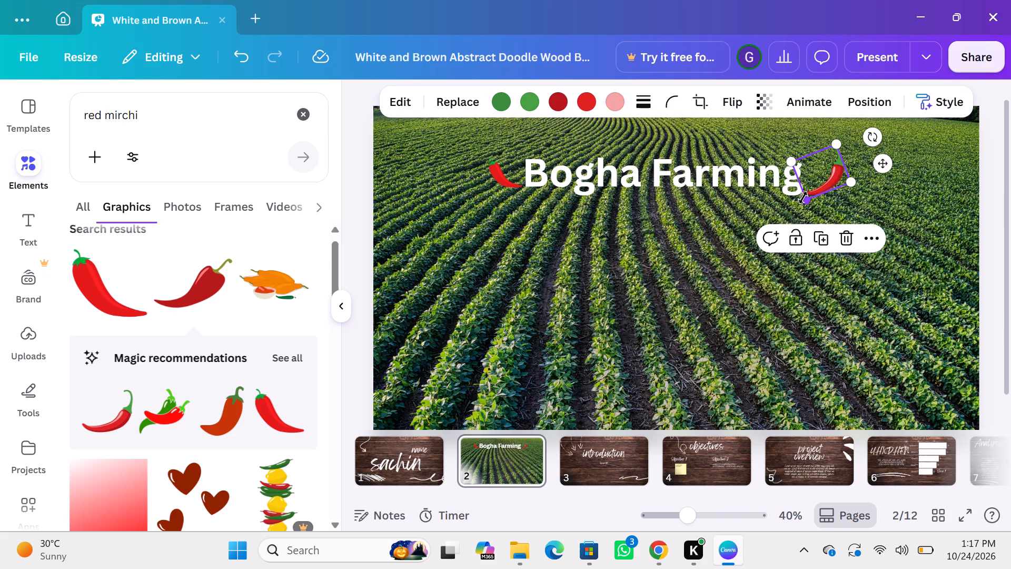
pyautogui.moveTo(803, 198); pyautogui.dragTo(807, 185)
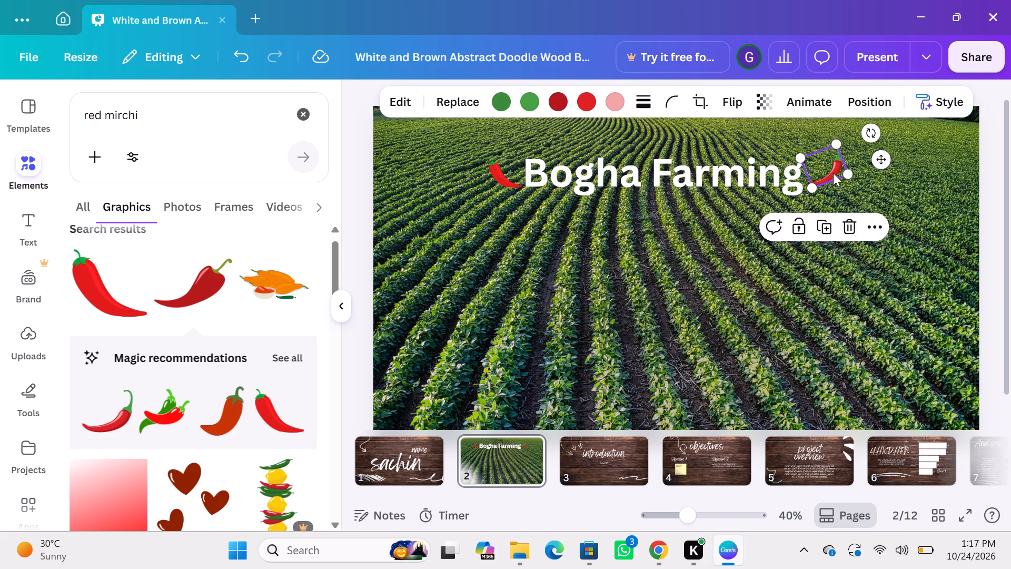
pyautogui.moveTo(833, 173); pyautogui.dragTo(830, 174)
pyautogui.moveTo(830, 174); pyautogui.dragTo(828, 175)
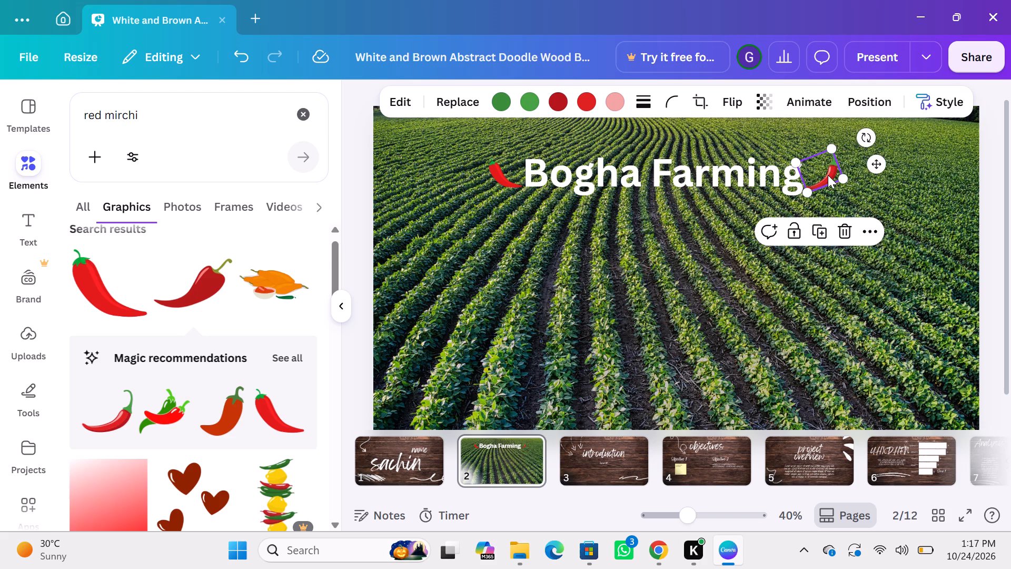
pyautogui.click(890, 223)
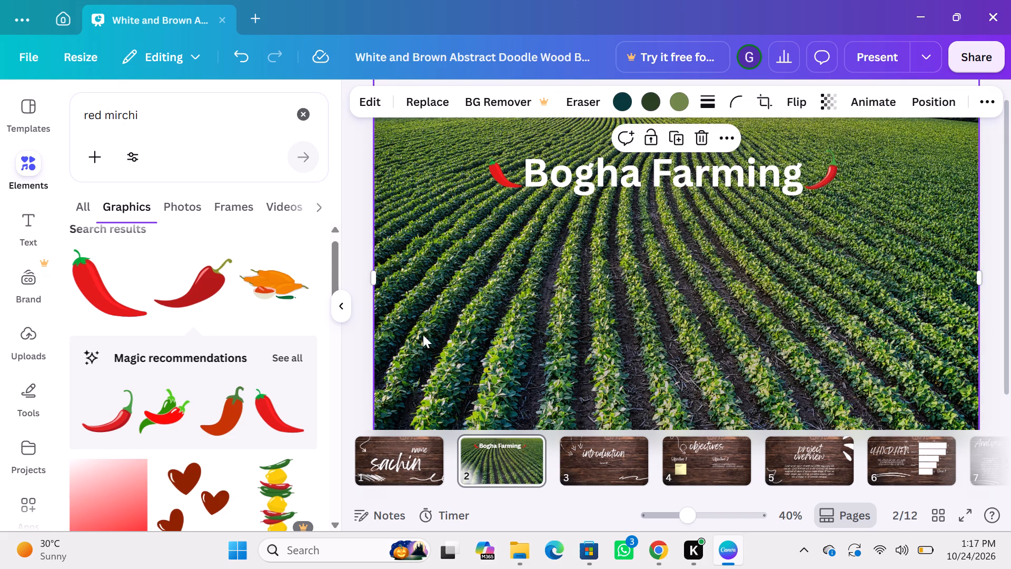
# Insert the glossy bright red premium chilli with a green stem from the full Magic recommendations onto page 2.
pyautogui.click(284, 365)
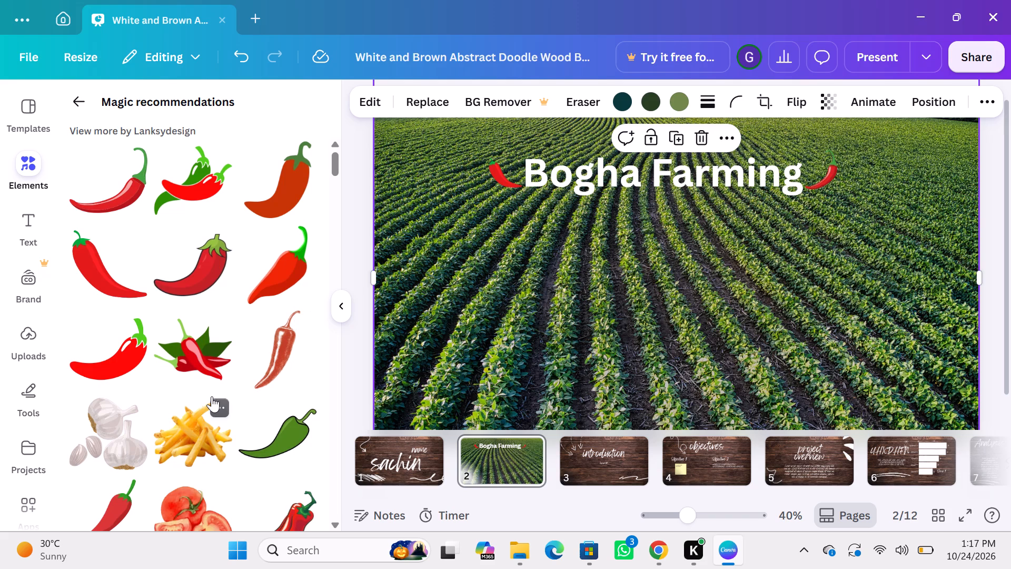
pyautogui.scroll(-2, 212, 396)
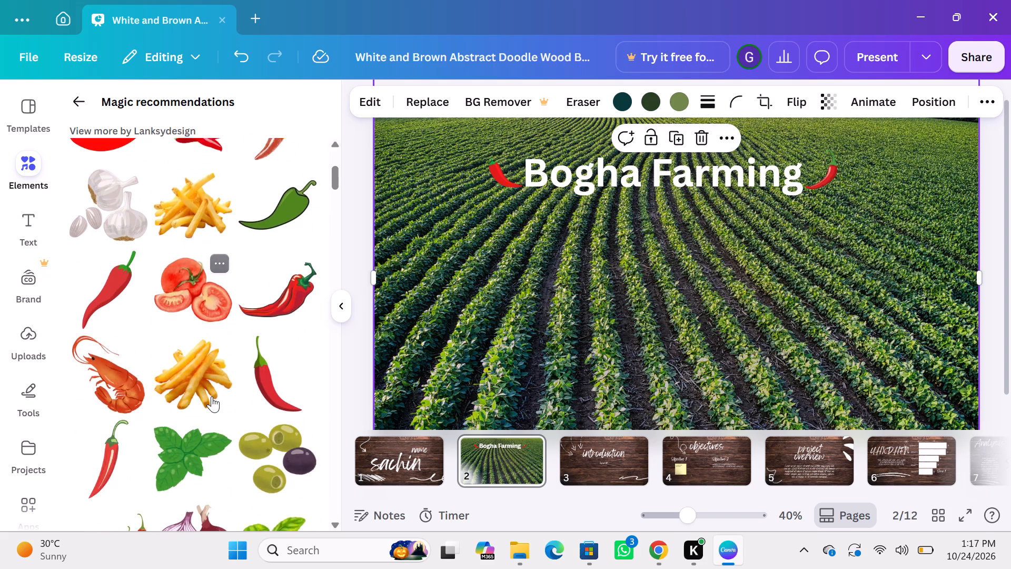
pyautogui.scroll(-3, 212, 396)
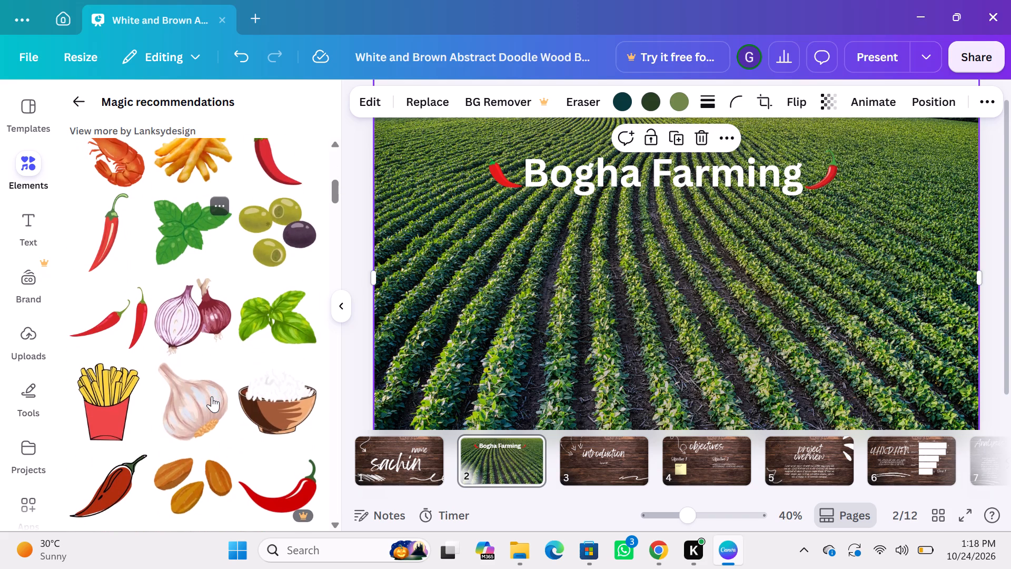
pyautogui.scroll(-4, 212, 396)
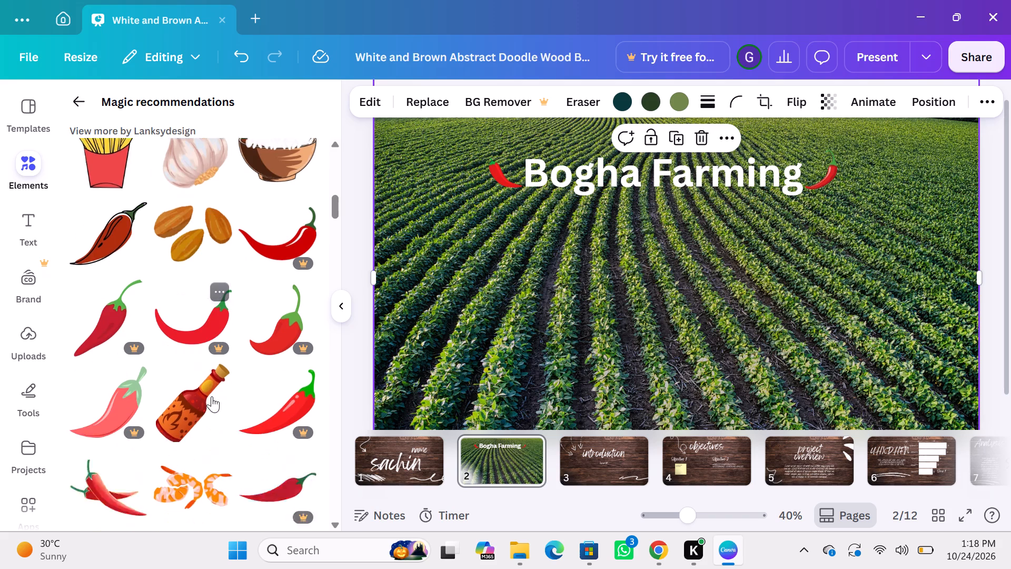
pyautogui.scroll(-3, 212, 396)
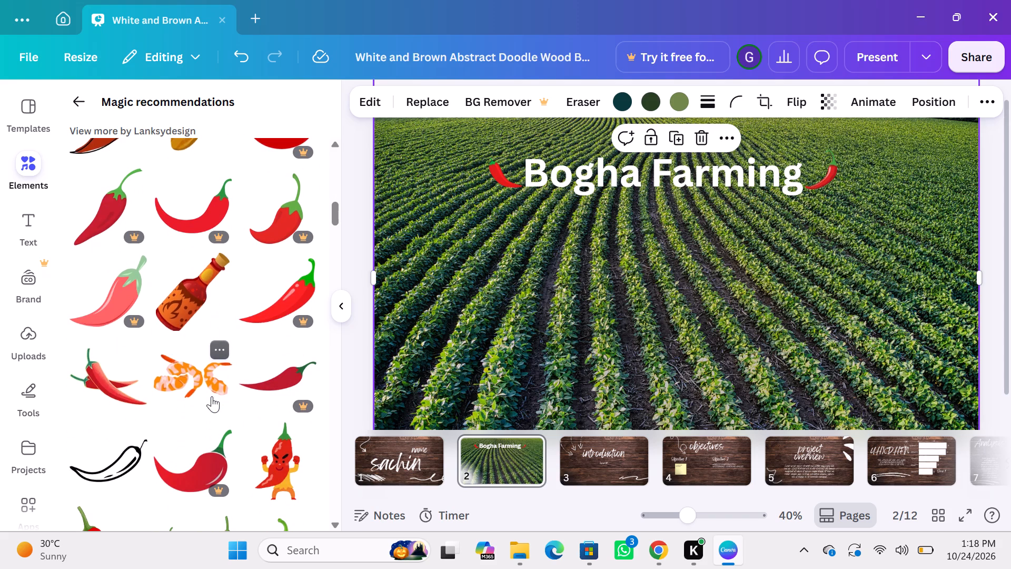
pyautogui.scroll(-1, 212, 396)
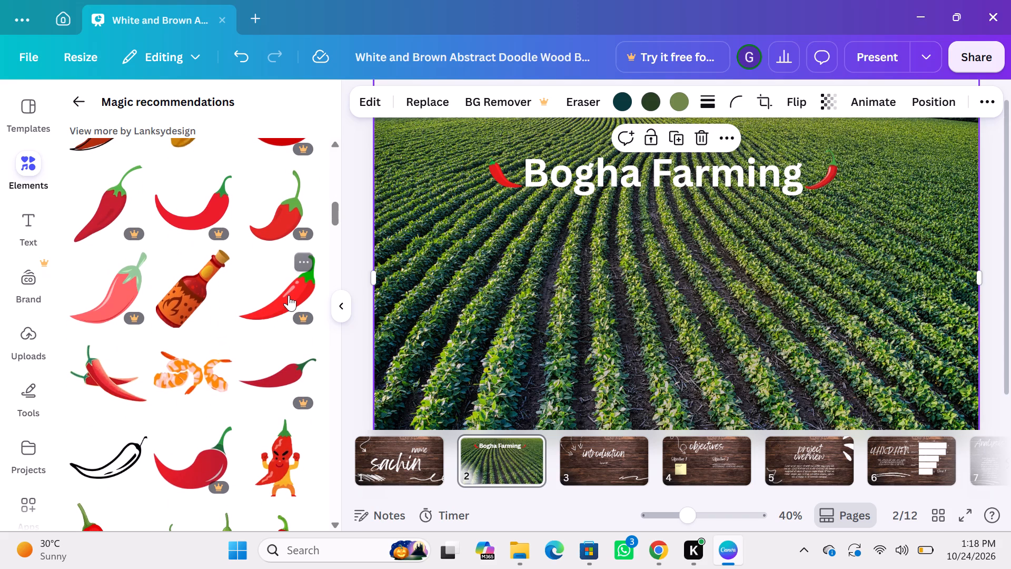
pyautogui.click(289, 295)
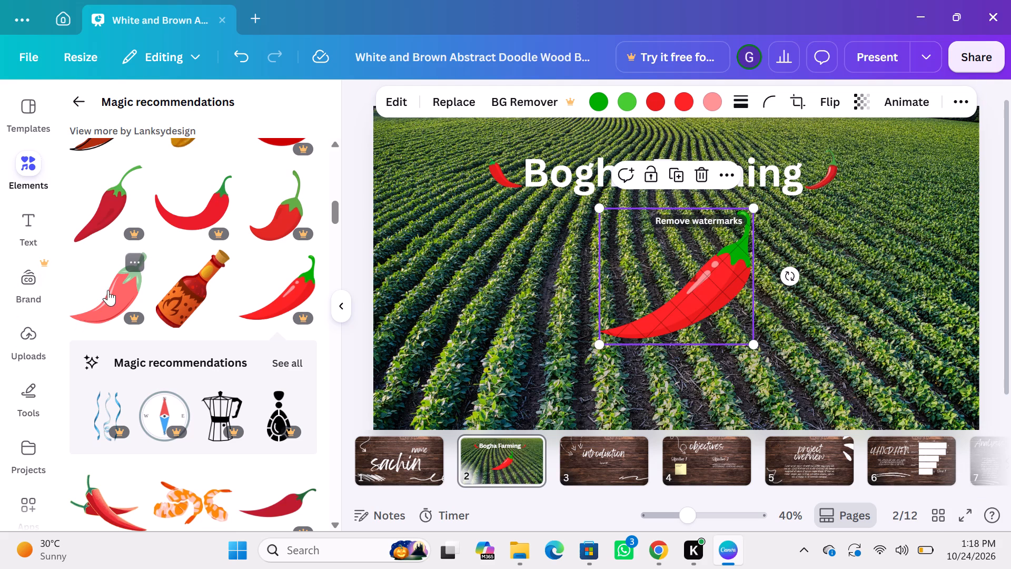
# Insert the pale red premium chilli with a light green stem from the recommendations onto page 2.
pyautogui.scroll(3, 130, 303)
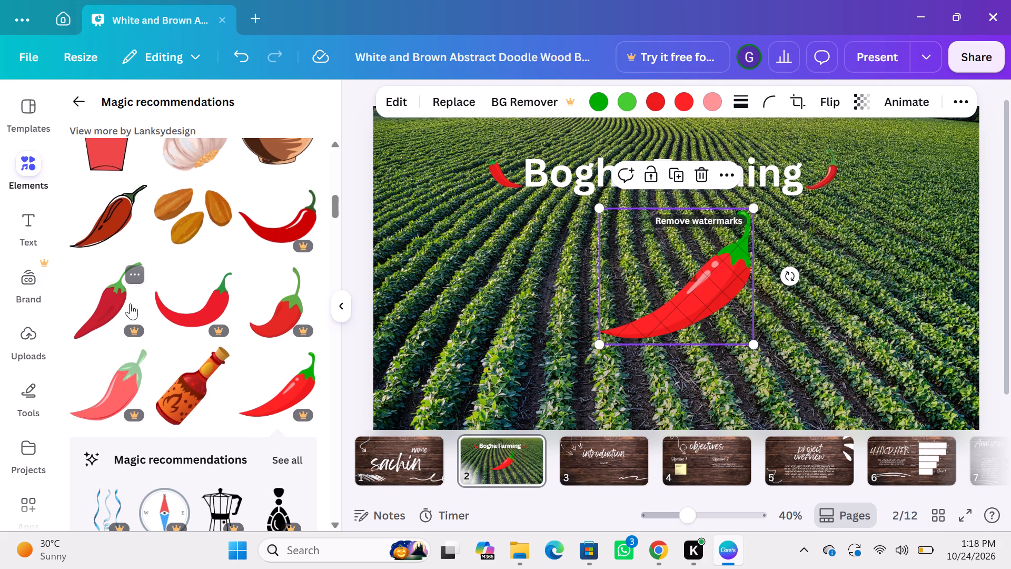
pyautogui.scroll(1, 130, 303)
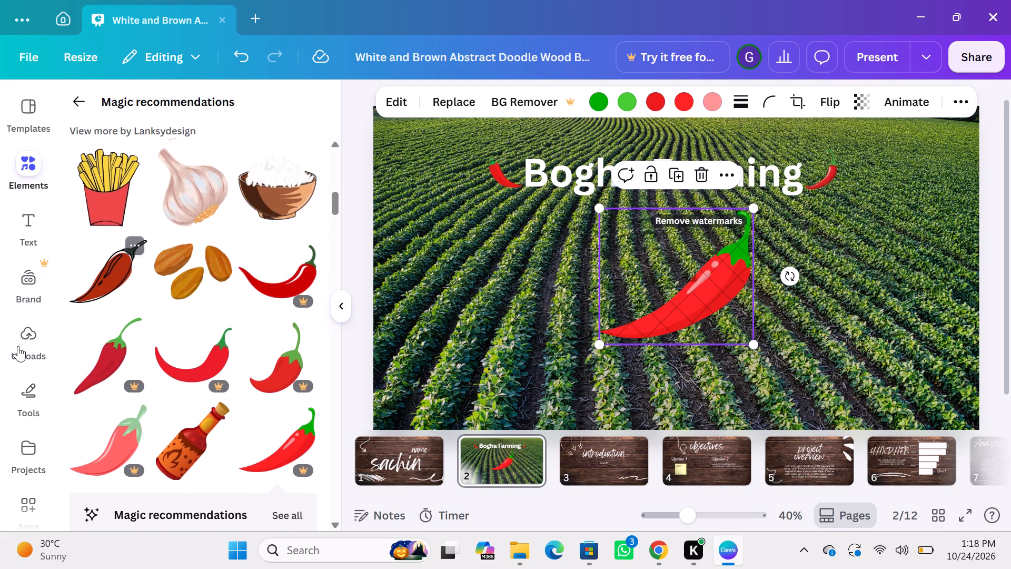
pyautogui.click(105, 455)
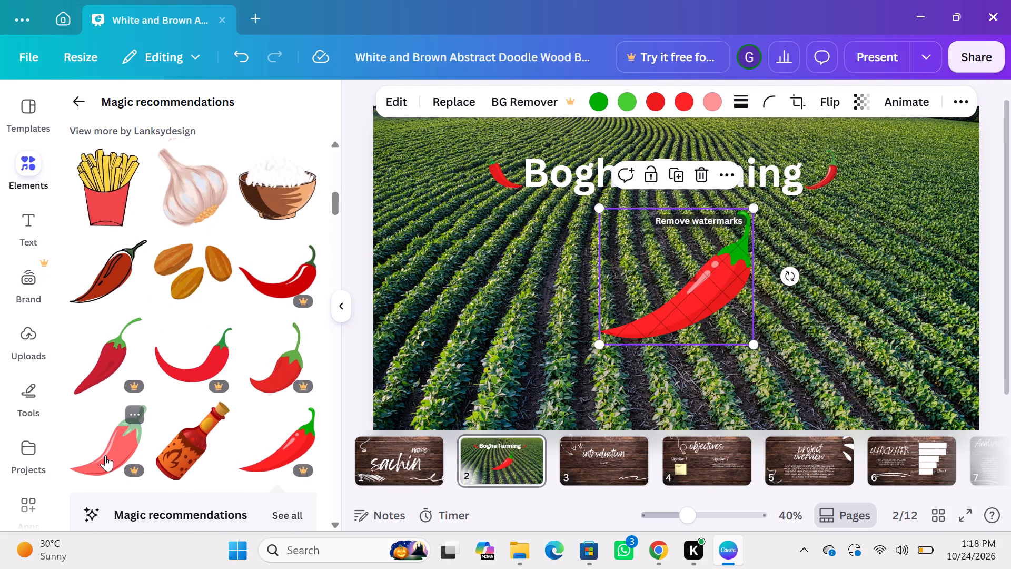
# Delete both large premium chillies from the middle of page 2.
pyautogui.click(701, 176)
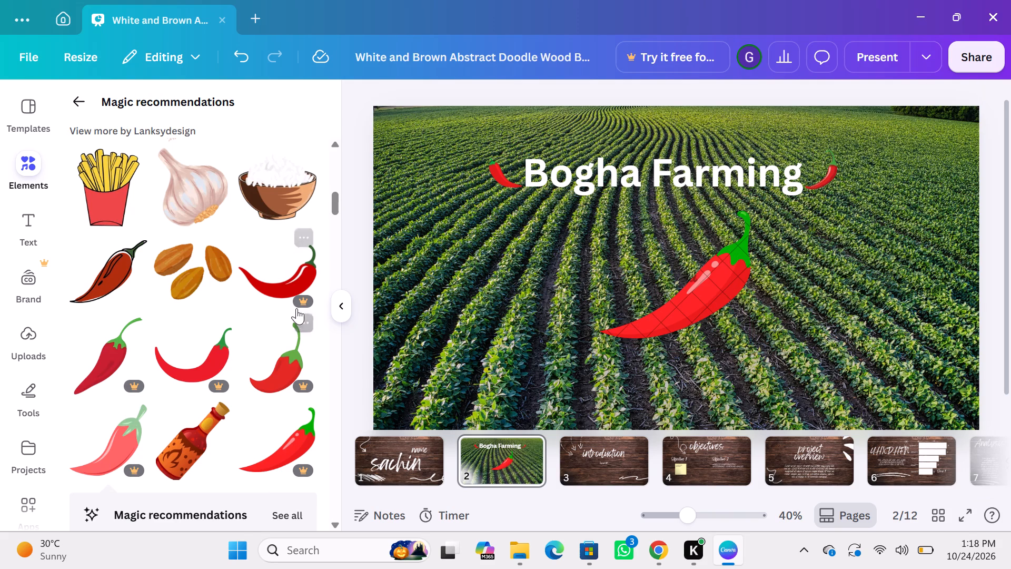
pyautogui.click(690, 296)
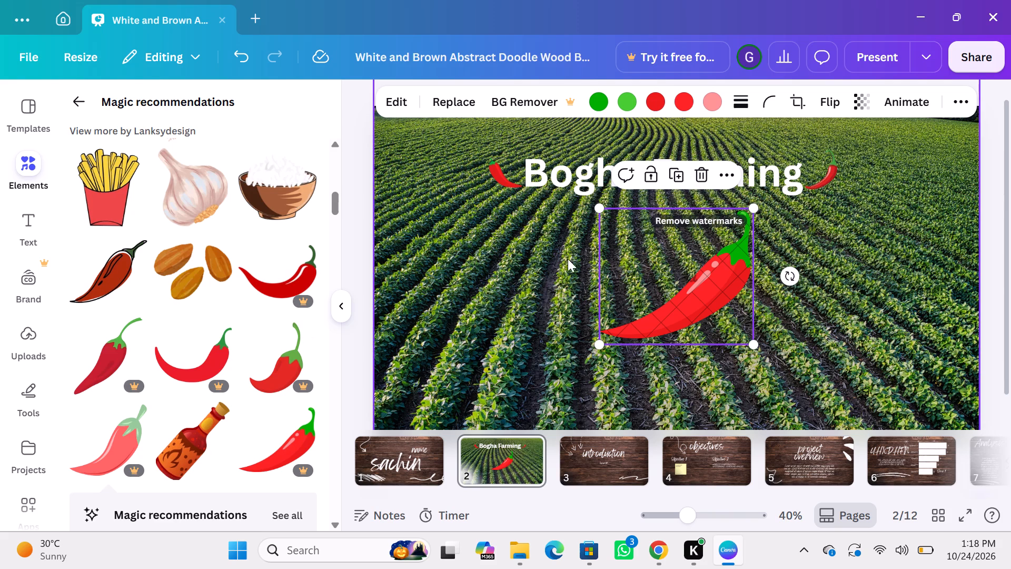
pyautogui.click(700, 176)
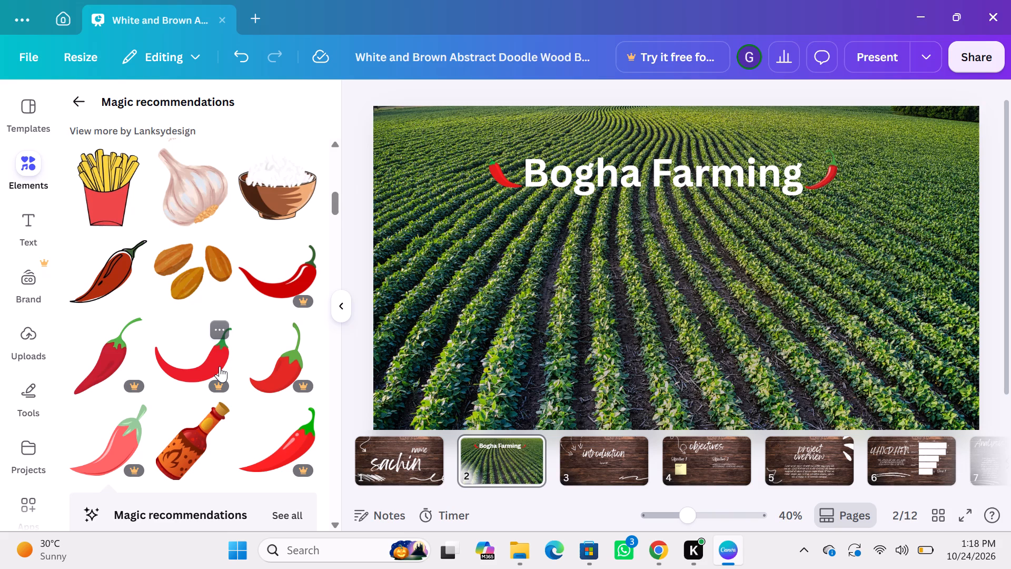
# Insert the free flat bright red chilli with a light green stem from the Magic recommendations onto page 2.
pyautogui.scroll(1, 220, 366)
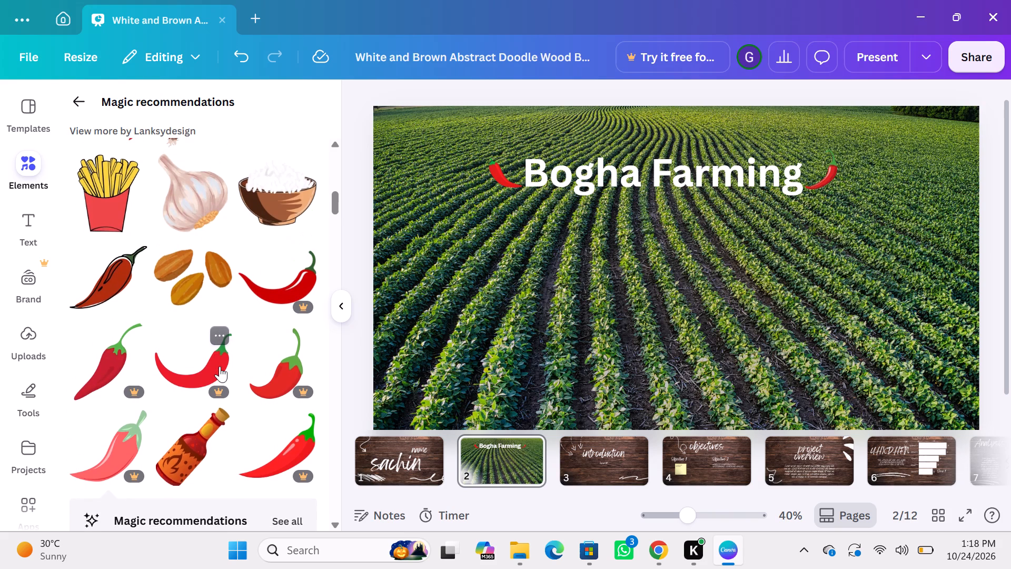
pyautogui.scroll(3, 220, 366)
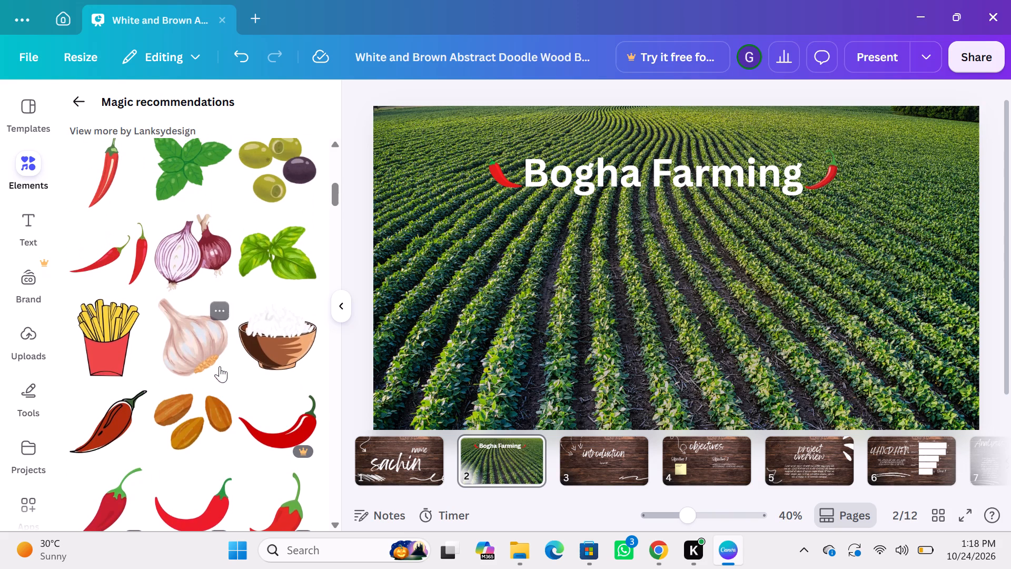
pyautogui.scroll(6, 220, 366)
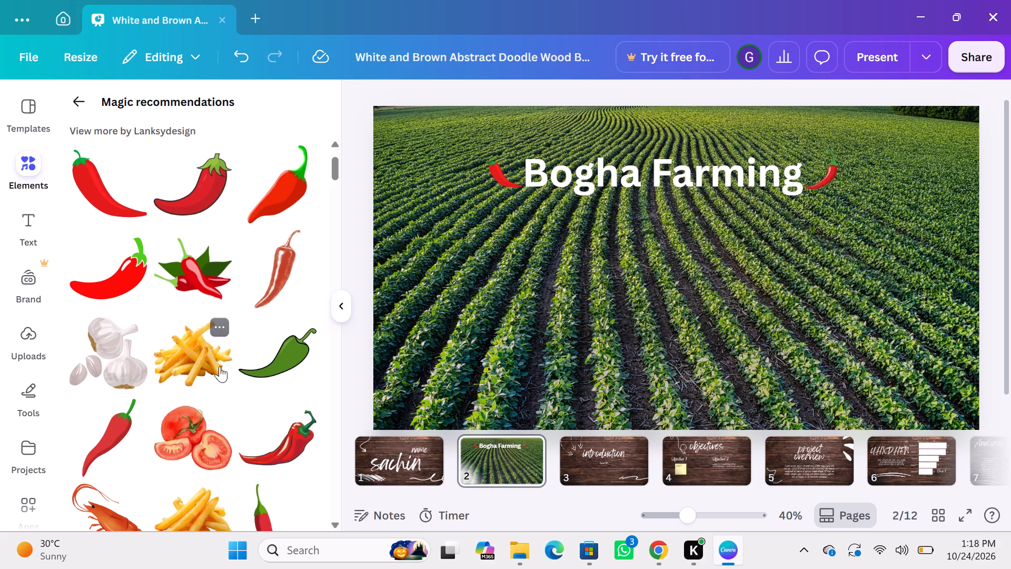
pyautogui.click(116, 270)
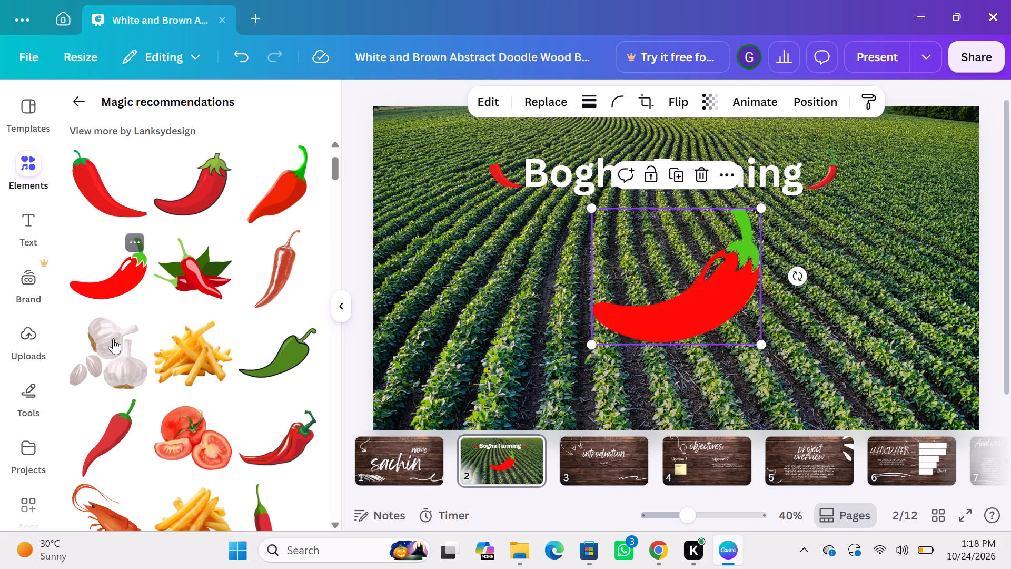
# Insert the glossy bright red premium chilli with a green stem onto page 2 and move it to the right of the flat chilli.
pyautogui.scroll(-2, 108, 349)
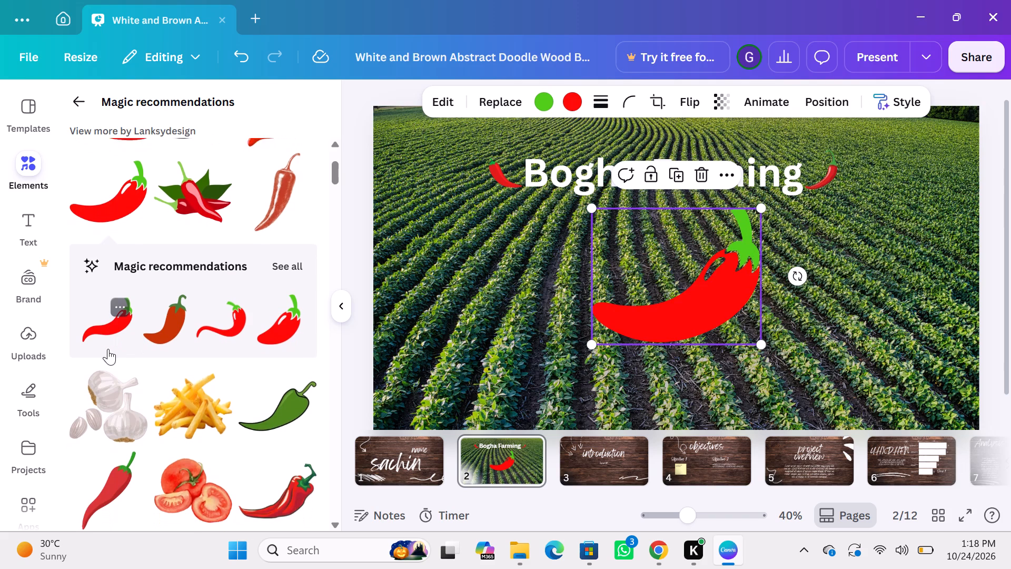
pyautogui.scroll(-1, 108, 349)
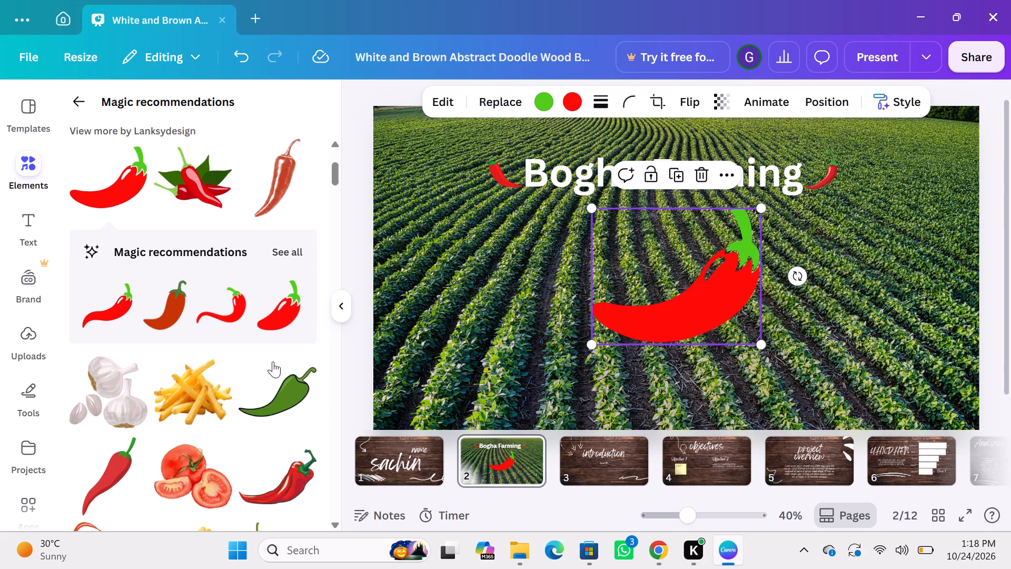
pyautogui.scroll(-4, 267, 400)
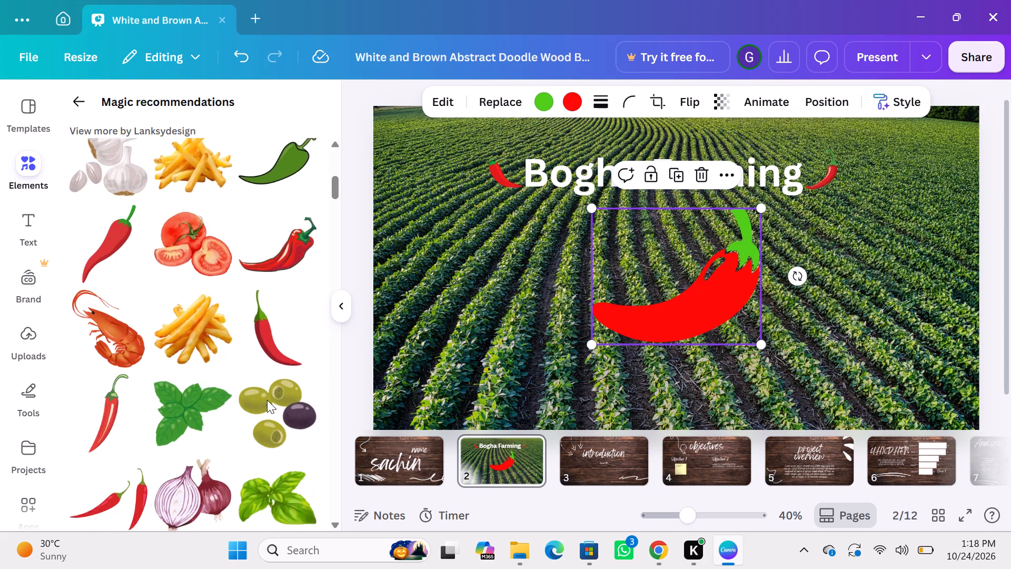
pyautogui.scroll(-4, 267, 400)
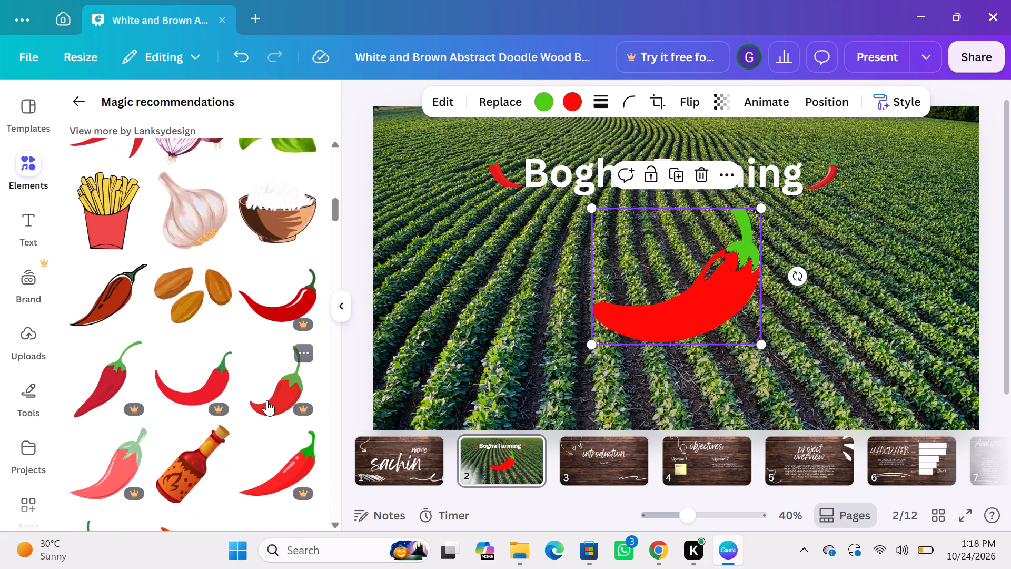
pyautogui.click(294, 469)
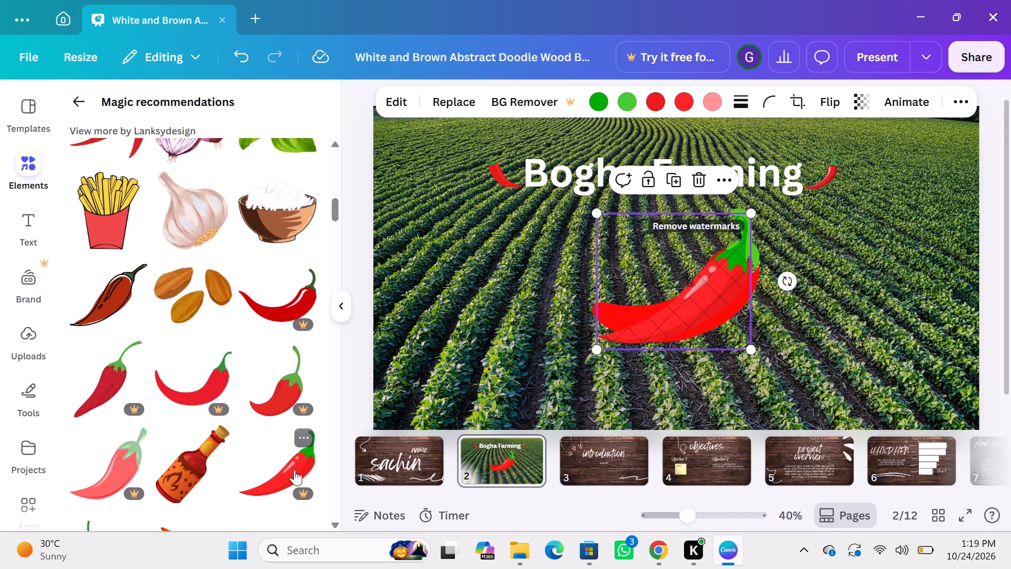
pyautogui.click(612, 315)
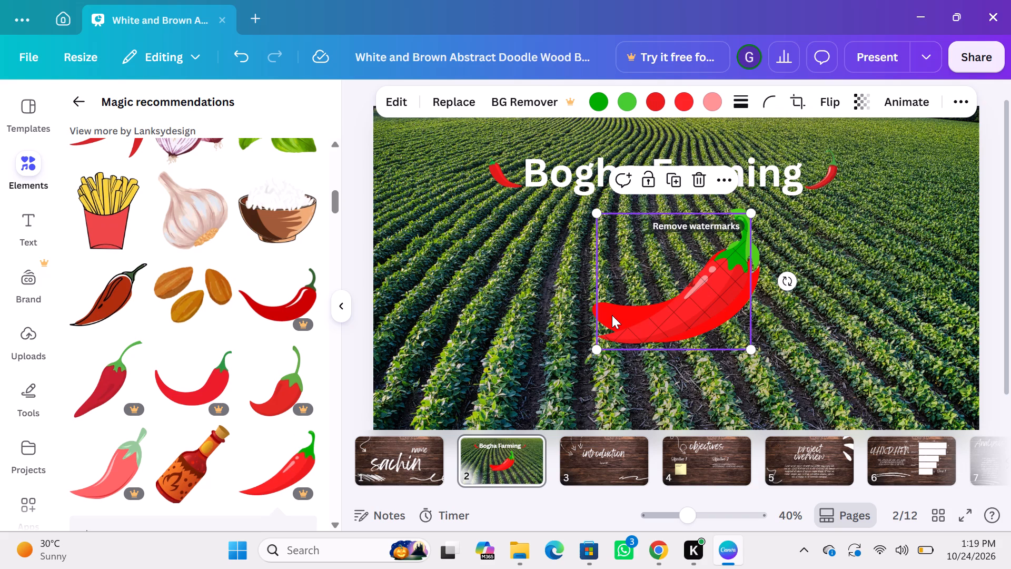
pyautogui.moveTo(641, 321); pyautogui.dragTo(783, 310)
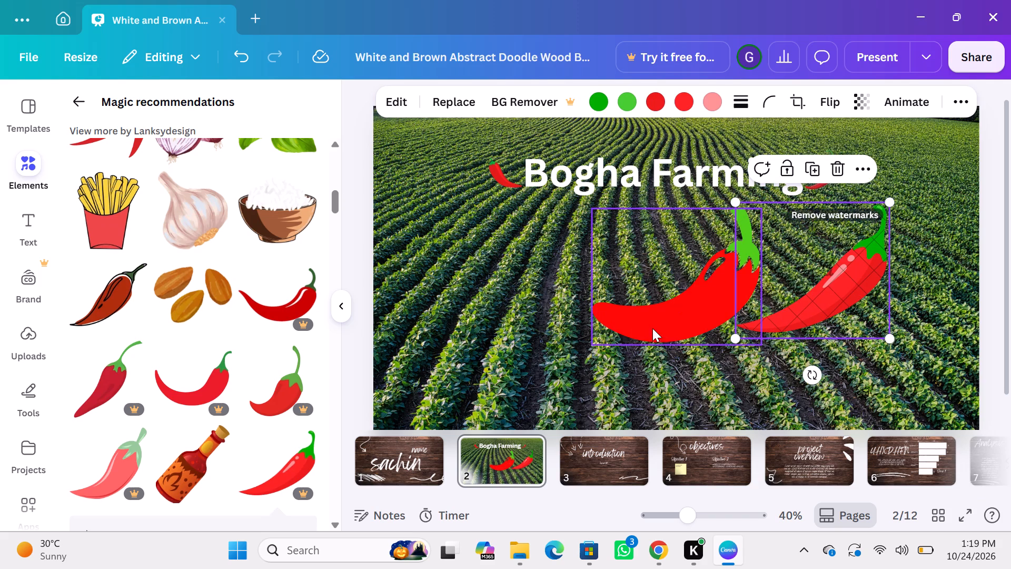
# Delete the large flat red chilli and the large premium chilli from page 2.
pyautogui.moveTo(679, 326); pyautogui.dragTo(703, 239)
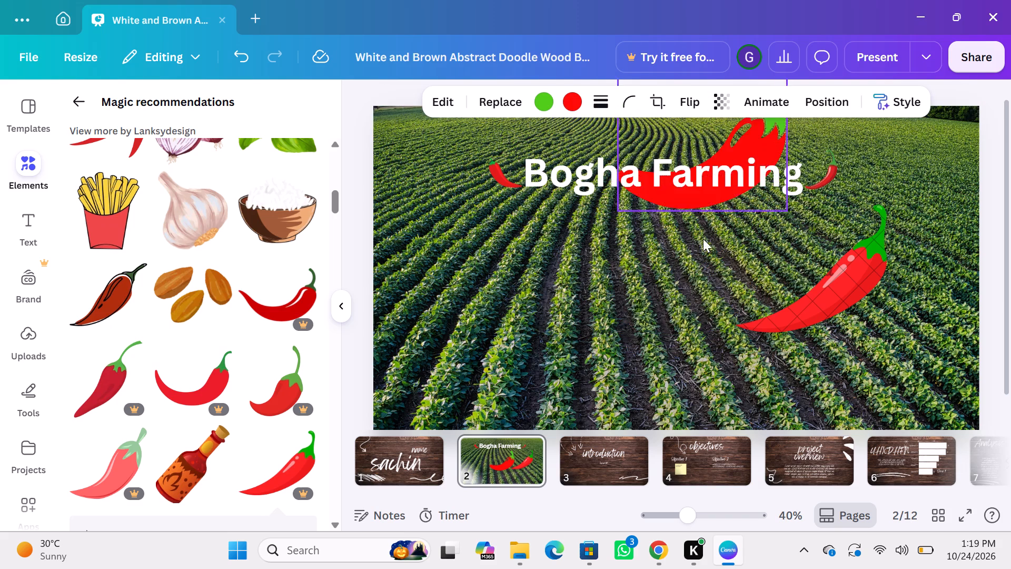
pyautogui.moveTo(703, 239); pyautogui.dragTo(628, 321)
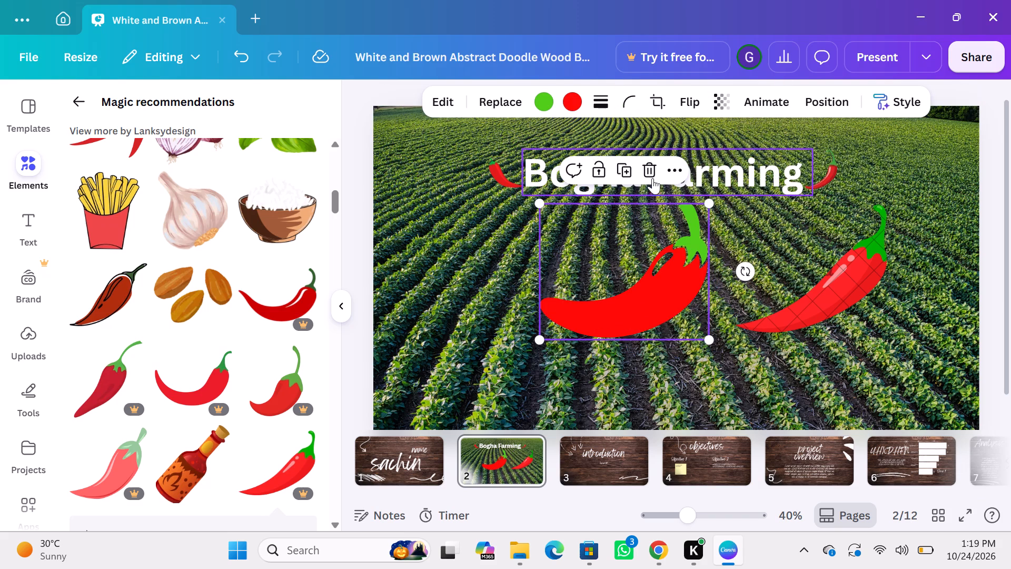
pyautogui.click(648, 175)
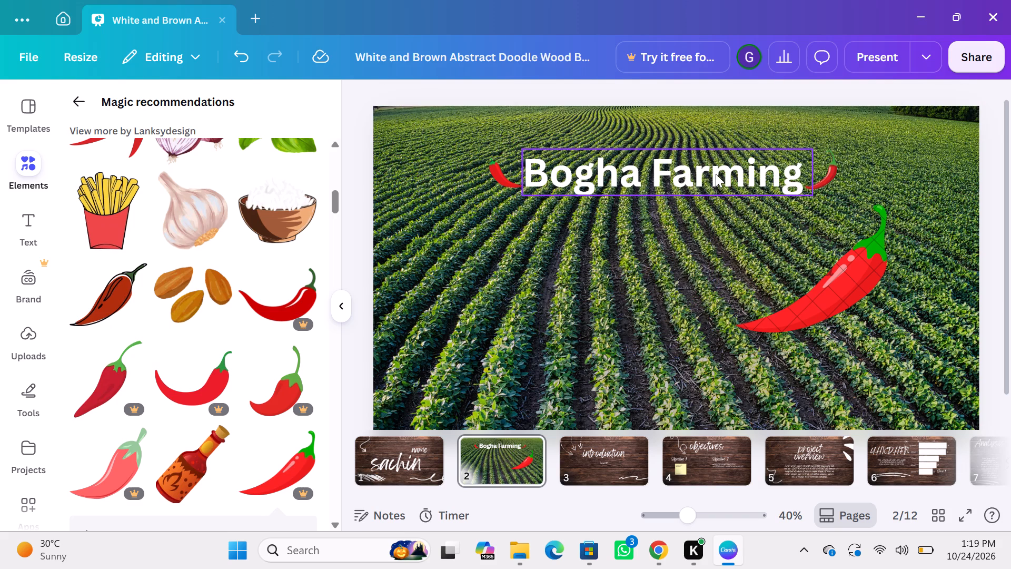
pyautogui.click(840, 279)
pyautogui.click(840, 172)
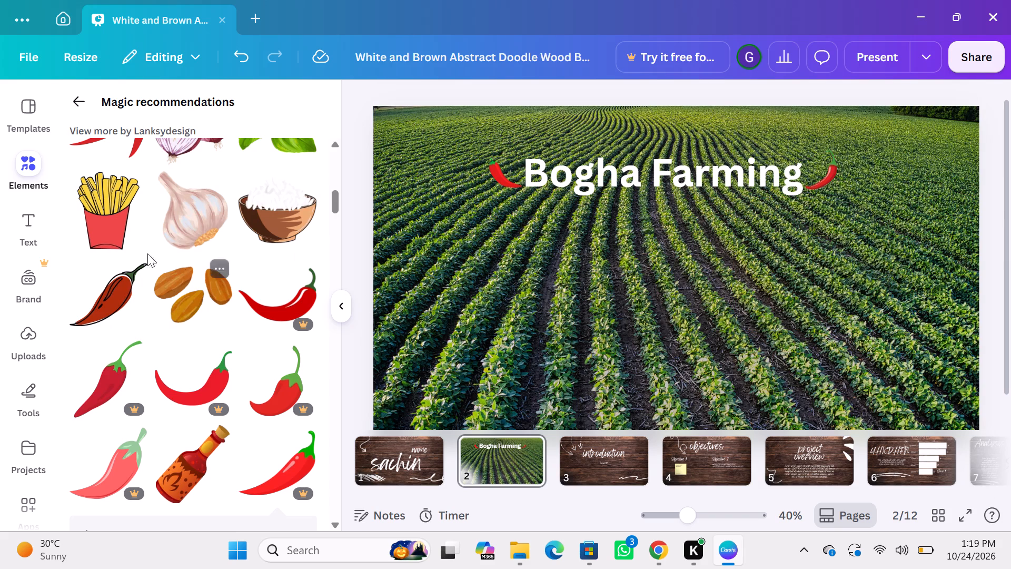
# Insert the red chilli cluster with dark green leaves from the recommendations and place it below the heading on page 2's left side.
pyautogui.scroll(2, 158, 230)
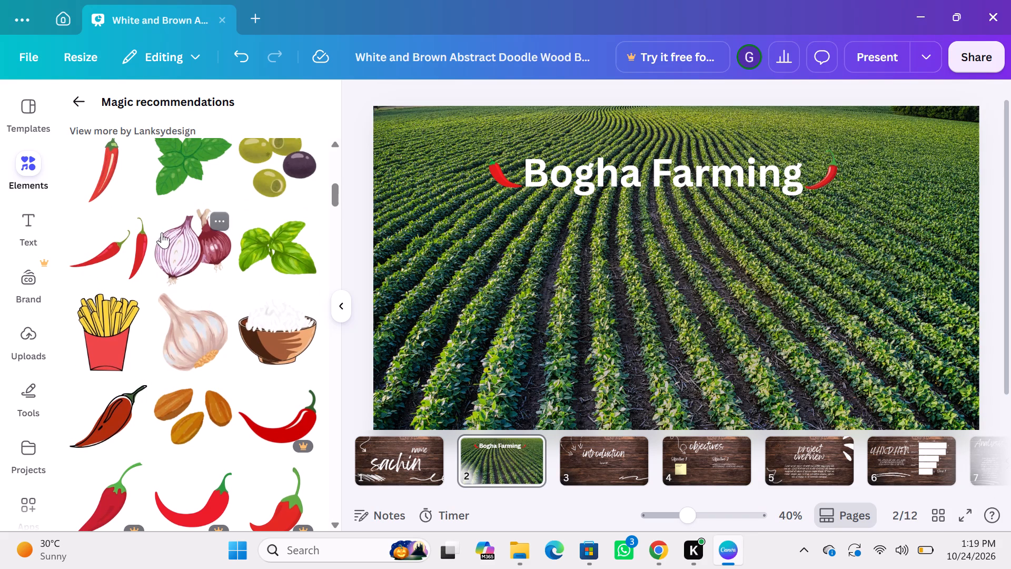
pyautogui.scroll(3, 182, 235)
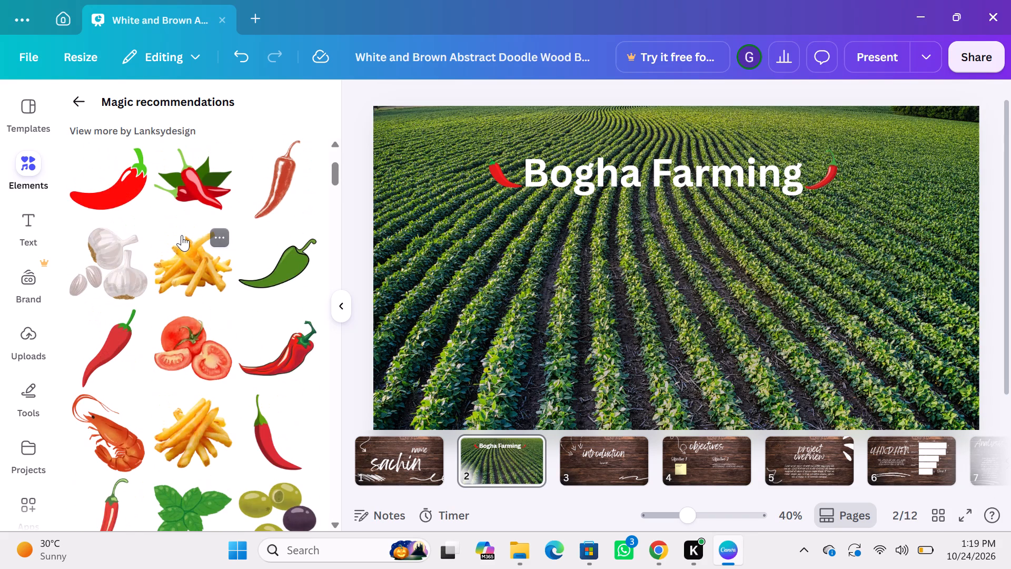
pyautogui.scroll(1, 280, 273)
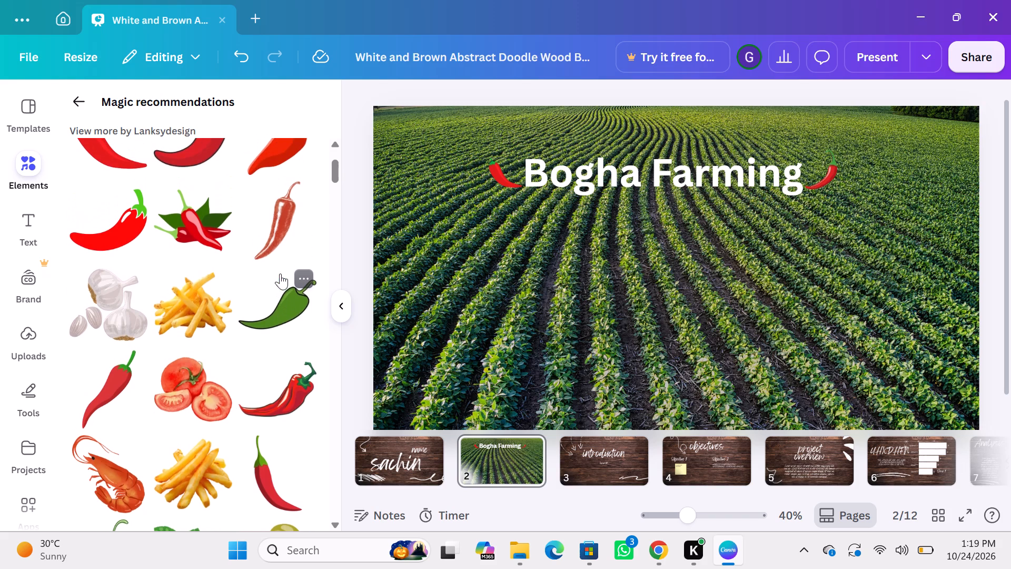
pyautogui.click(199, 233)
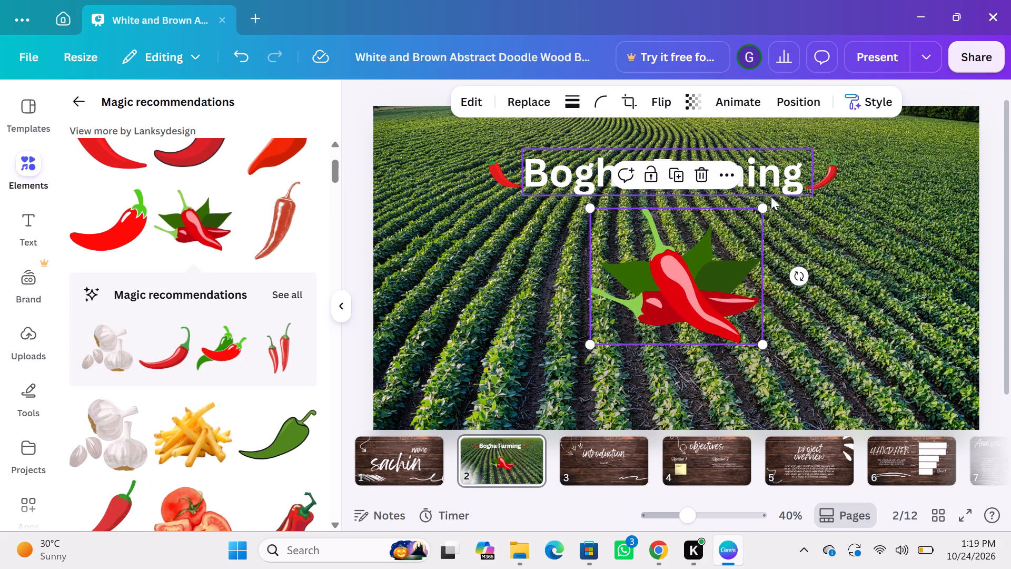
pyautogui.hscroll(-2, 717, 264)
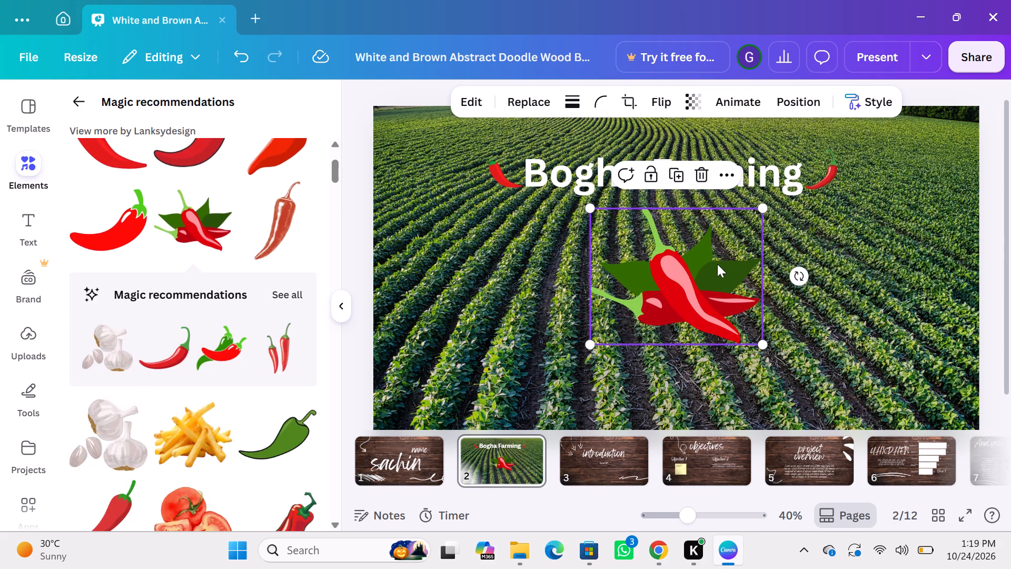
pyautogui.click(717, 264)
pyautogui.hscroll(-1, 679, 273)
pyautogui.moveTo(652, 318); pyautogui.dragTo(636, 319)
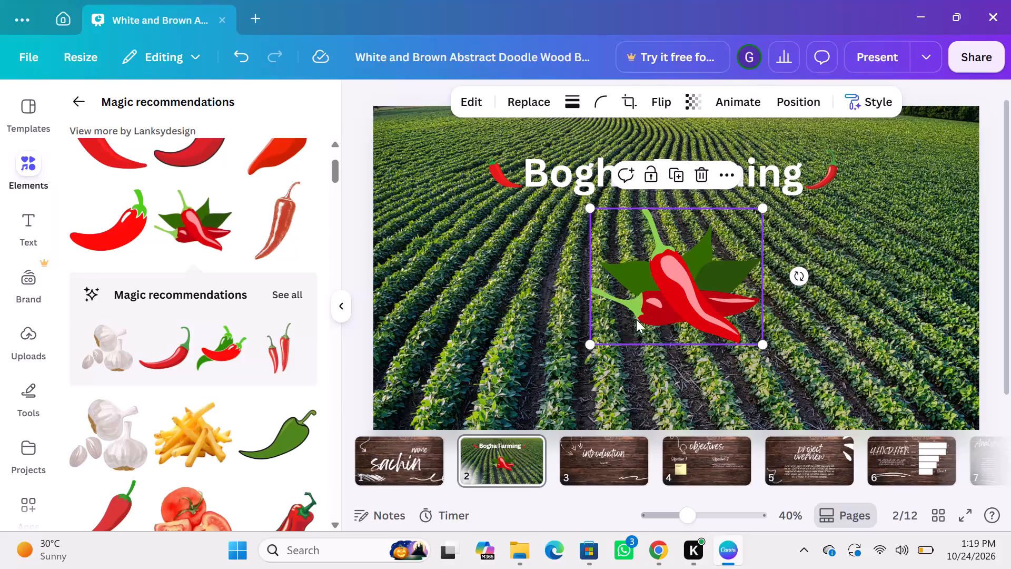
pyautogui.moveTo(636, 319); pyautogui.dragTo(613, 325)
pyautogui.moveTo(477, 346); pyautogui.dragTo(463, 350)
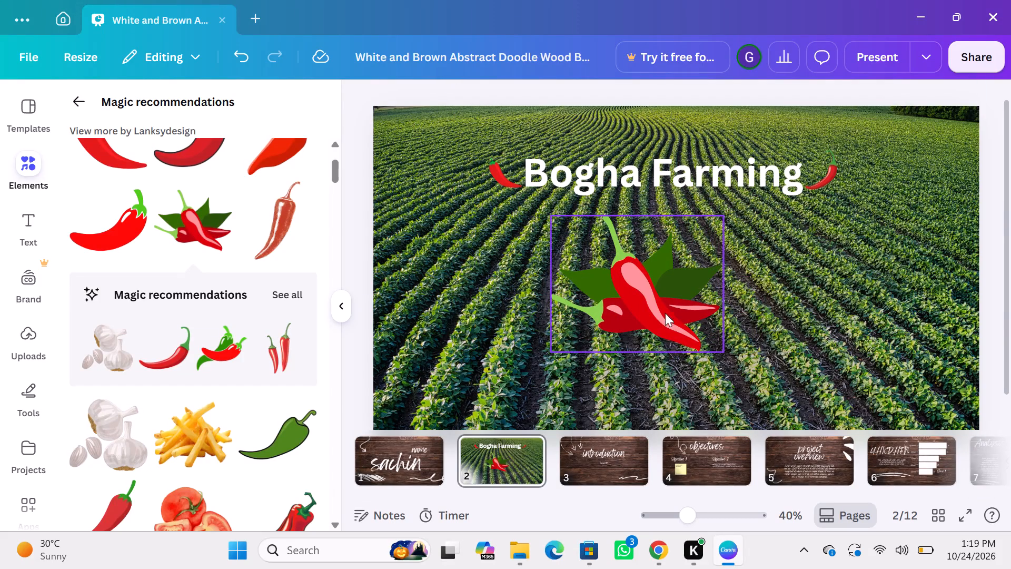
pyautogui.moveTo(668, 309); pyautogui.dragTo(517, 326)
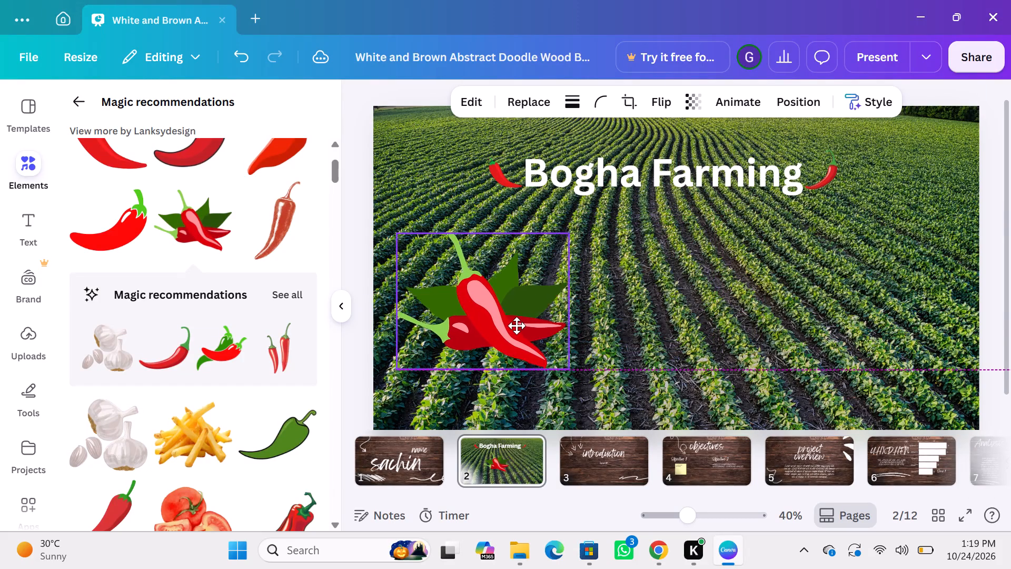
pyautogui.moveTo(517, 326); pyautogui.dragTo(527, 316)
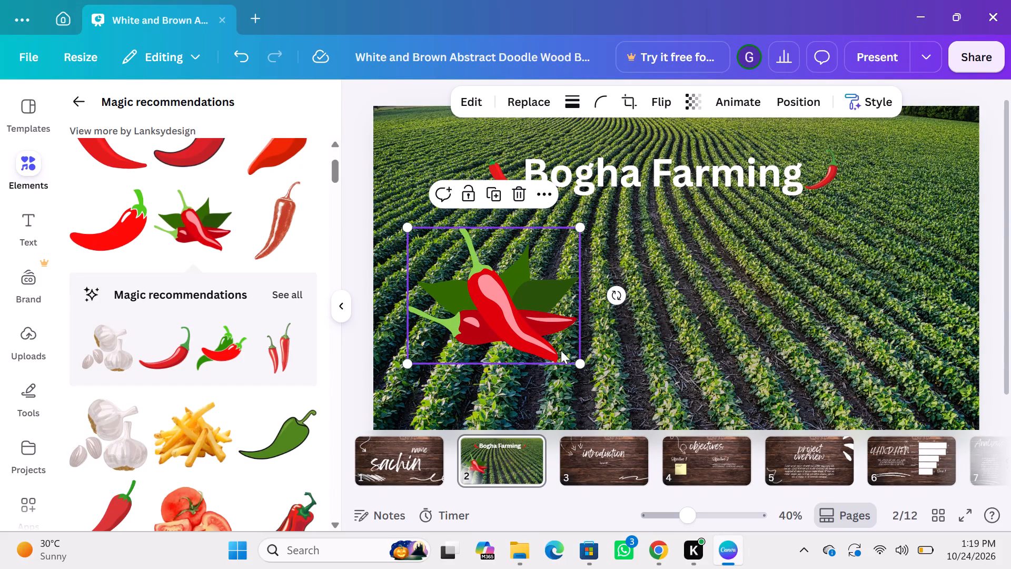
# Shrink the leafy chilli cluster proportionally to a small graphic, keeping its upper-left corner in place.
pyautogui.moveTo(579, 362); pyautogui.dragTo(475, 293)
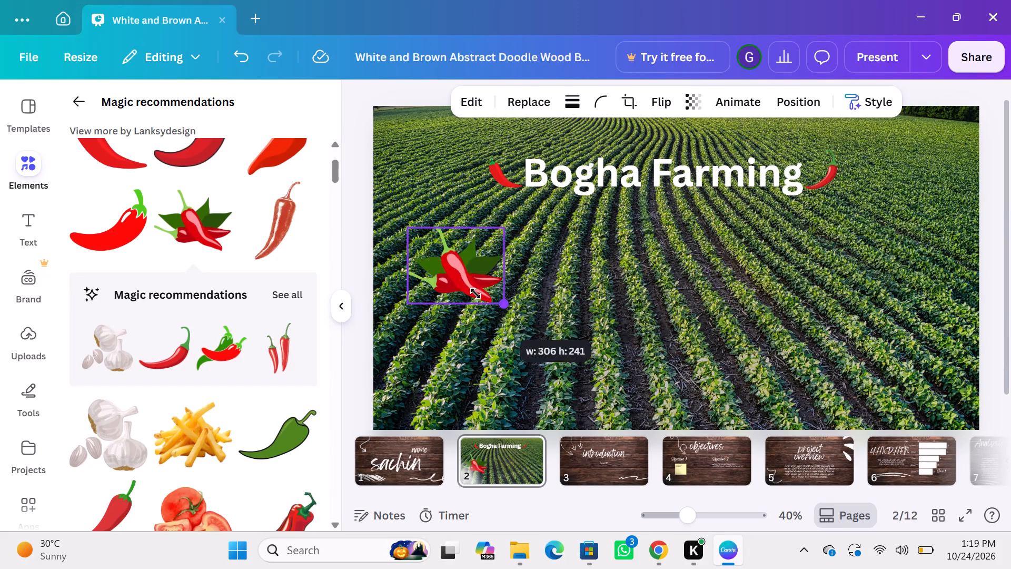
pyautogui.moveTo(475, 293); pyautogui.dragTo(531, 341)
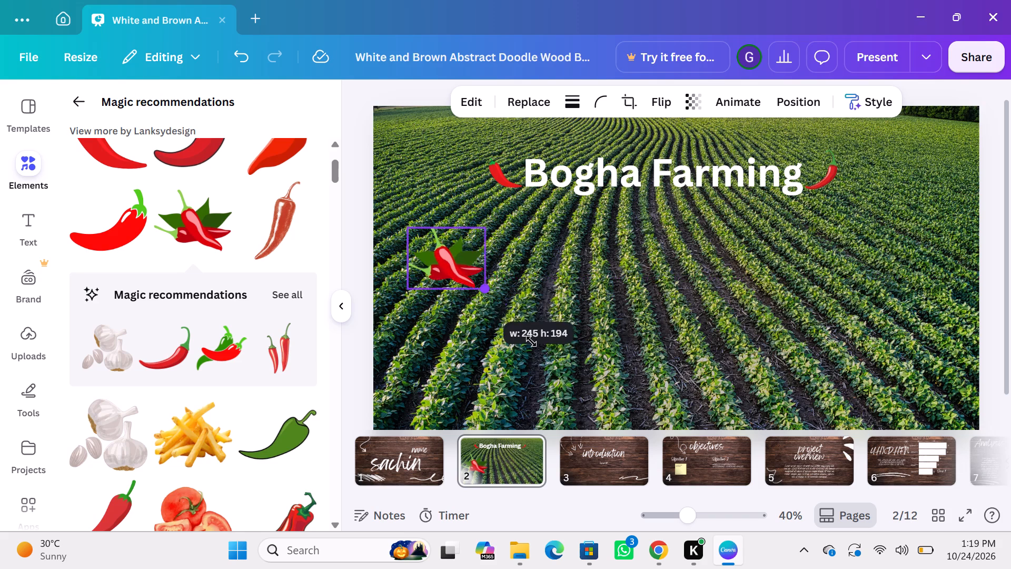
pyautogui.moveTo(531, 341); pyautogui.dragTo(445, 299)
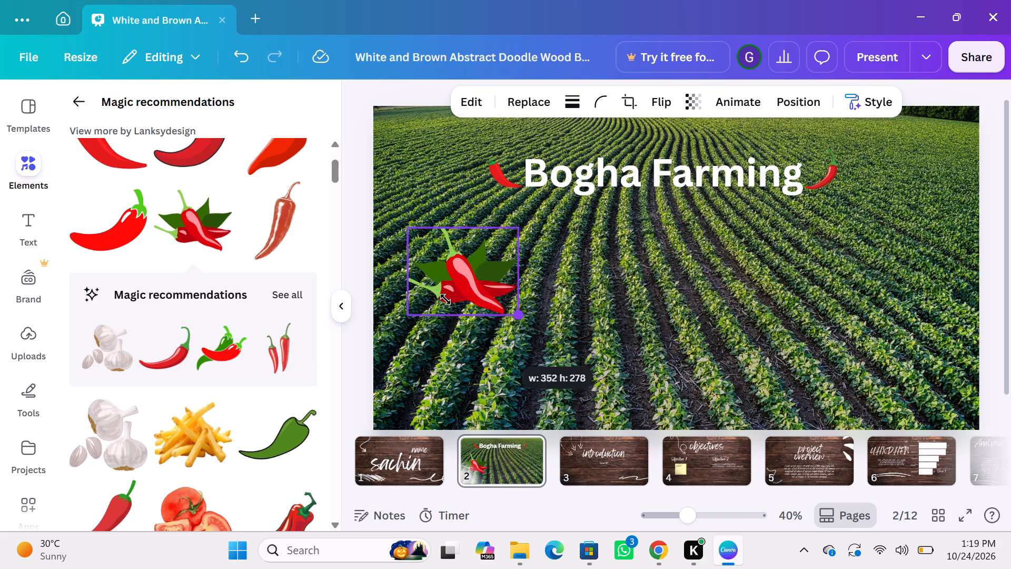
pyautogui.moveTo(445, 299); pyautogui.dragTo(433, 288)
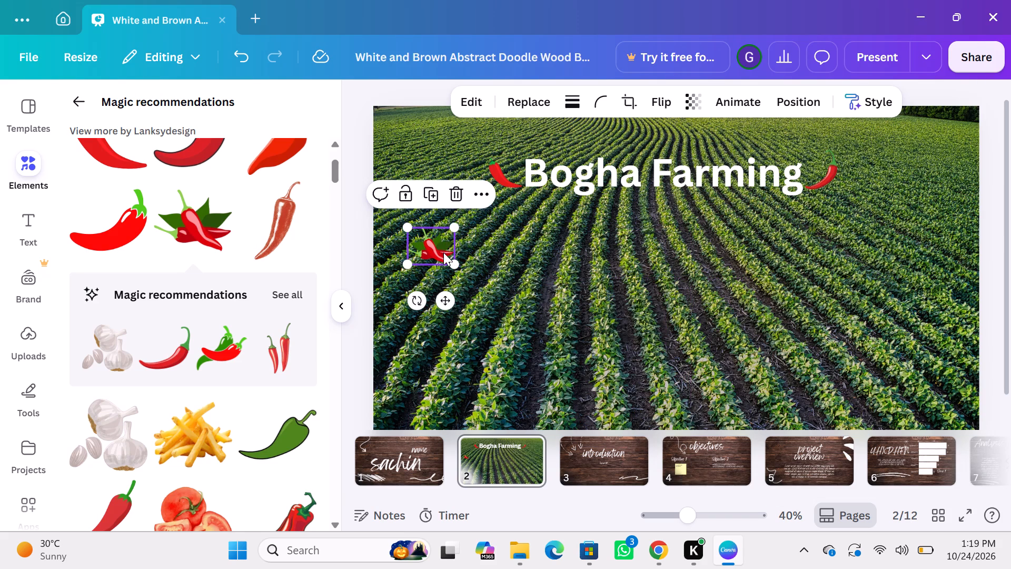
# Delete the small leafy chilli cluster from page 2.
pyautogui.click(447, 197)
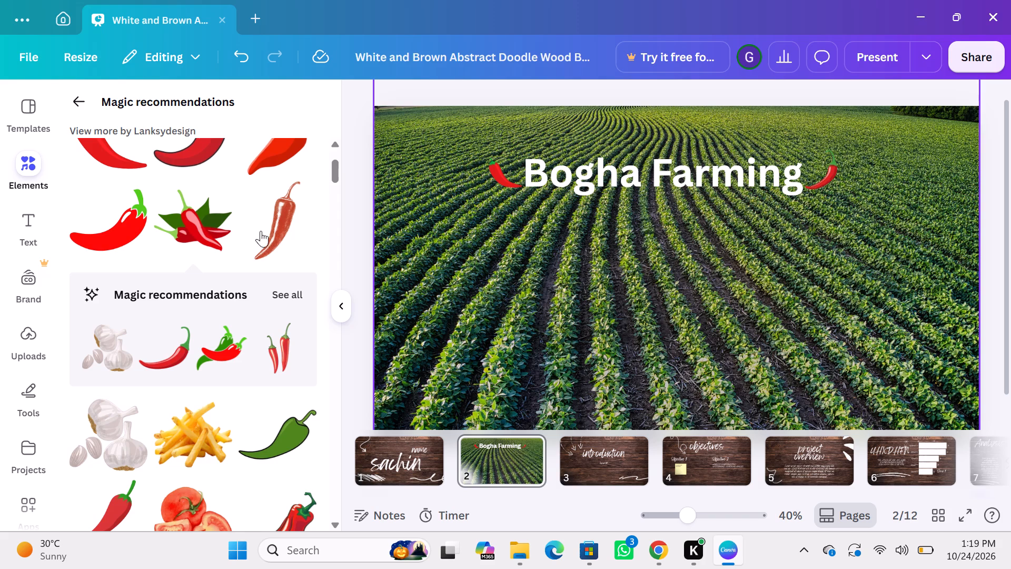
# Return from the chilli recommendations to the elements search and clear the "red mirchi" search term.
pyautogui.scroll(5, 173, 212)
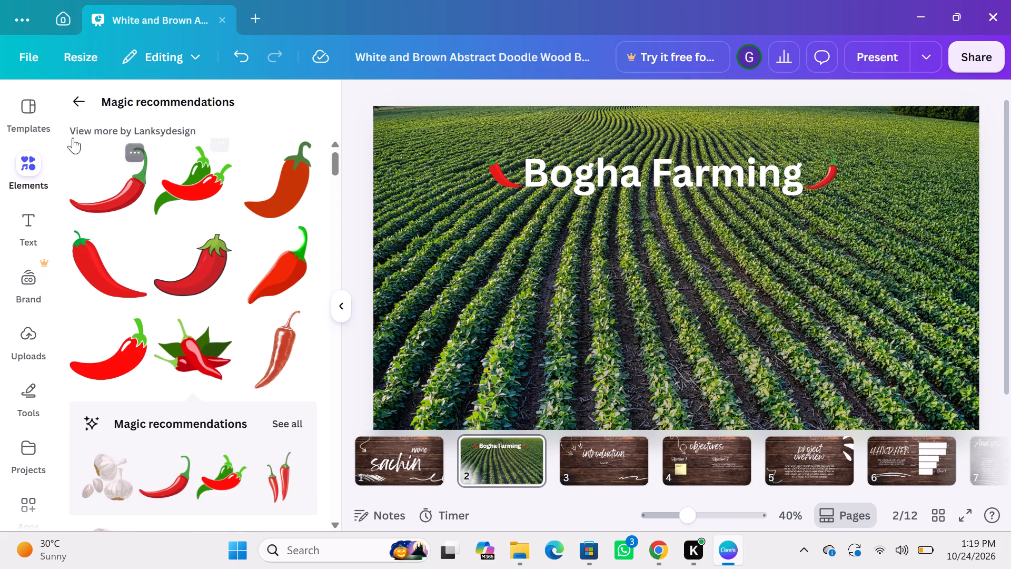
pyautogui.click(91, 95)
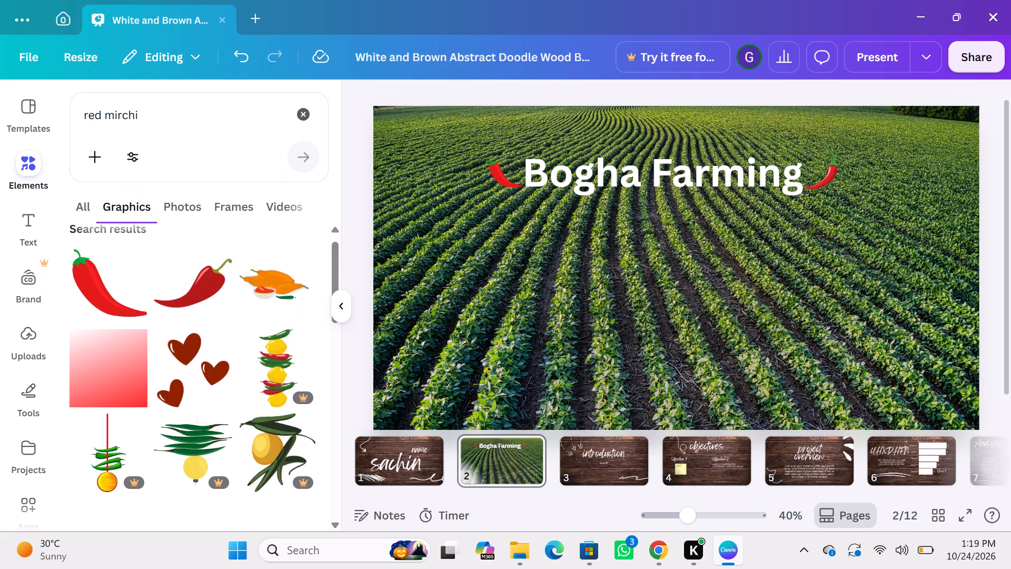
pyautogui.click(152, 119)
pyautogui.press('BackSpace')
pyautogui.press('BackSpace')
pyautogui.press('BackSpace')
pyautogui.press('BackSpace')
pyautogui.press('BackSpace')
pyautogui.press('BackSpace')
pyautogui.press('BackSpace')
pyautogui.press('BackSpace')
pyautogui.press('BackSpace')
pyautogui.press('BackSpace')
pyautogui.press('BackSpace')
pyautogui.press('BackSpace')
pyautogui.press('BackSpace')
pyautogui.press('BackSpace')
pyautogui.press('BackSpace')
pyautogui.press('BackSpace')
pyautogui.press('BackSpace')
pyautogui.press('BackSpace')
pyautogui.press('BackSpace')
pyautogui.press('BackSpace')
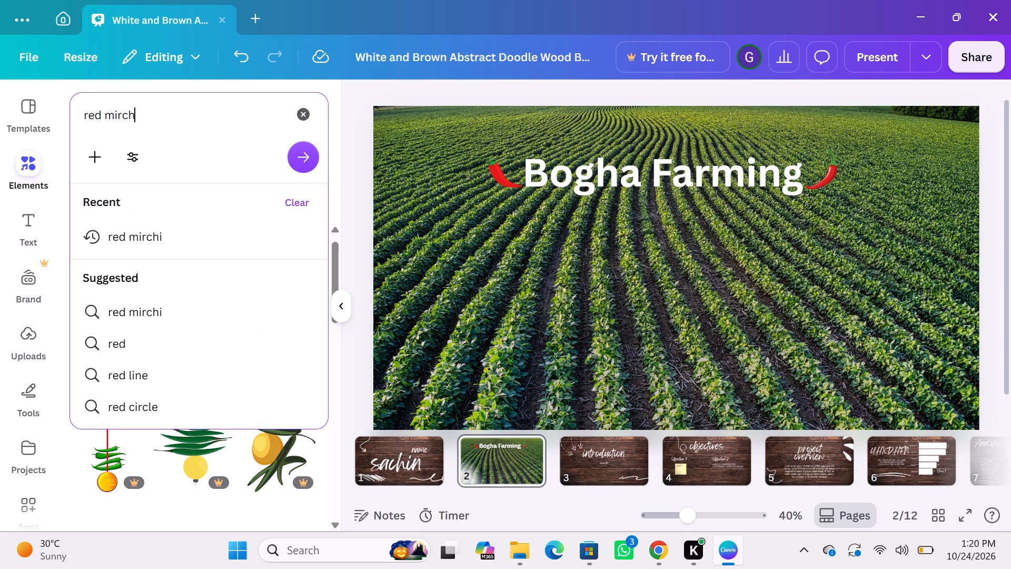
pyautogui.press('BackSpace')
pyautogui.press('BackSpace')
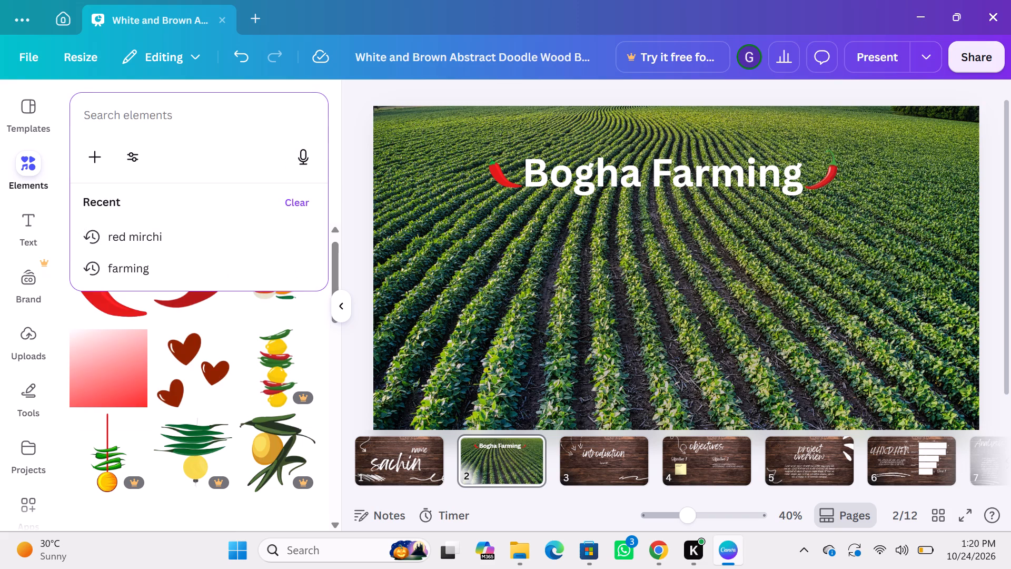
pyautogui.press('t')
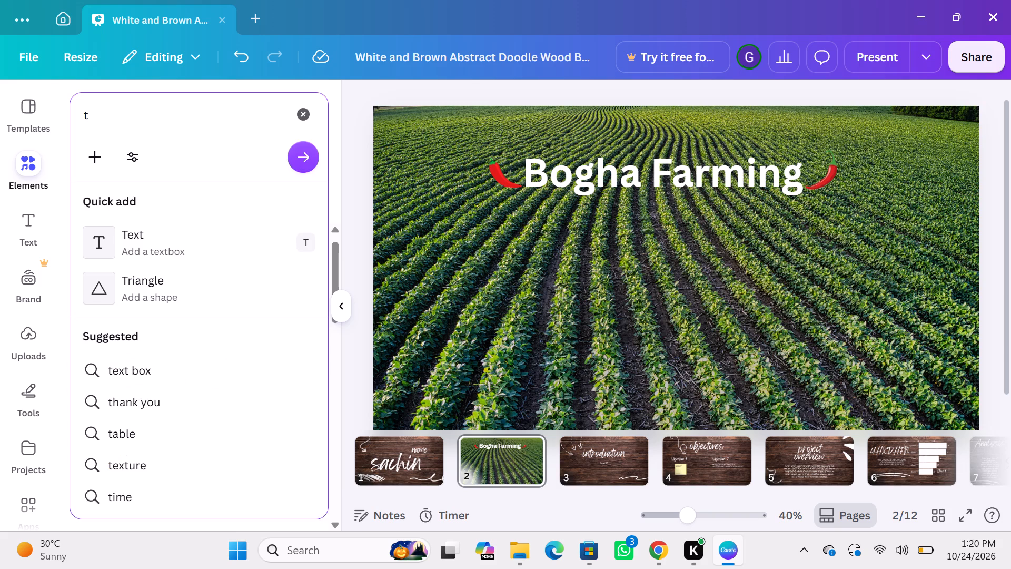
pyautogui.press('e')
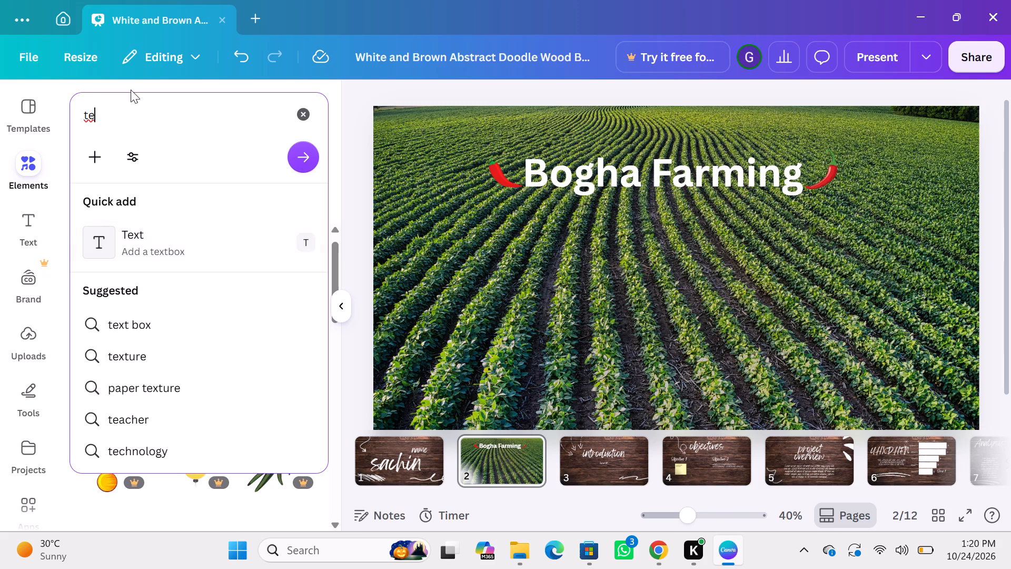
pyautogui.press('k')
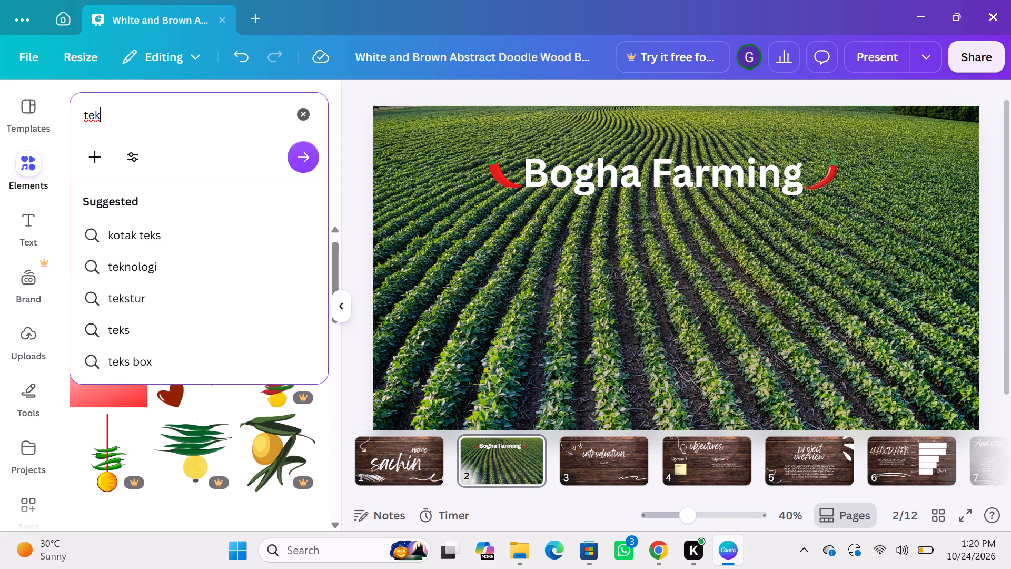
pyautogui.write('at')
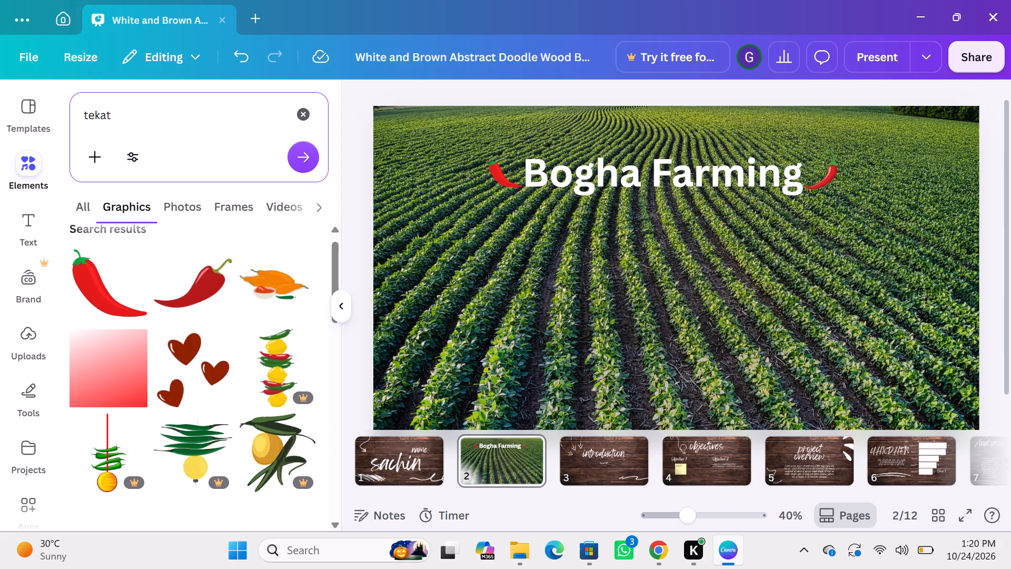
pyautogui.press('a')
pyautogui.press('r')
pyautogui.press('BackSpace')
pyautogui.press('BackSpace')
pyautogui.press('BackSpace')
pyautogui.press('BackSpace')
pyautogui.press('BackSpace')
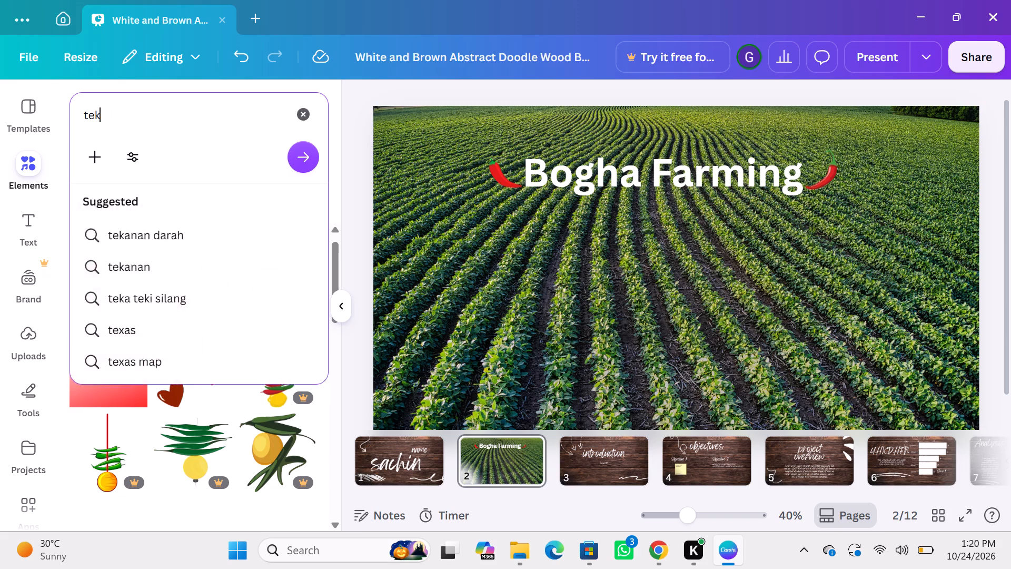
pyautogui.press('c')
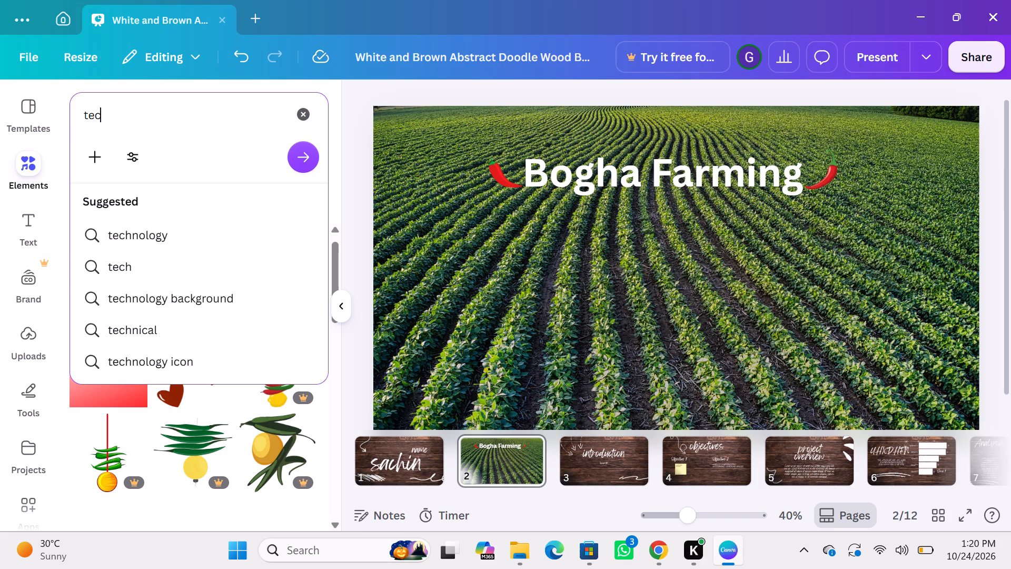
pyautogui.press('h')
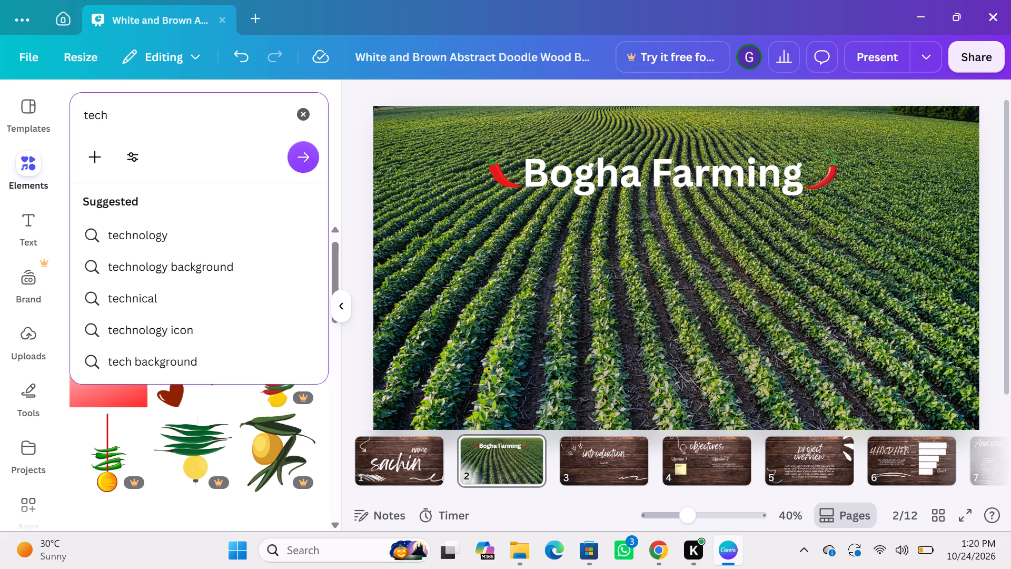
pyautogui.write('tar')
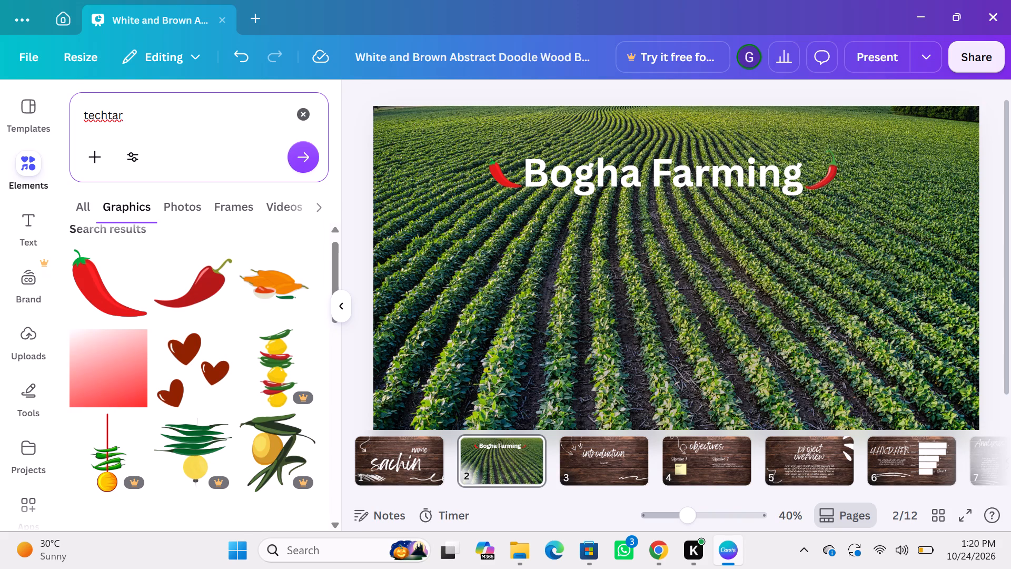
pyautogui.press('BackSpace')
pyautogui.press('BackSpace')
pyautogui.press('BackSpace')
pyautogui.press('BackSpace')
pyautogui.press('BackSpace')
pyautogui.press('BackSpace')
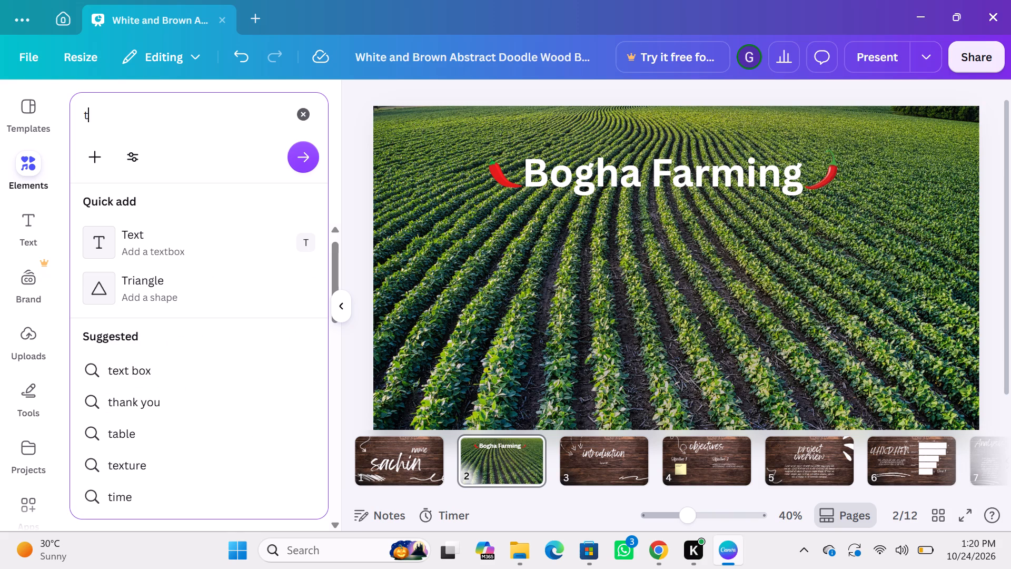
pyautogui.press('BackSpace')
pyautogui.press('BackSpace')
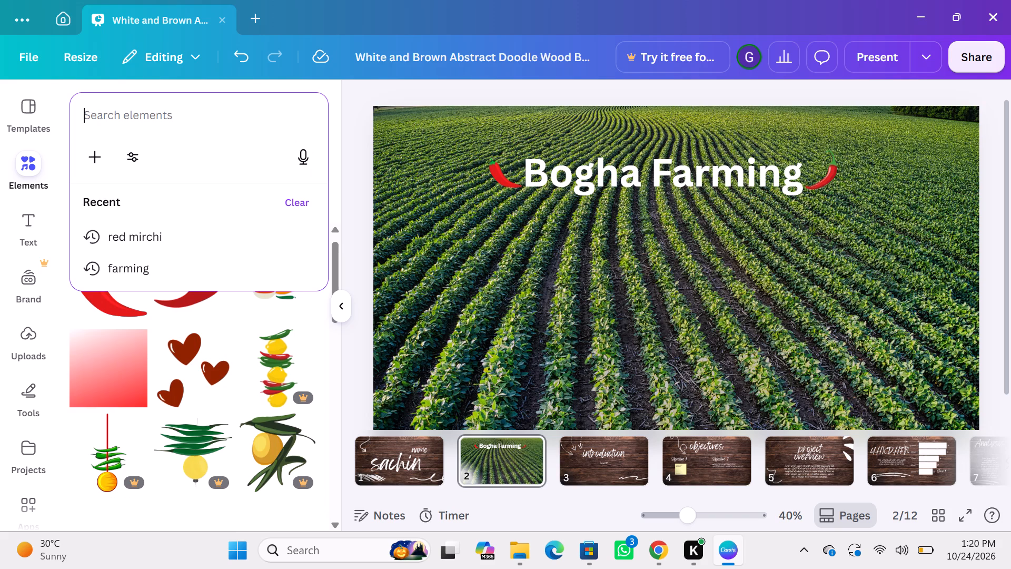
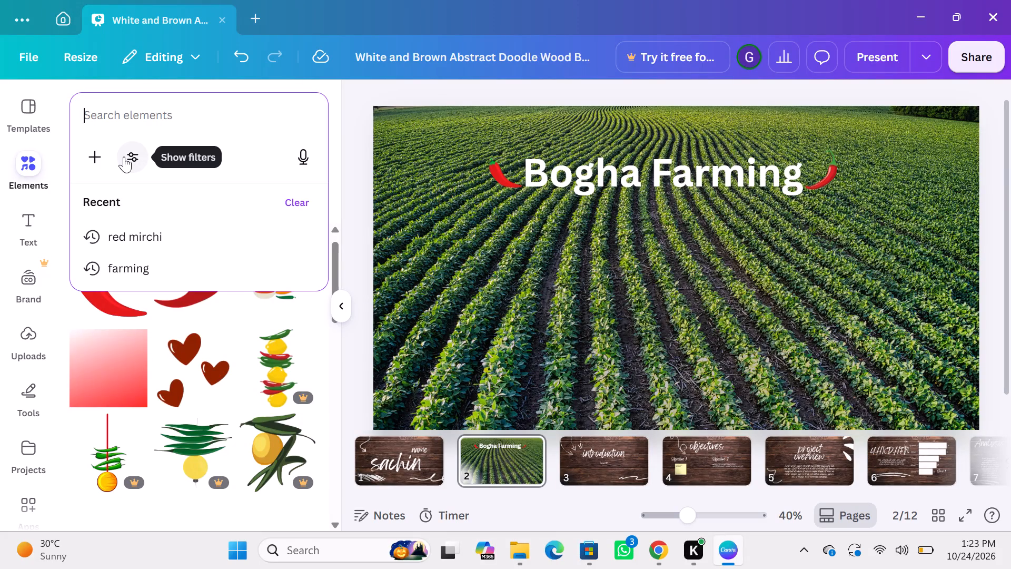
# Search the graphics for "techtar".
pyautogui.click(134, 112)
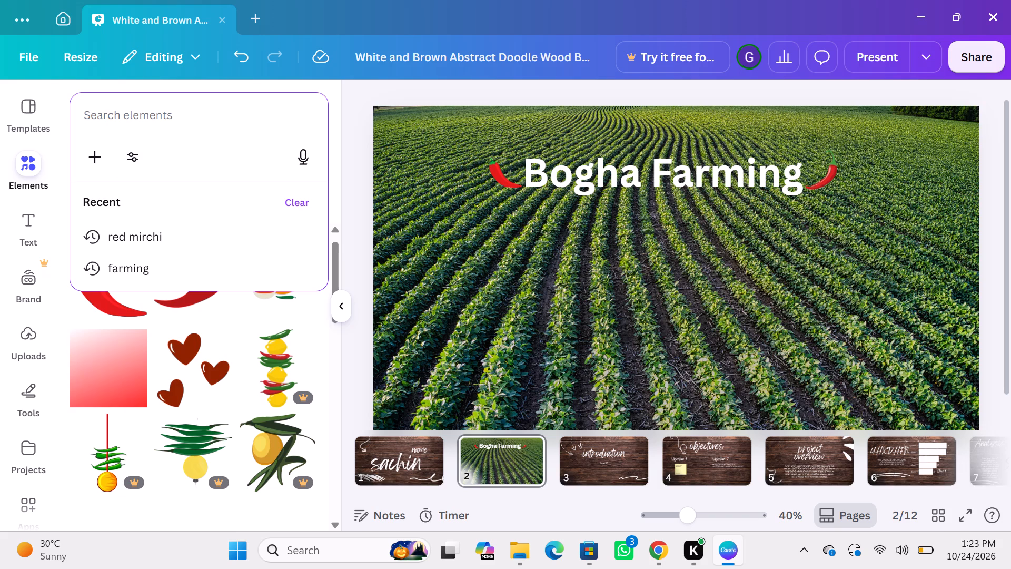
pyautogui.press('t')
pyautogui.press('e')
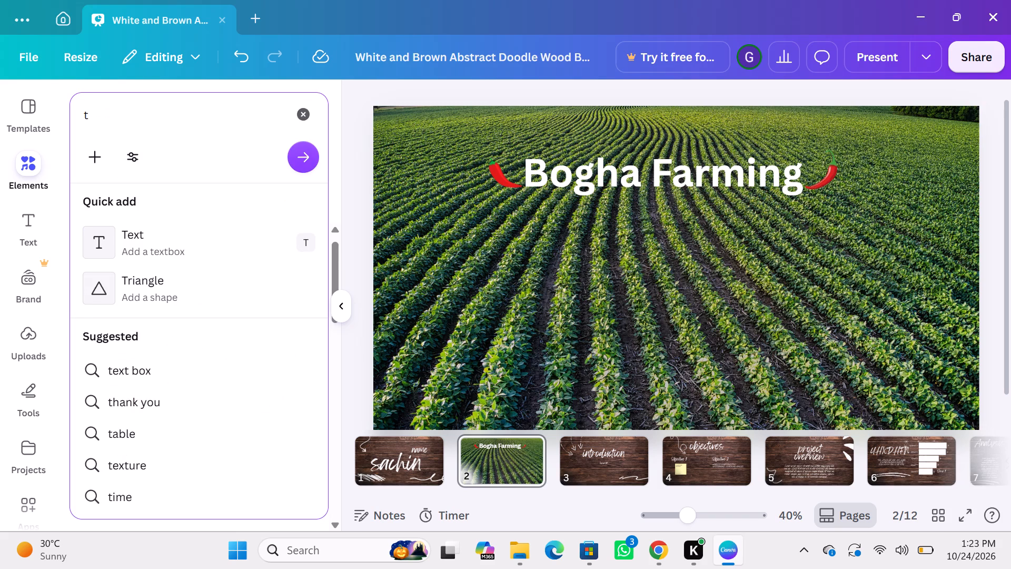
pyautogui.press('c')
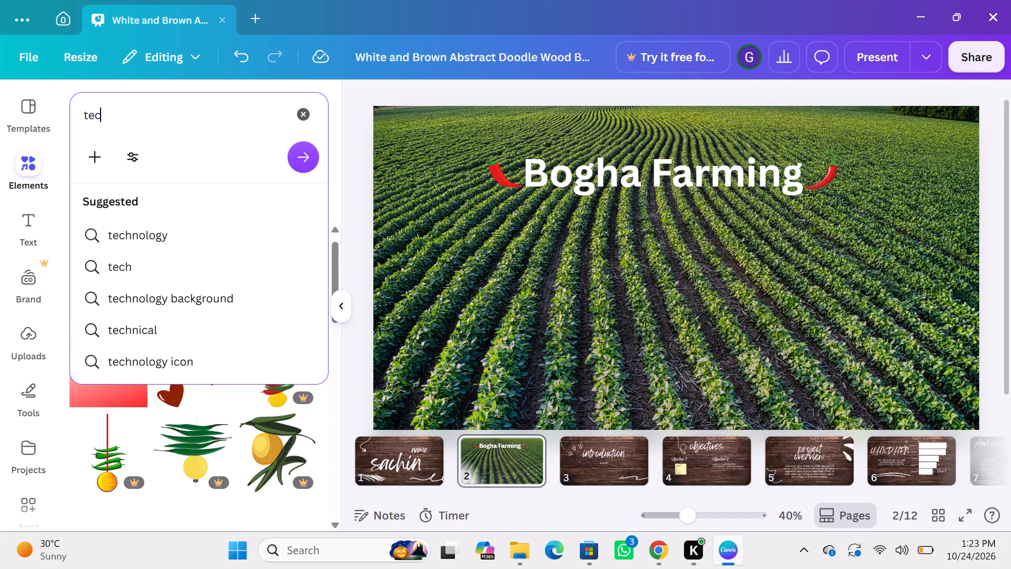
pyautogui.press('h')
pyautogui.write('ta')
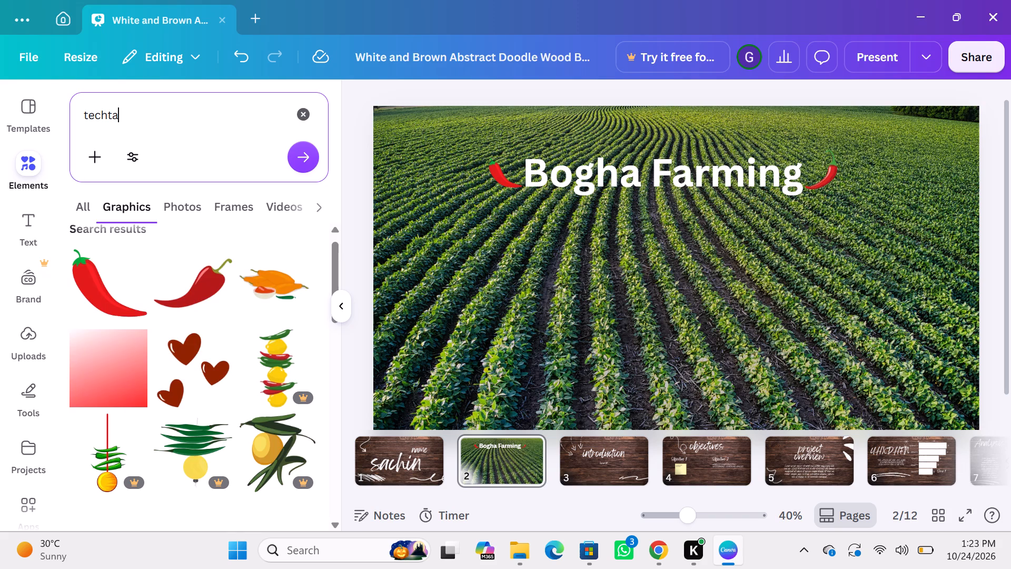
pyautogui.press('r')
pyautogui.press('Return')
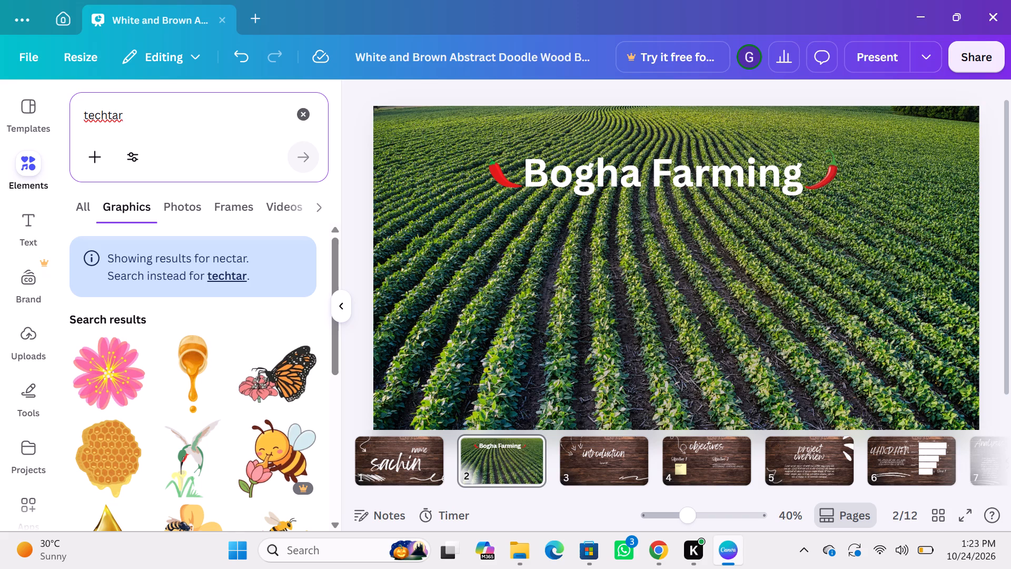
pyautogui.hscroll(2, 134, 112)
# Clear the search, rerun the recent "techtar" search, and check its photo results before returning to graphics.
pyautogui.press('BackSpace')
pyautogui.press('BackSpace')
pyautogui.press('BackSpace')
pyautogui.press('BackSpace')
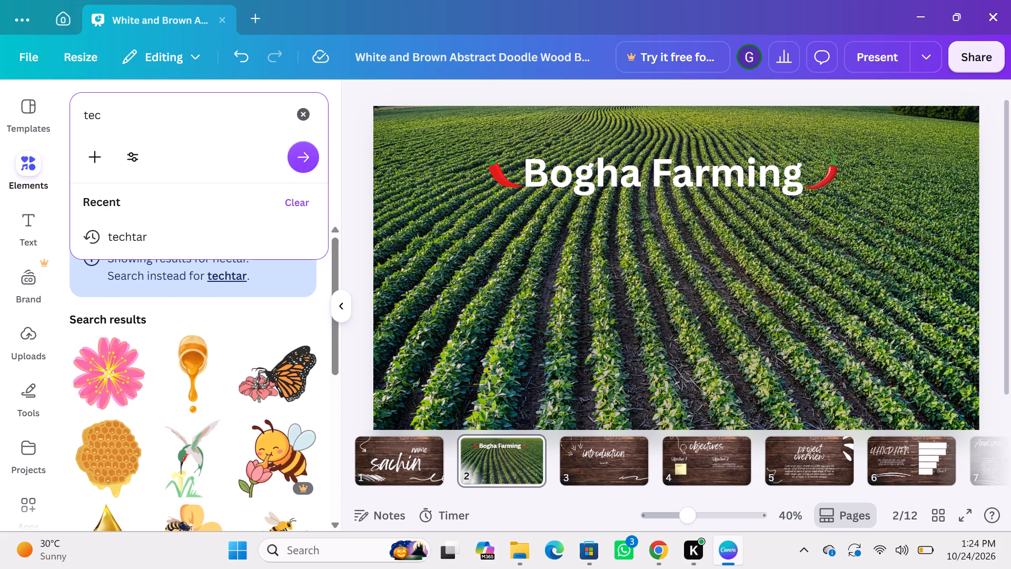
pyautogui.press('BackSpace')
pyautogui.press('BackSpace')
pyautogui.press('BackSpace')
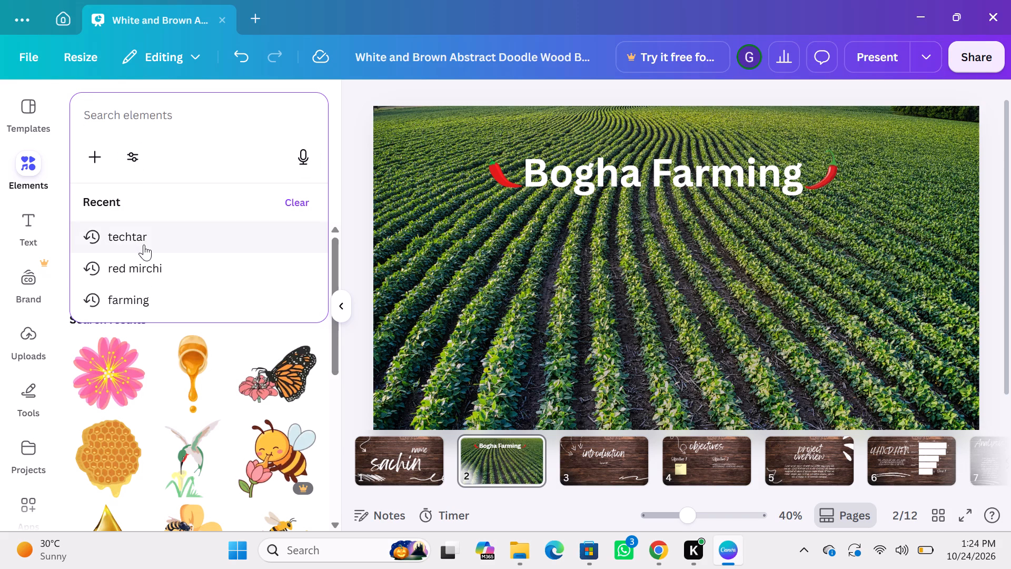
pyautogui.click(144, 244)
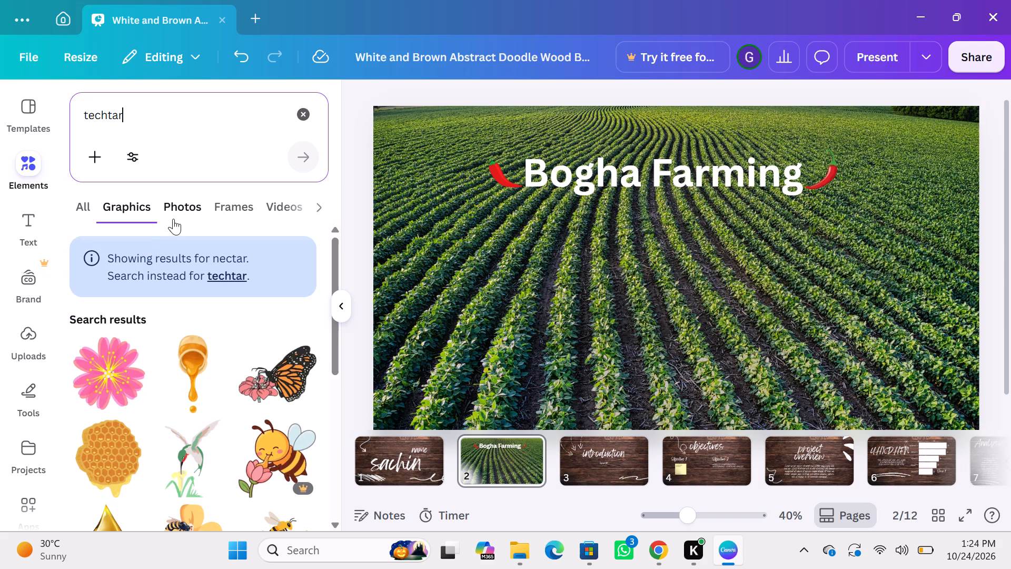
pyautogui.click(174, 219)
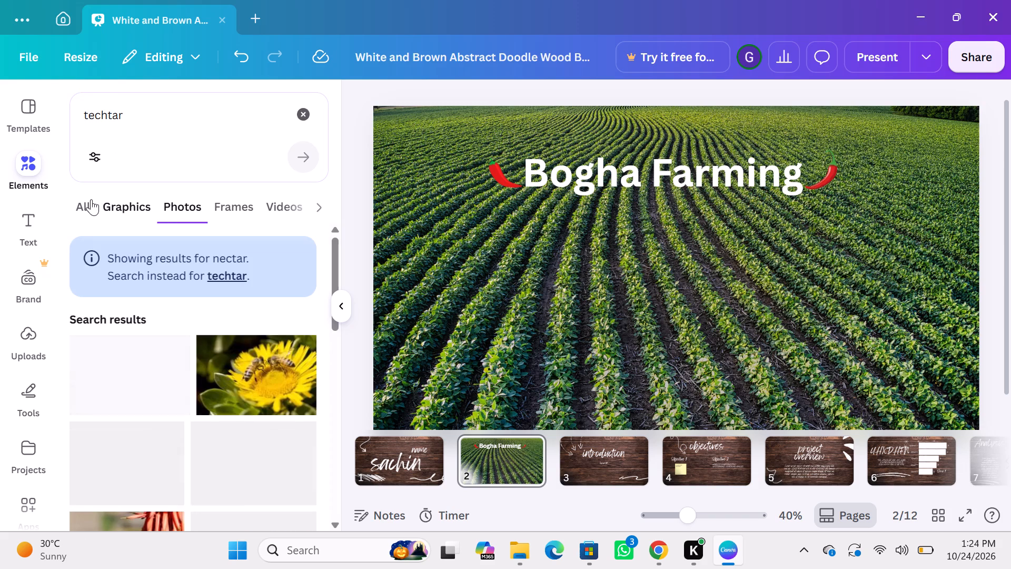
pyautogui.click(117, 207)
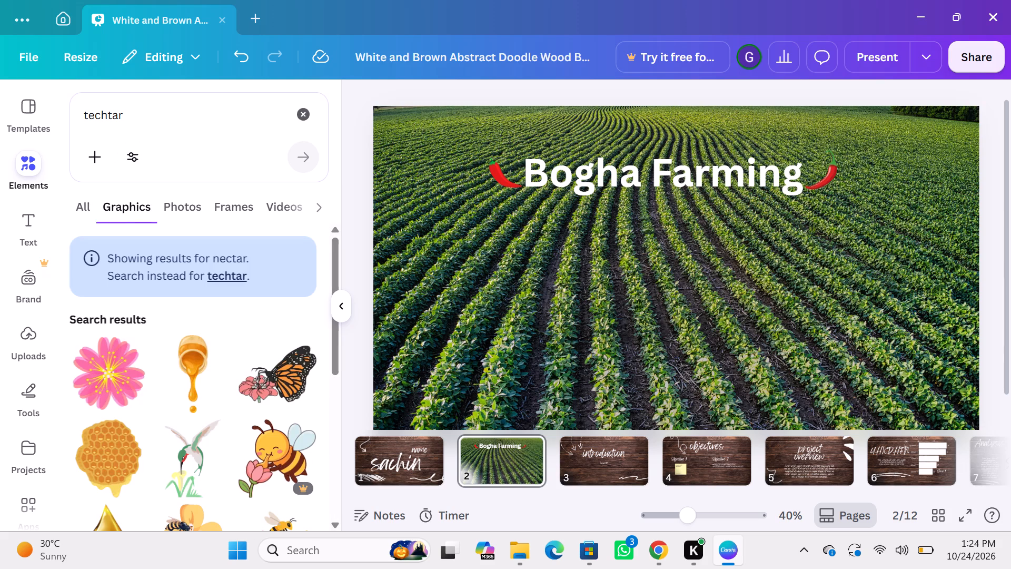
# Replace the "techtar" search term with "tarctor" and search the graphics for it.
pyautogui.press('BackSpace')
pyautogui.press('BackSpace')
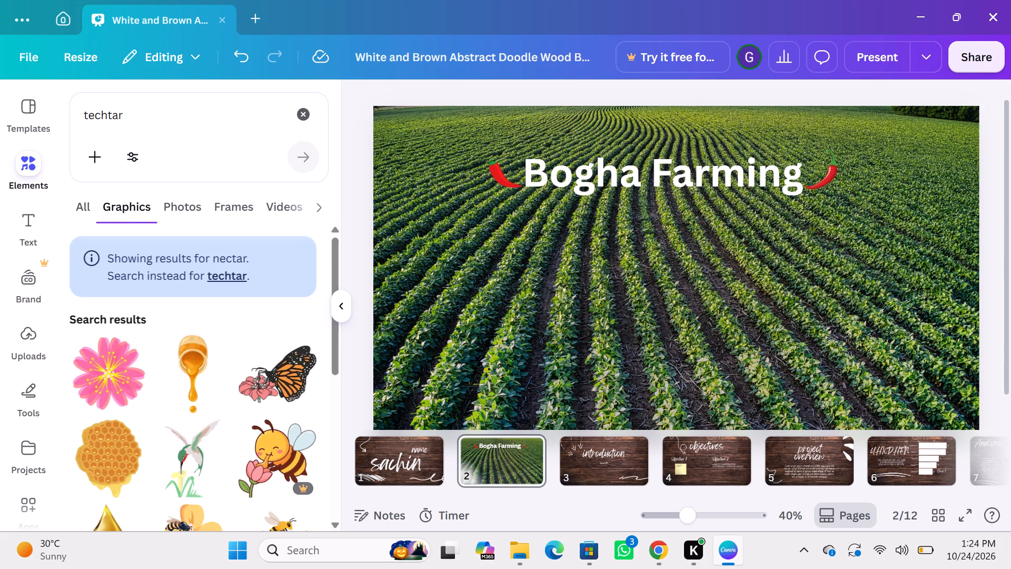
pyautogui.click(129, 121)
pyautogui.press('BackSpace')
pyautogui.press('BackSpace')
pyautogui.press('BackSpace')
pyautogui.press('BackSpace')
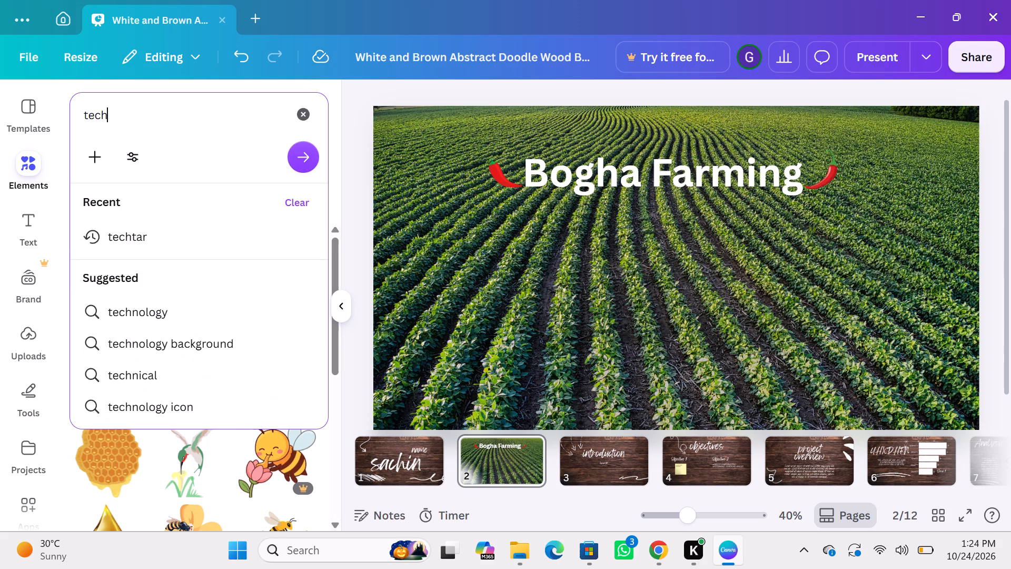
pyautogui.press('BackSpace')
pyautogui.press('BackSpace')
pyautogui.press('BackSpace')
pyautogui.press('BackSpace')
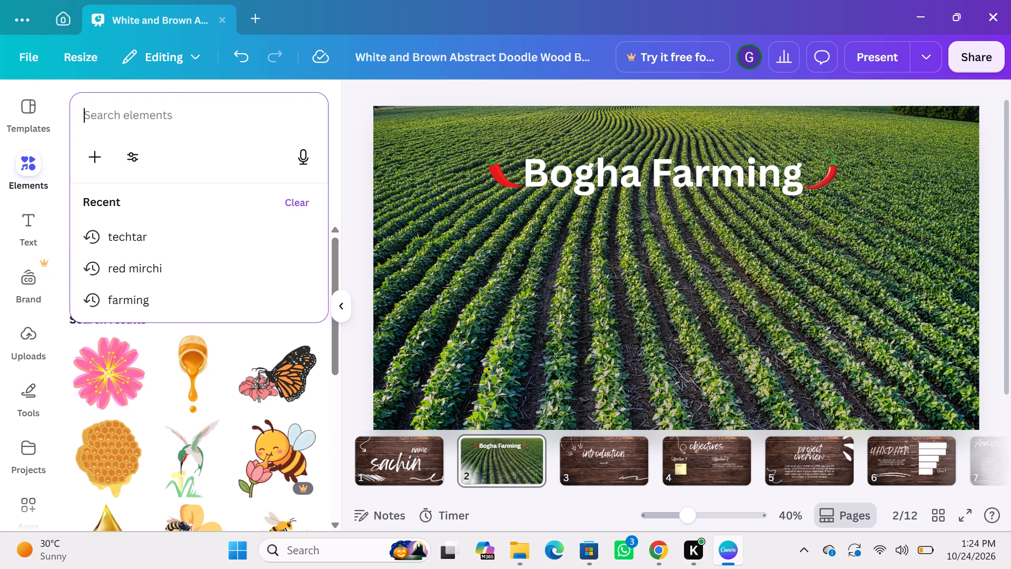
pyautogui.write('ta')
pyautogui.press('r')
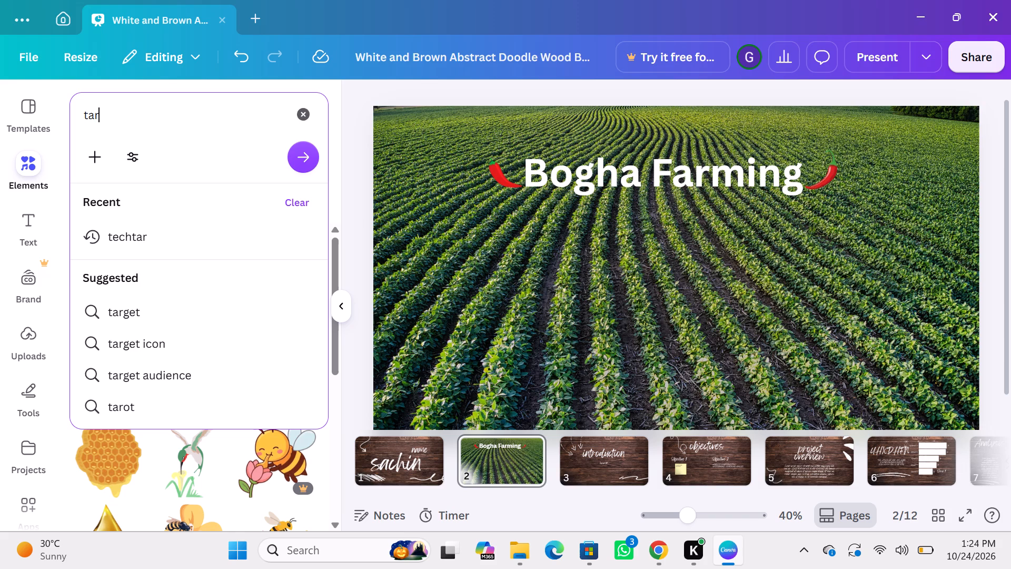
pyautogui.write('ctor')
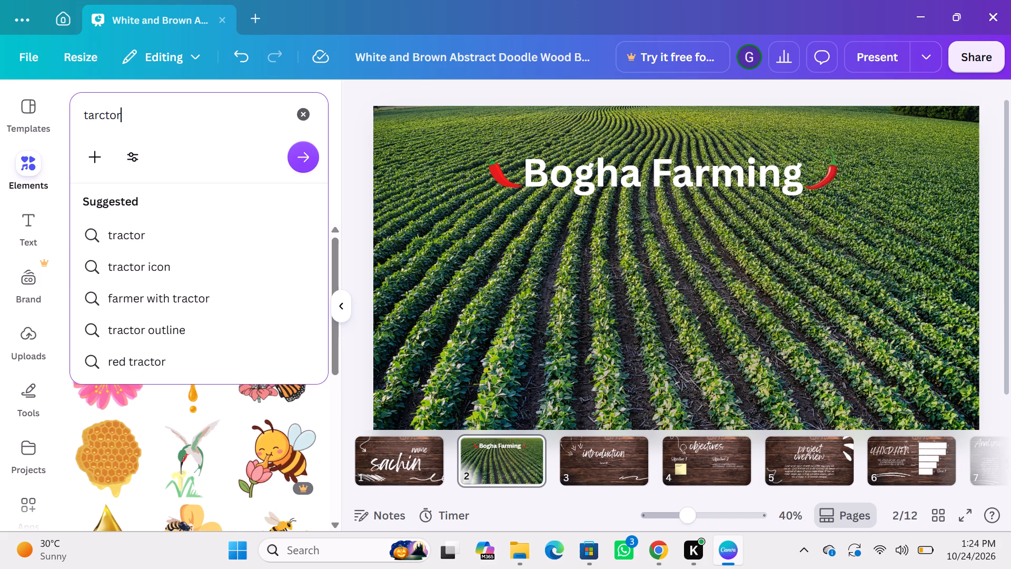
pyautogui.click(298, 154)
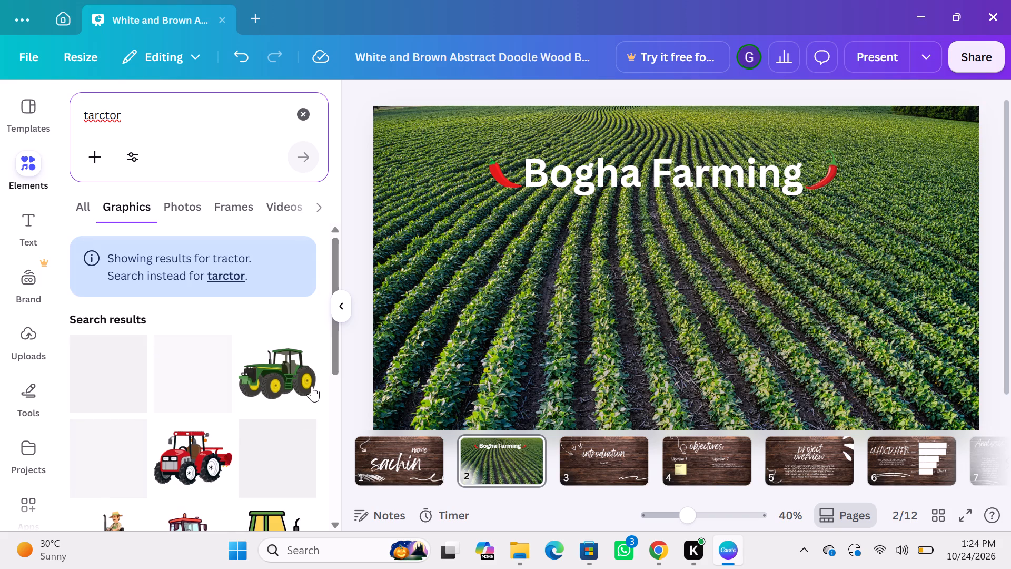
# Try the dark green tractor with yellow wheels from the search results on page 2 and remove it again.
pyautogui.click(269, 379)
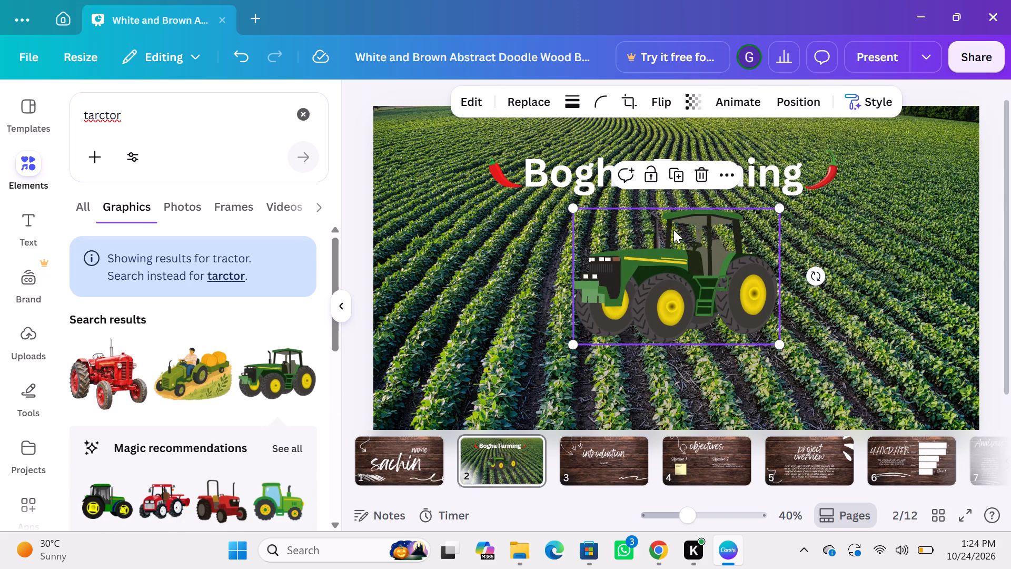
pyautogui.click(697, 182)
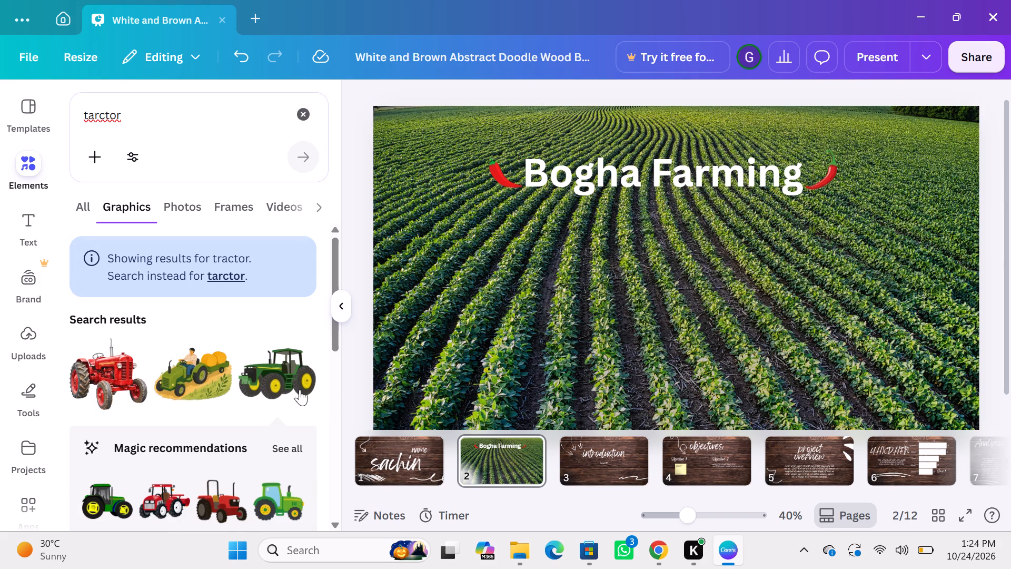
# Browse the tractor graphics in the search results for one that suits the farming photo on page 2.
pyautogui.scroll(-1, 270, 385)
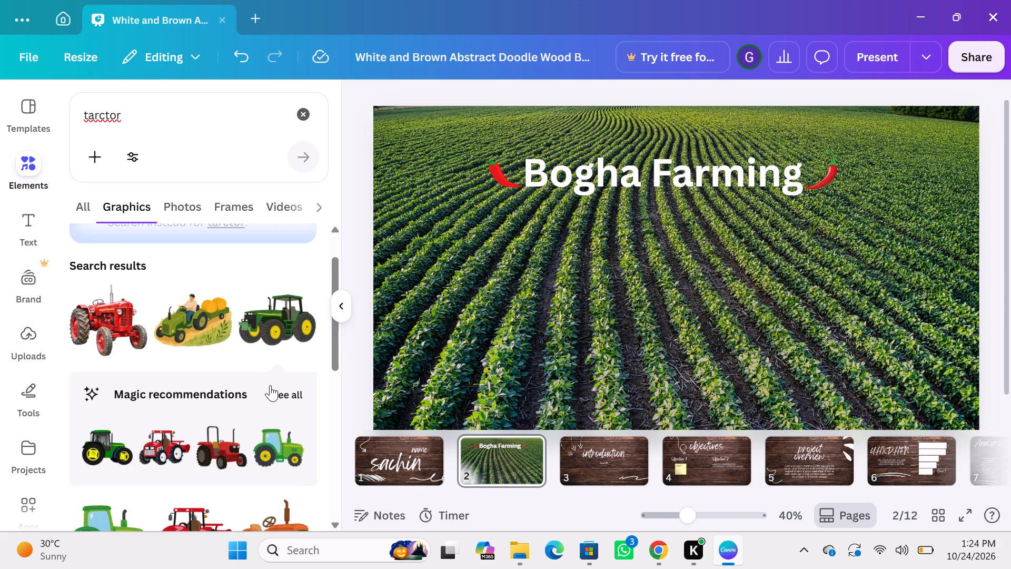
pyautogui.scroll(-1, 270, 385)
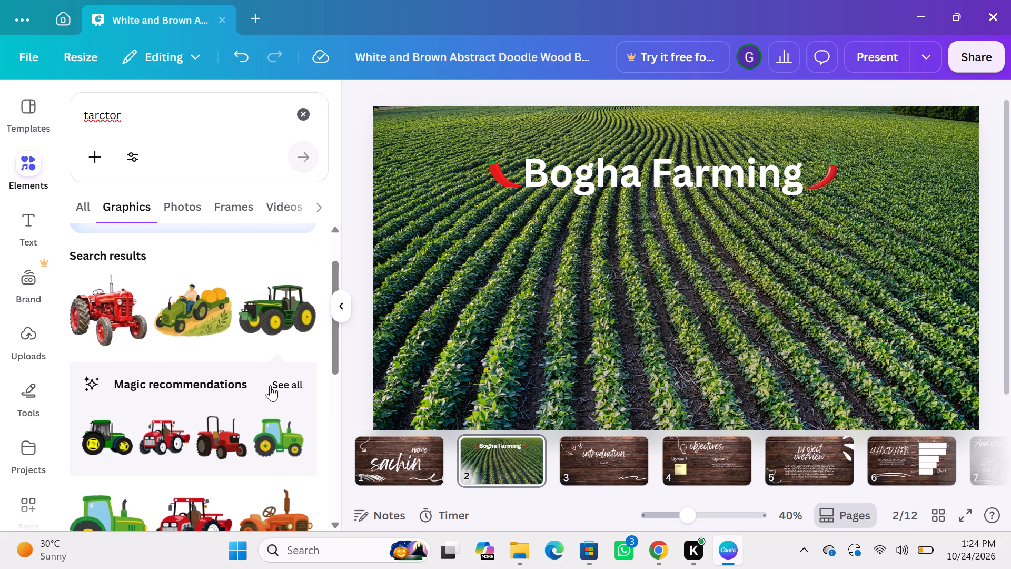
pyautogui.scroll(-1, 270, 385)
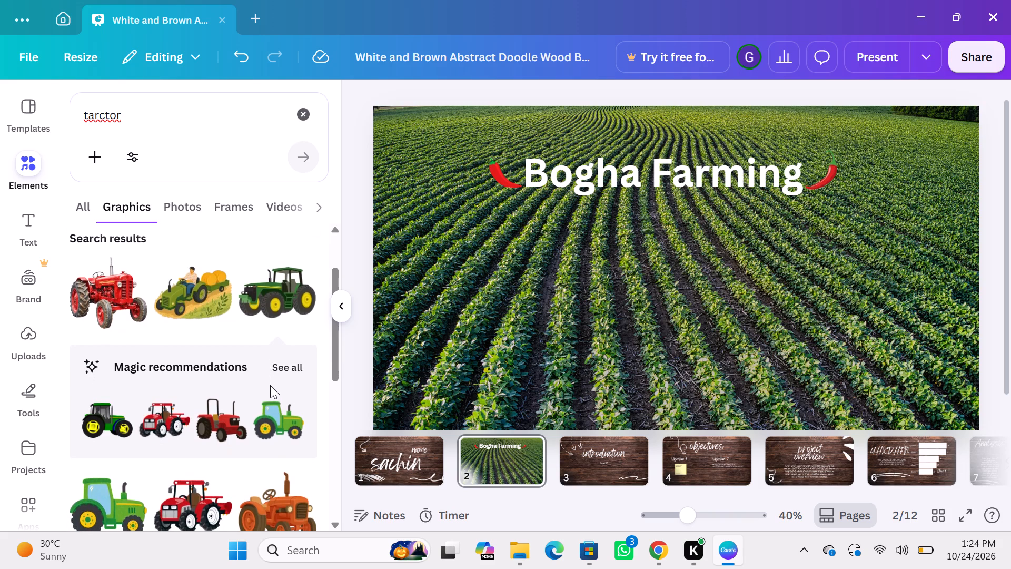
pyautogui.scroll(-1, 270, 385)
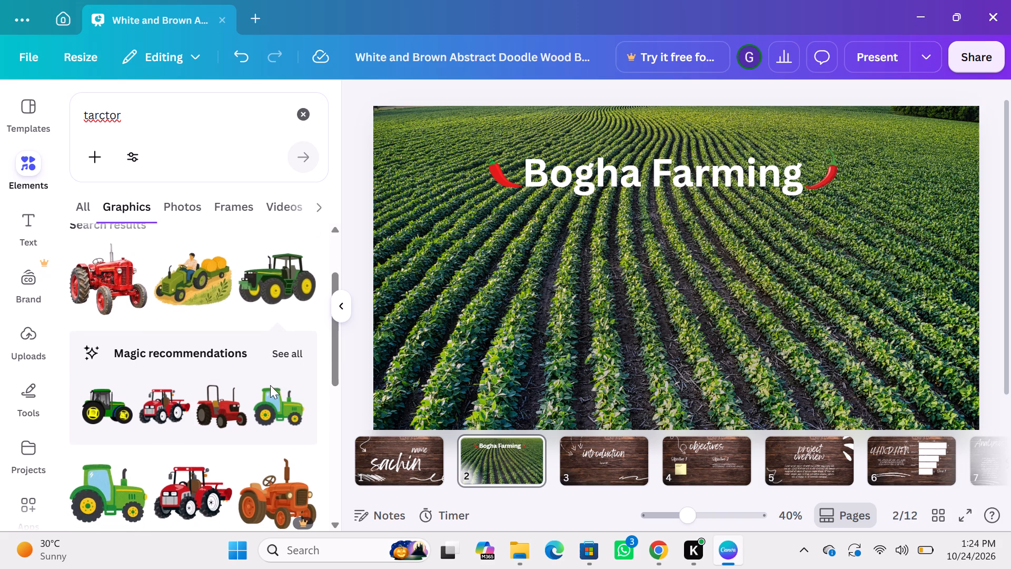
pyautogui.scroll(-2, 270, 385)
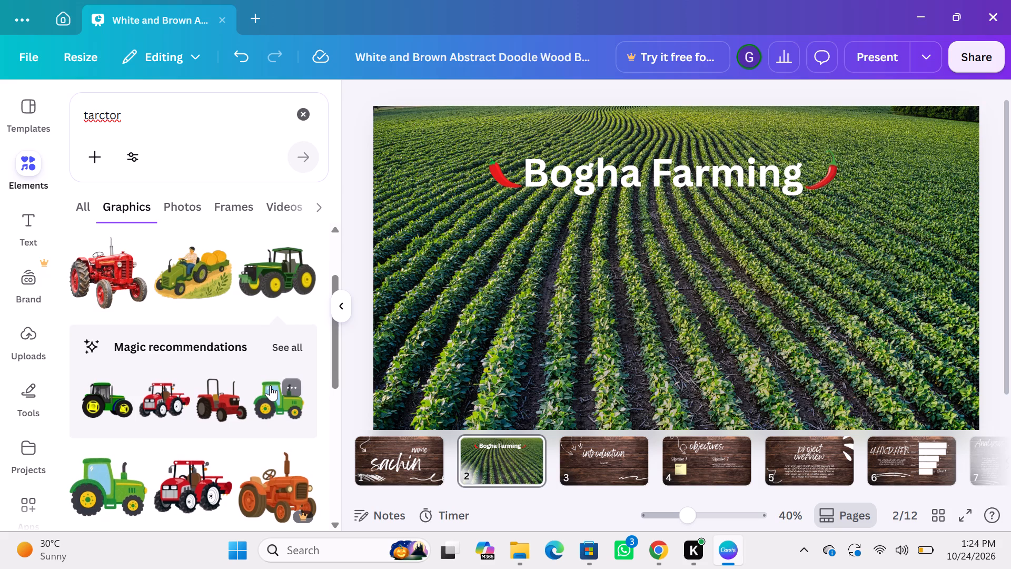
pyautogui.scroll(-3, 270, 385)
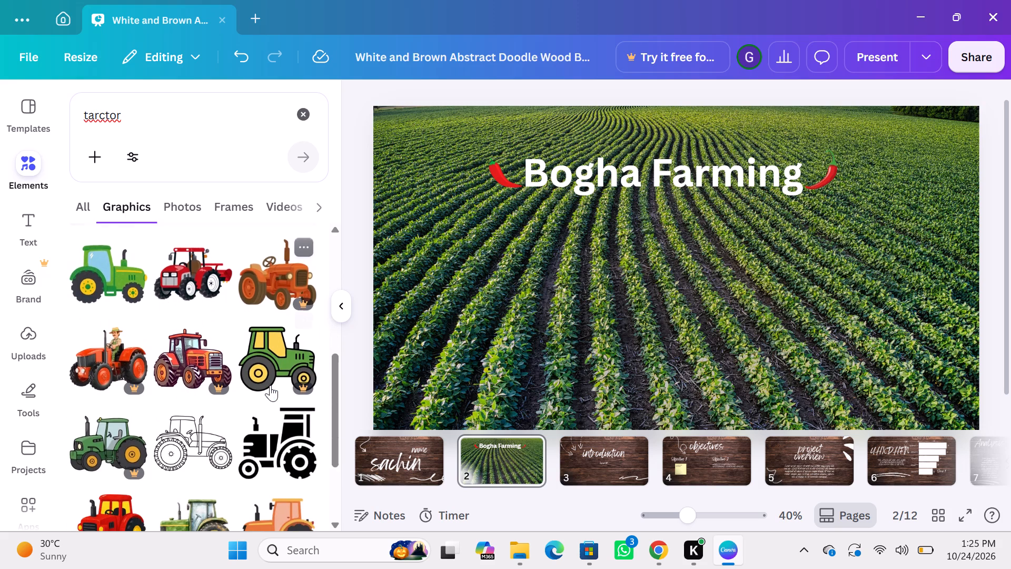
pyautogui.scroll(-1, 270, 385)
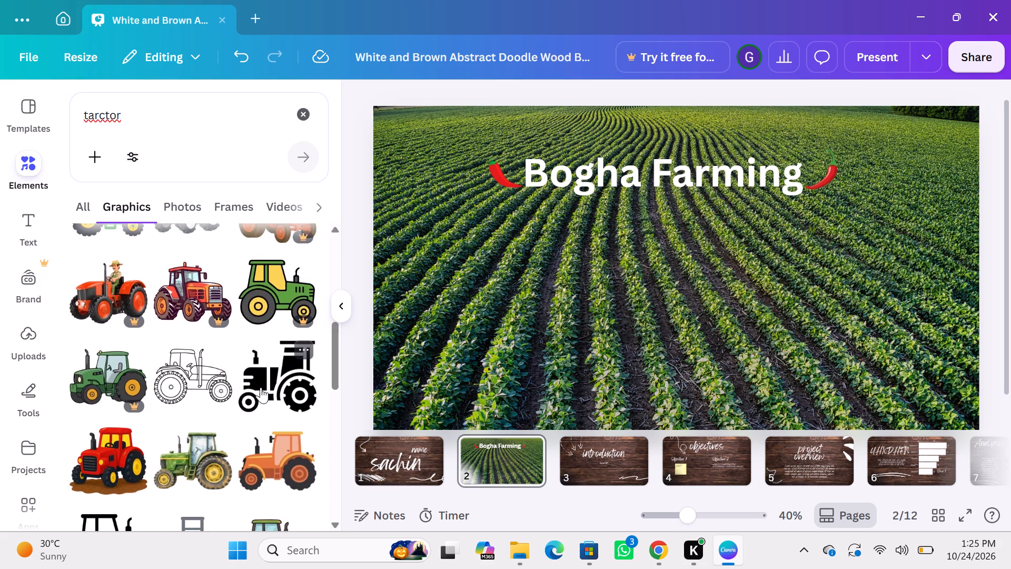
pyautogui.scroll(-2, 204, 393)
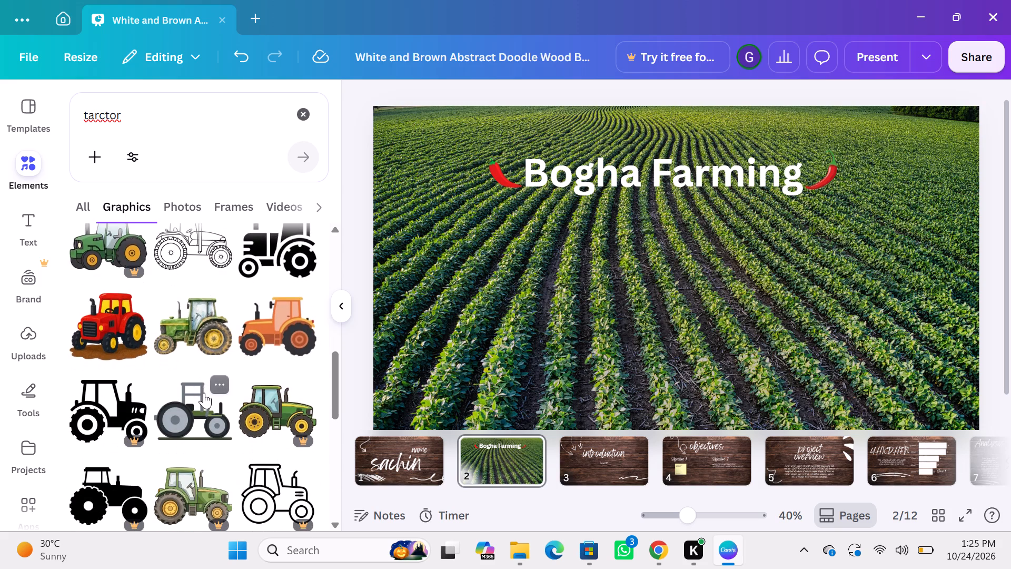
pyautogui.scroll(-2, 204, 393)
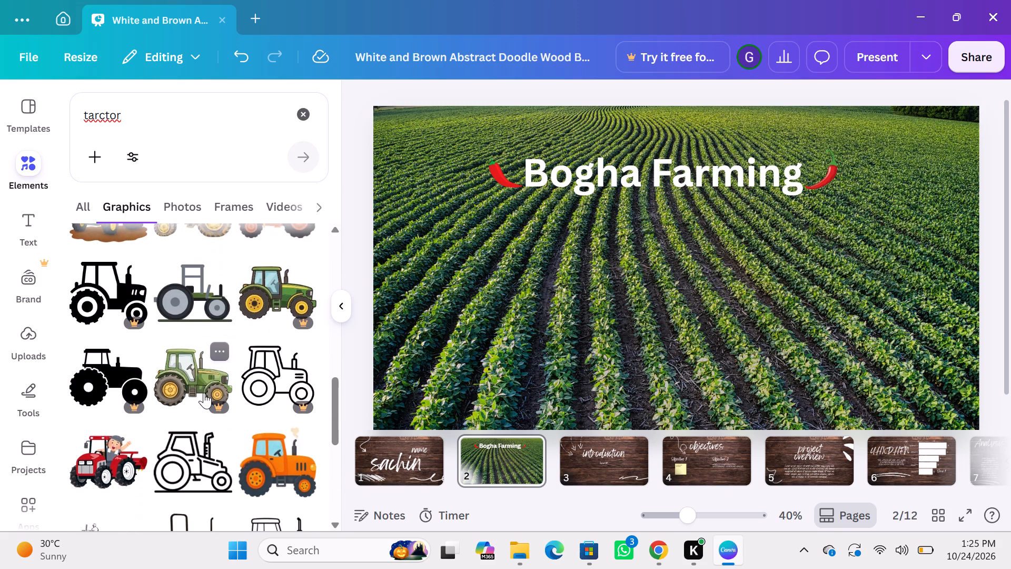
pyautogui.scroll(-3, 204, 393)
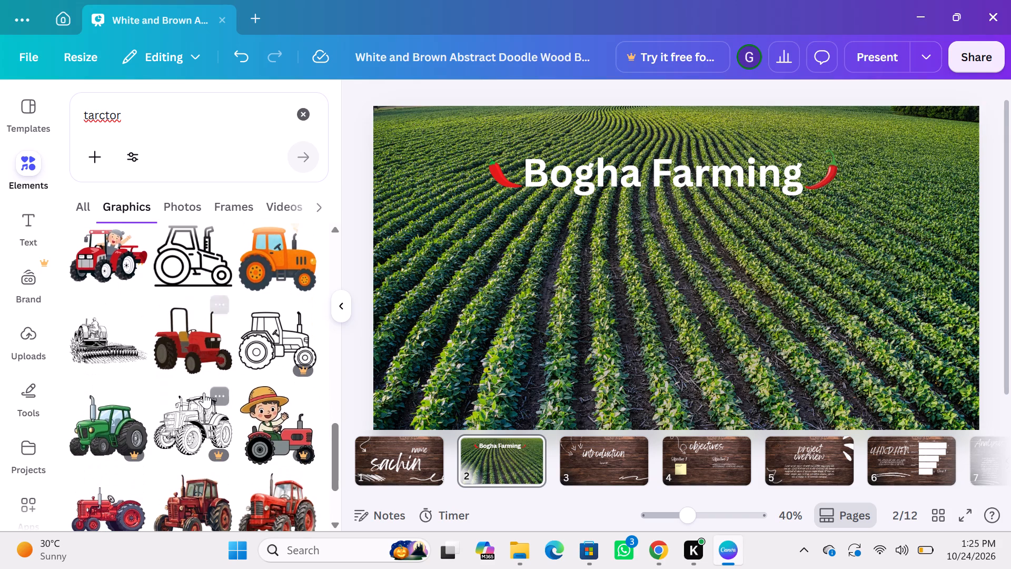
pyautogui.scroll(-4, 204, 393)
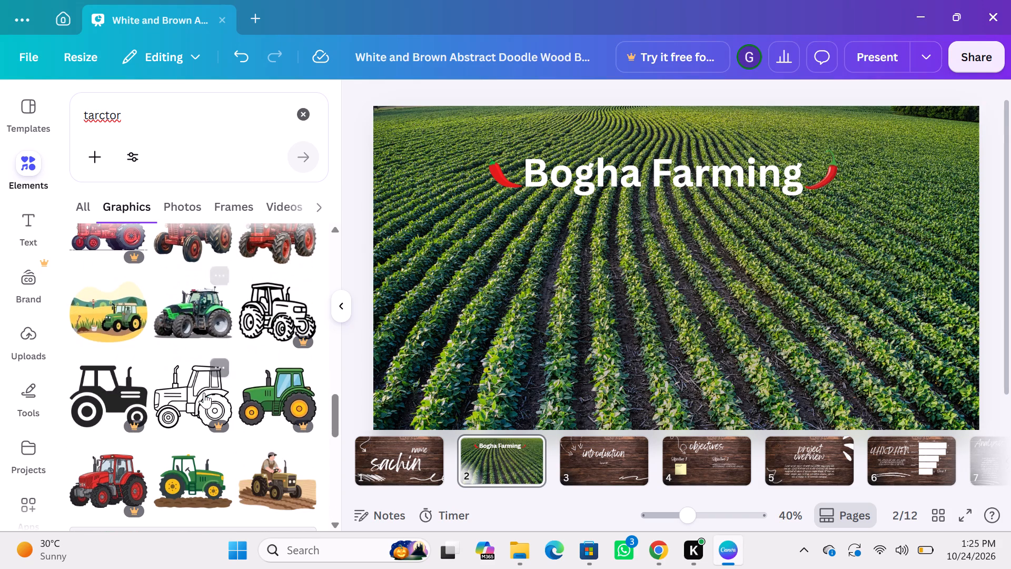
pyautogui.scroll(-1, 200, 454)
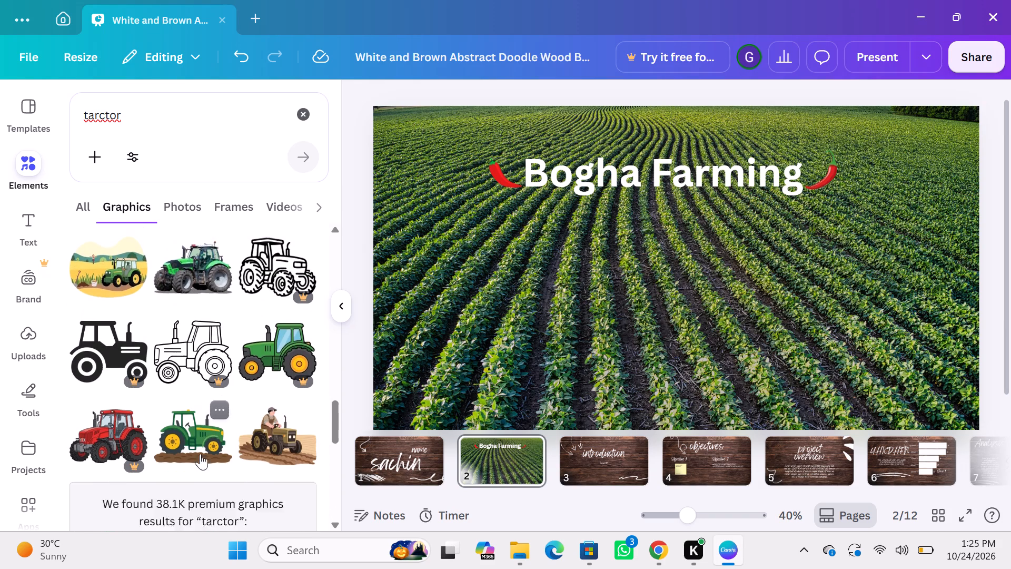
pyautogui.scroll(-4, 200, 454)
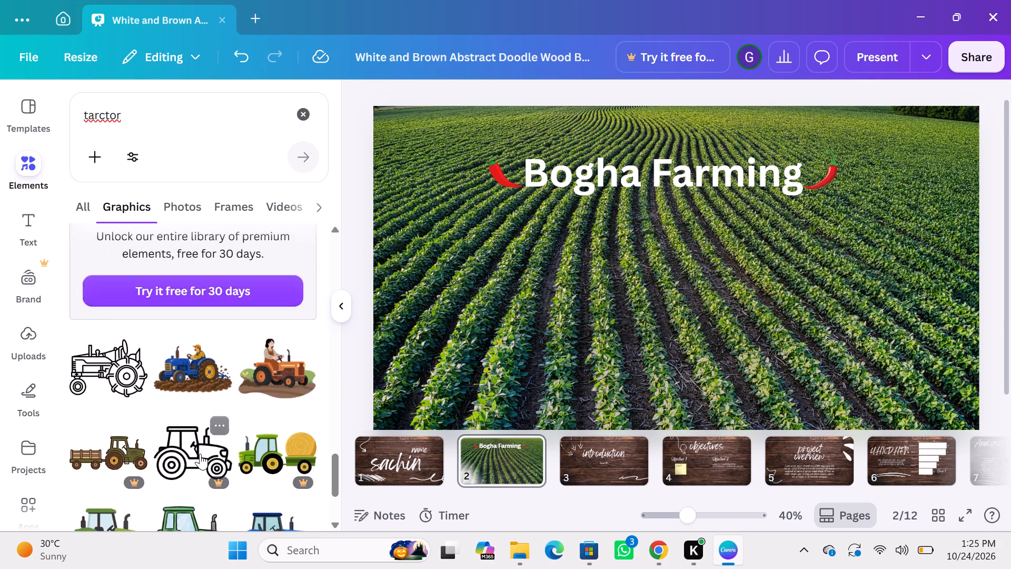
pyautogui.scroll(-2, 200, 454)
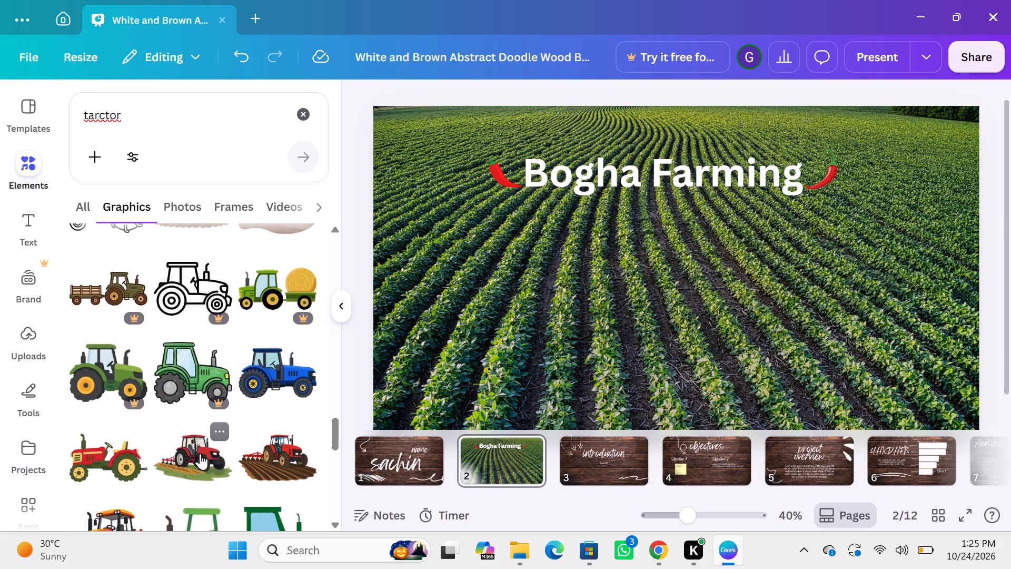
pyautogui.scroll(-3, 200, 454)
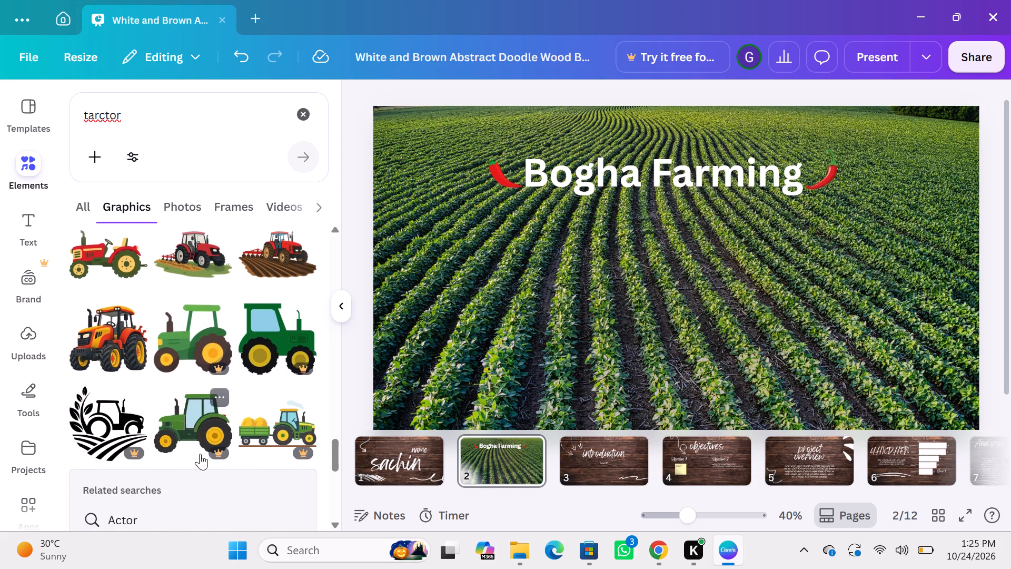
pyautogui.scroll(-2, 200, 454)
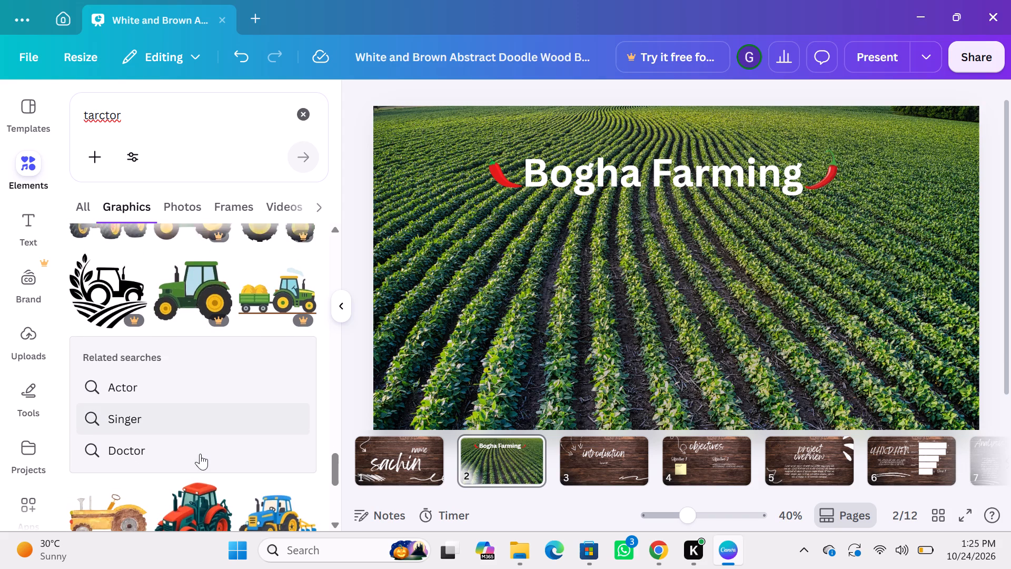
pyautogui.scroll(-2, 200, 454)
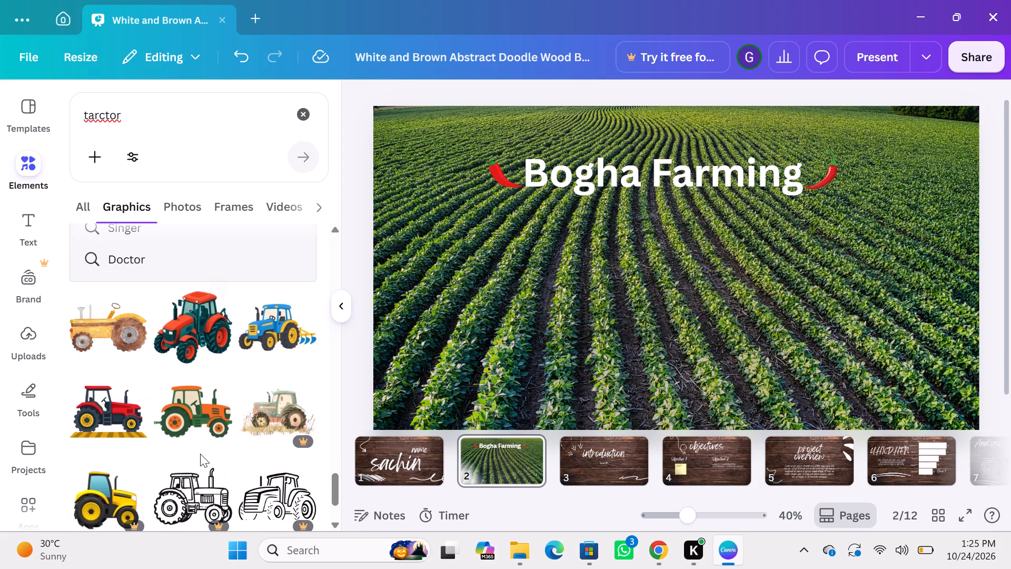
pyautogui.scroll(-3, 200, 454)
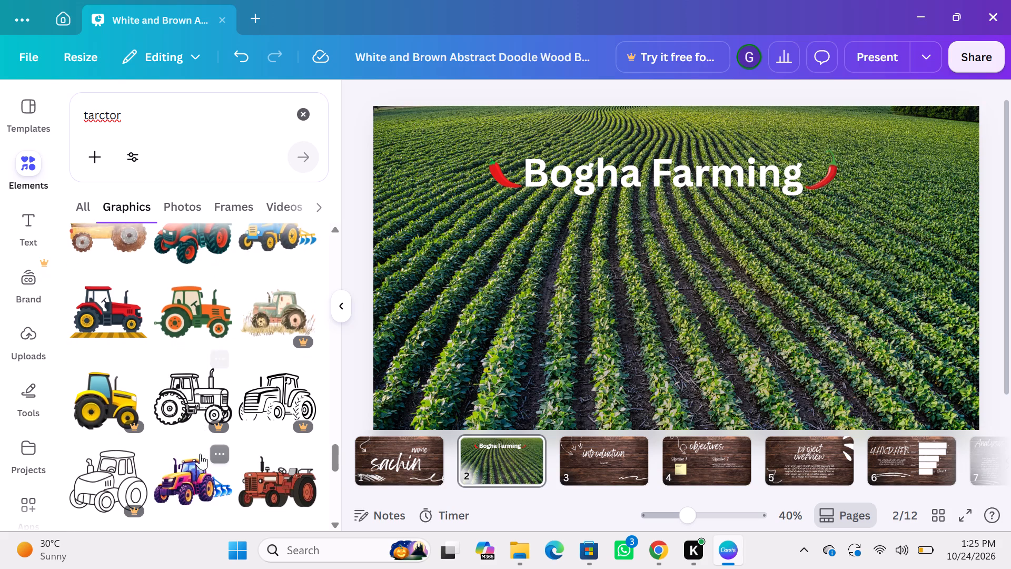
pyautogui.scroll(-2, 200, 454)
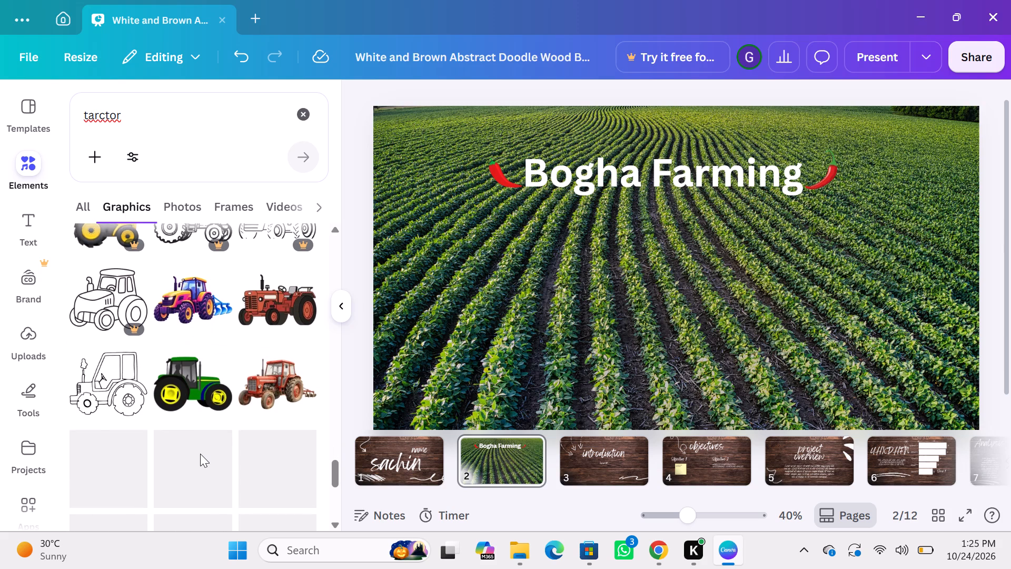
pyautogui.scroll(-2, 200, 454)
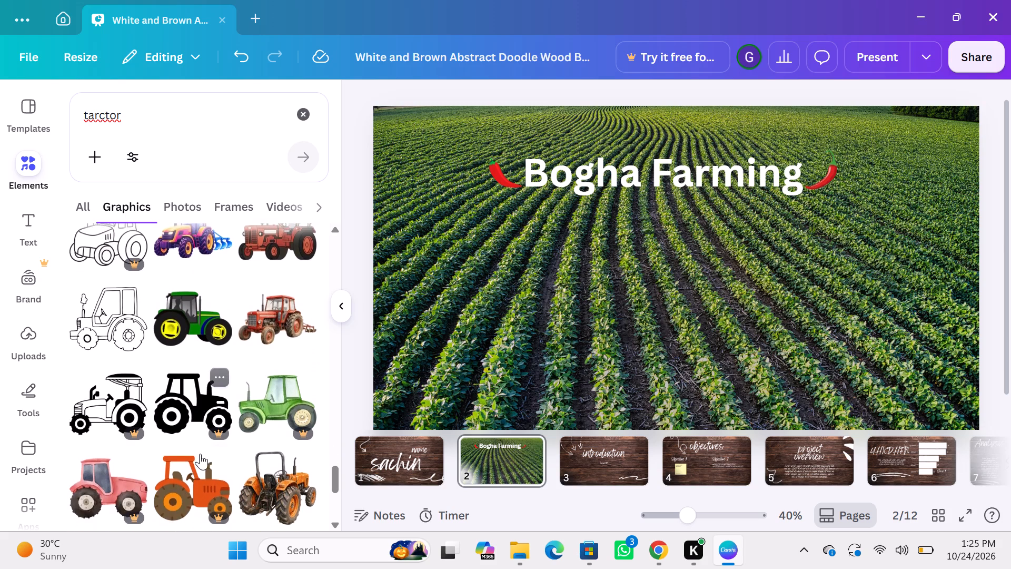
pyautogui.scroll(-2, 200, 454)
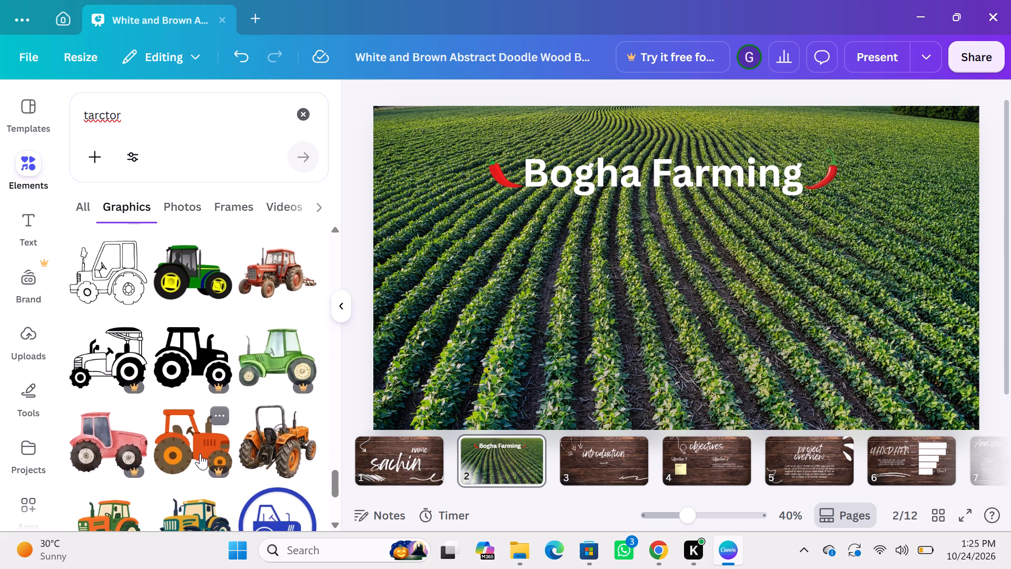
pyautogui.scroll(-2, 200, 454)
pyautogui.scroll(1, 200, 454)
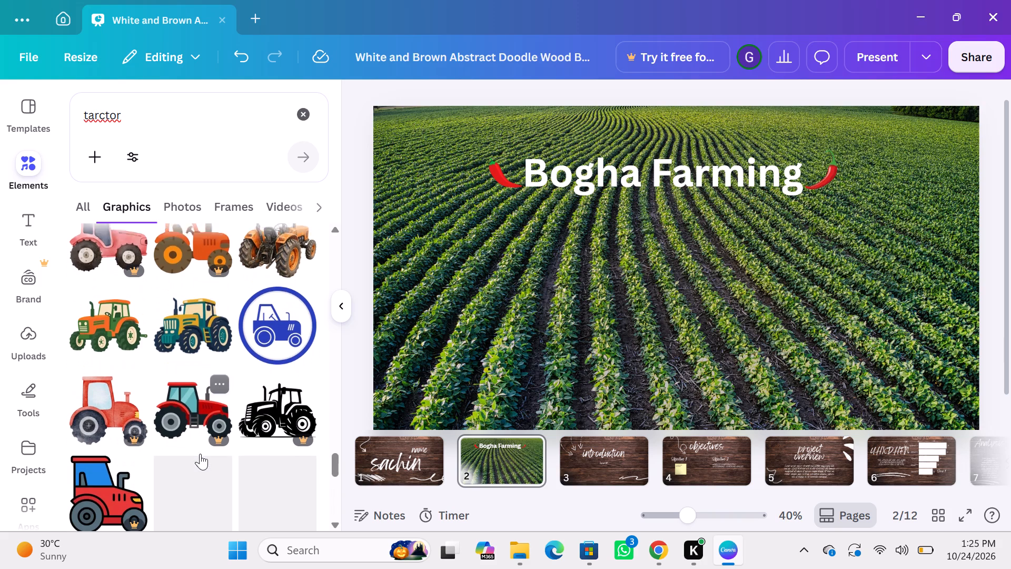
pyautogui.scroll(1, 200, 454)
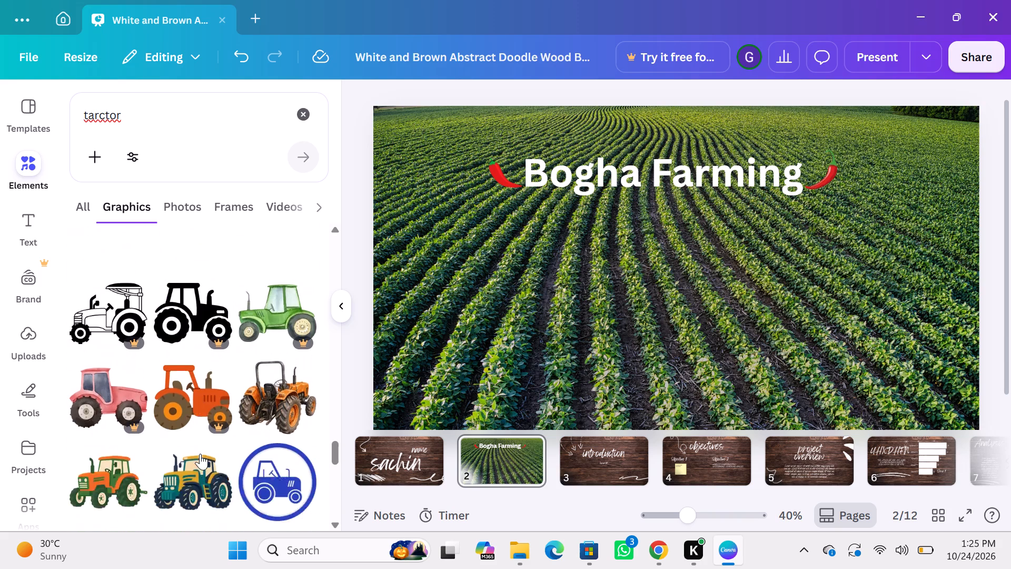
pyautogui.scroll(6, 200, 454)
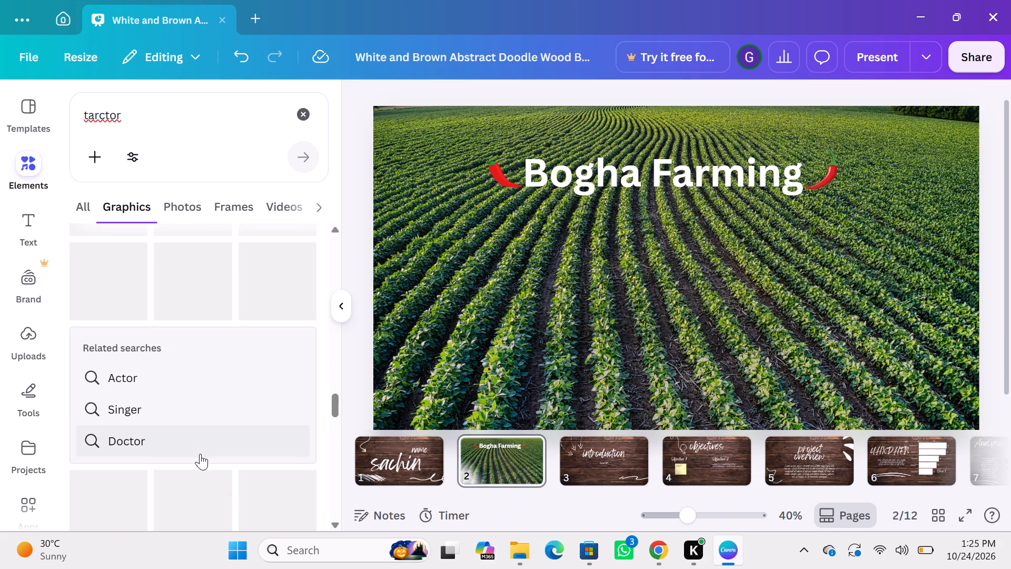
pyautogui.scroll(3, 200, 454)
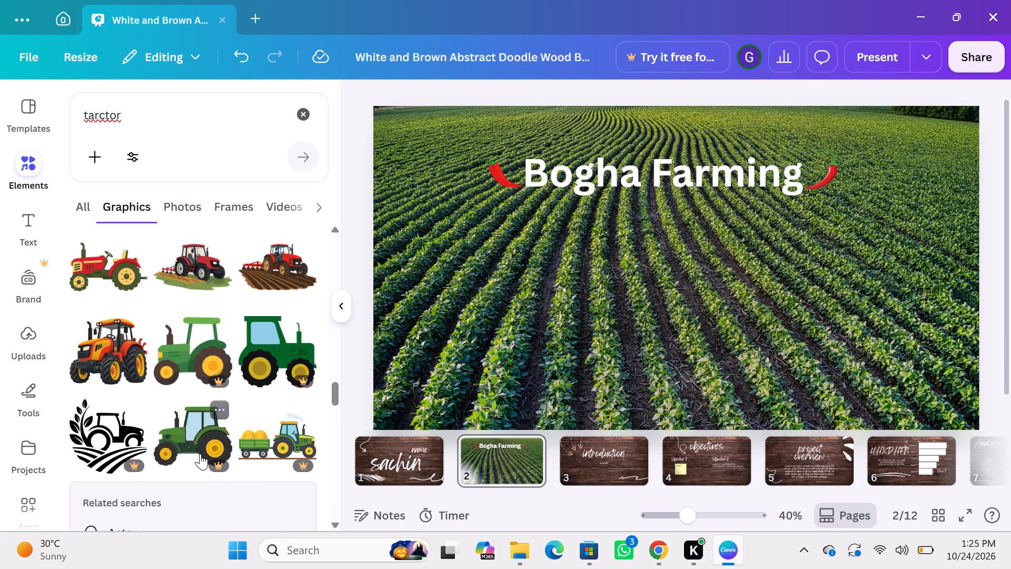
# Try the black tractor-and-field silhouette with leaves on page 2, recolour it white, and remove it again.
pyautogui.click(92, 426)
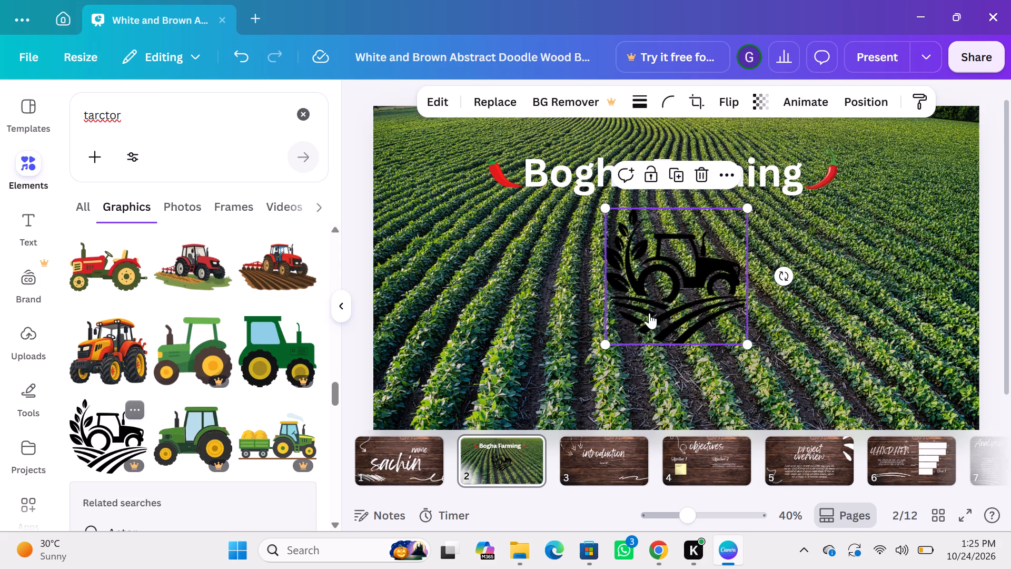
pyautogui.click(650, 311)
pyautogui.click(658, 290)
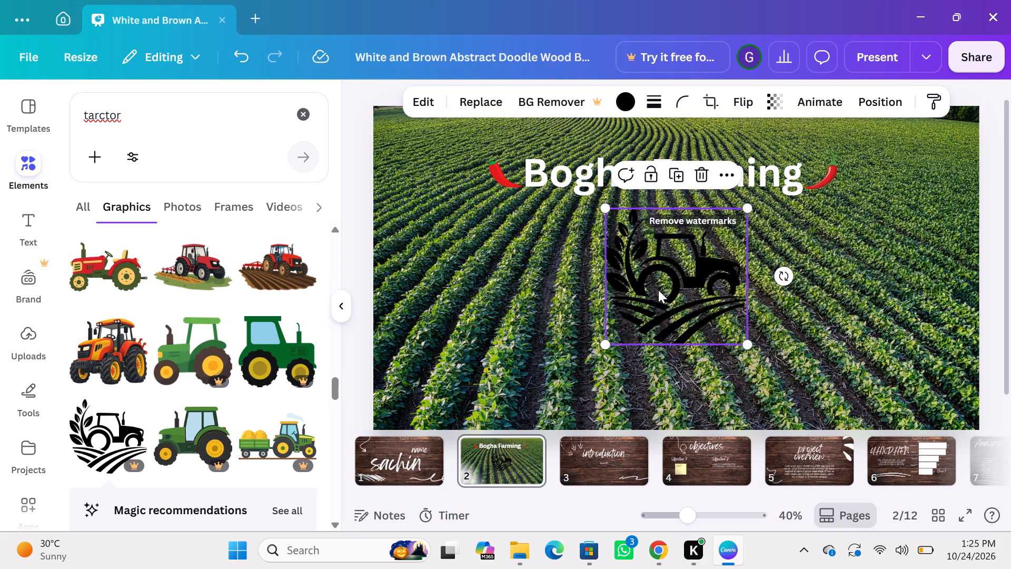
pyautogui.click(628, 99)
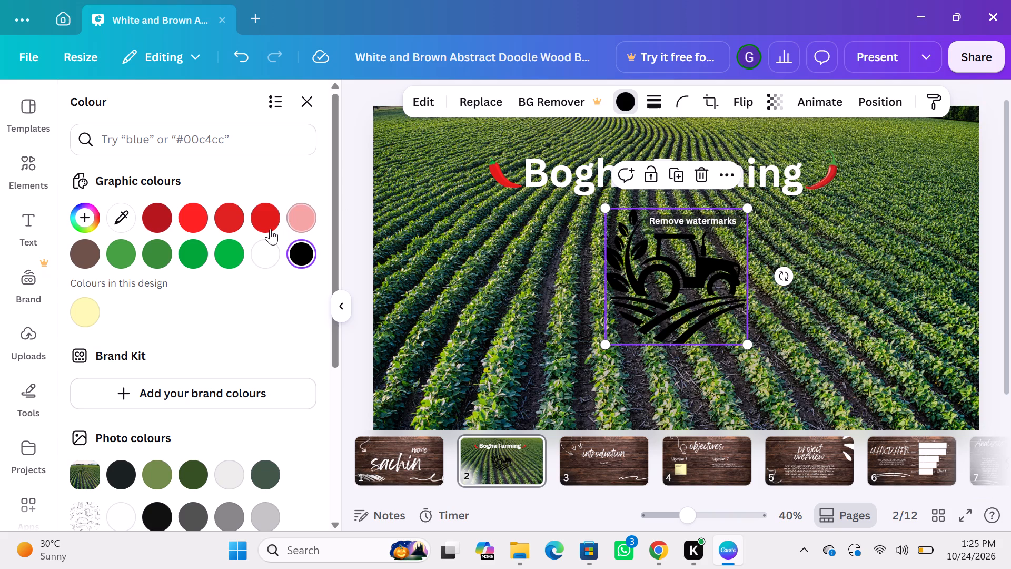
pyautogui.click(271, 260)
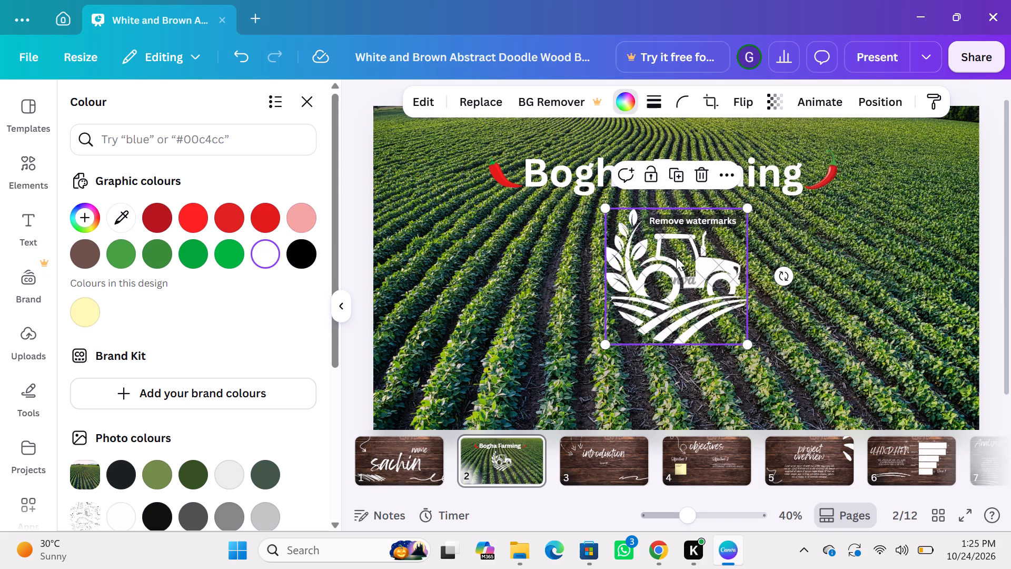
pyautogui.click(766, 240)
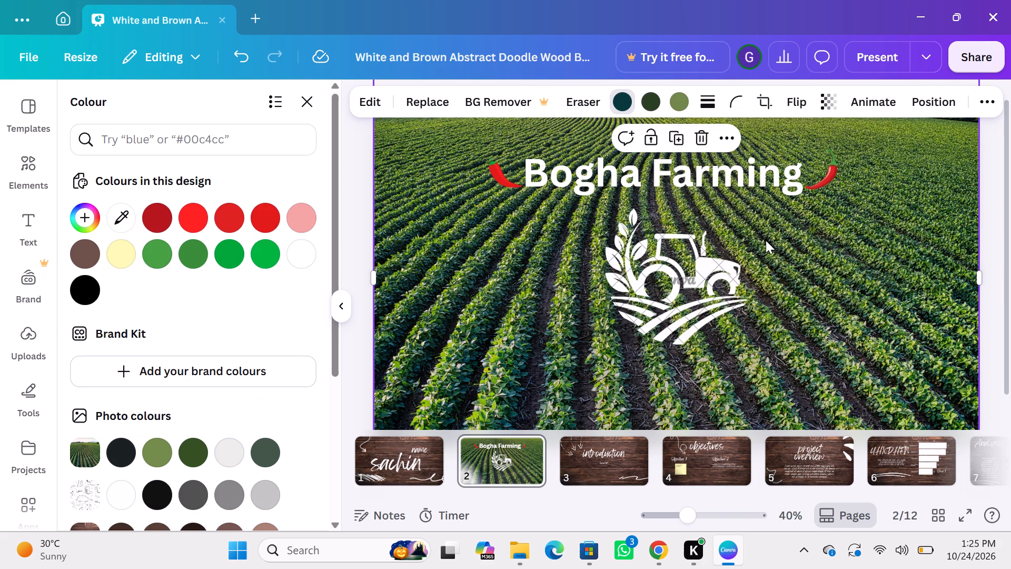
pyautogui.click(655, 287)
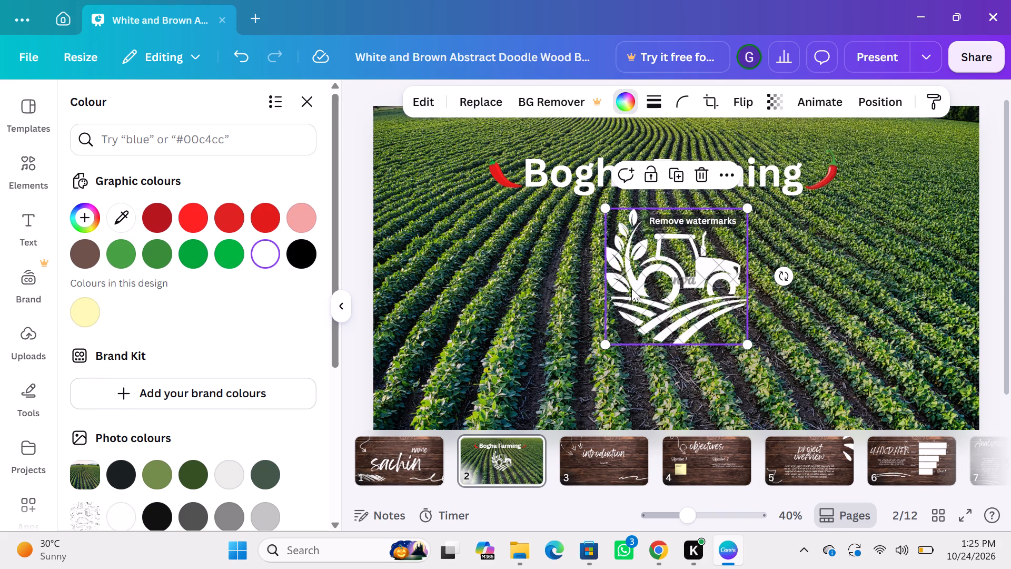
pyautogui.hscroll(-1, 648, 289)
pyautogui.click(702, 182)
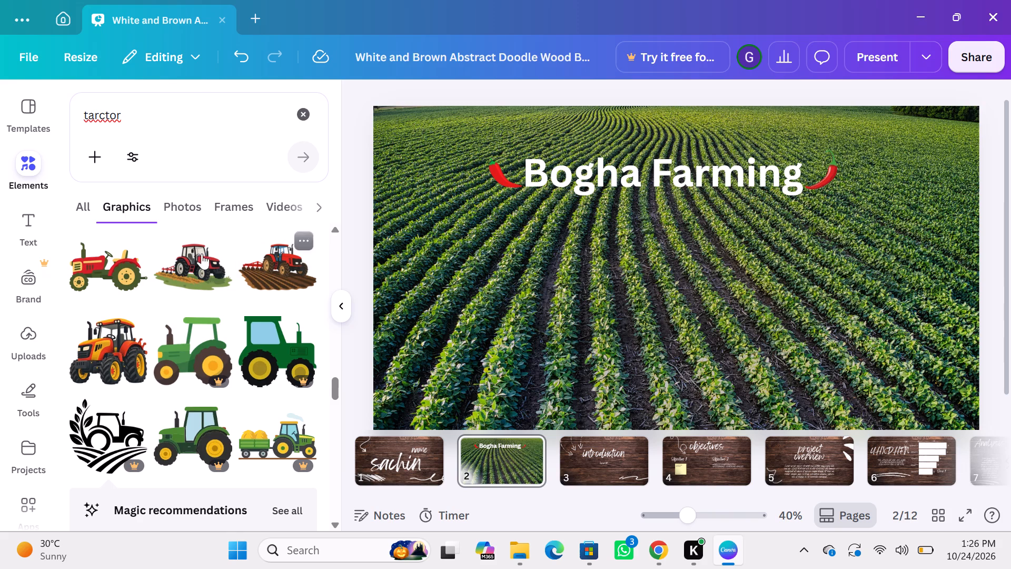
# Add the orange-red tractor with yellow wheel rims to page 2 and shrink it to about 419 by 356 below the heading.
pyautogui.click(108, 383)
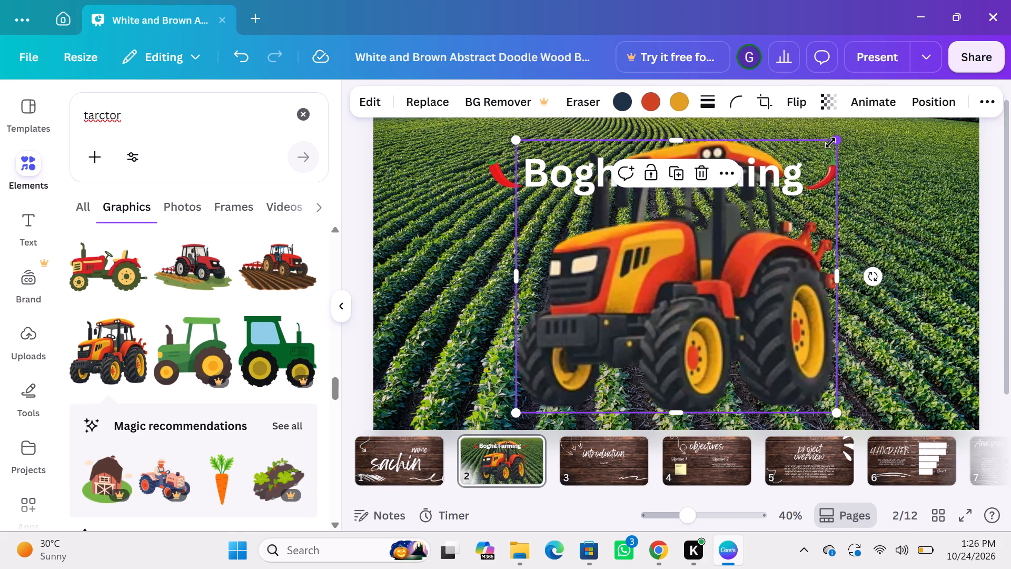
pyautogui.moveTo(830, 143); pyautogui.dragTo(662, 329)
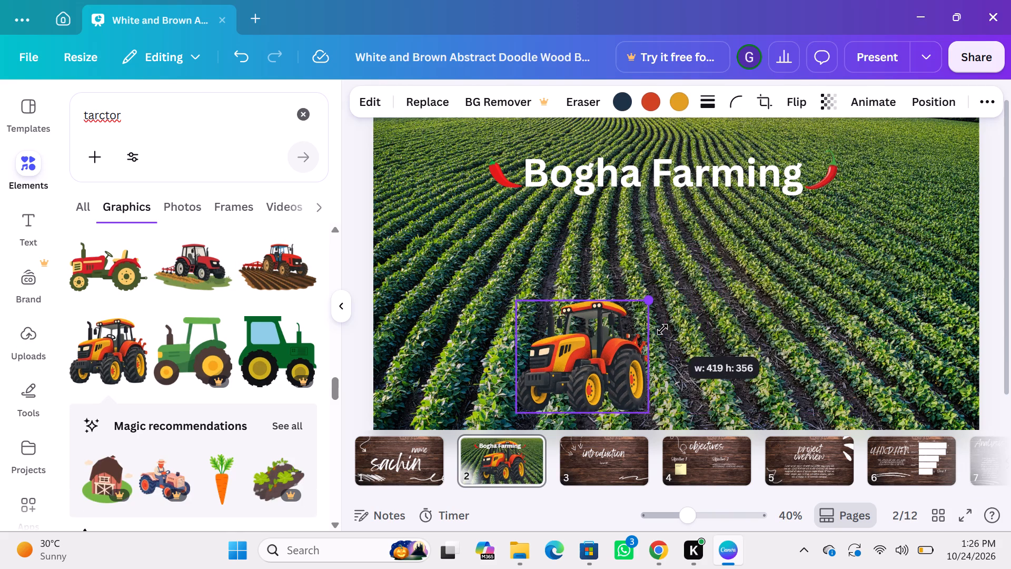
# Move the orange-red tractor into the lower right corner of the page 2 farming photo.
pyautogui.moveTo(572, 342); pyautogui.dragTo(893, 307)
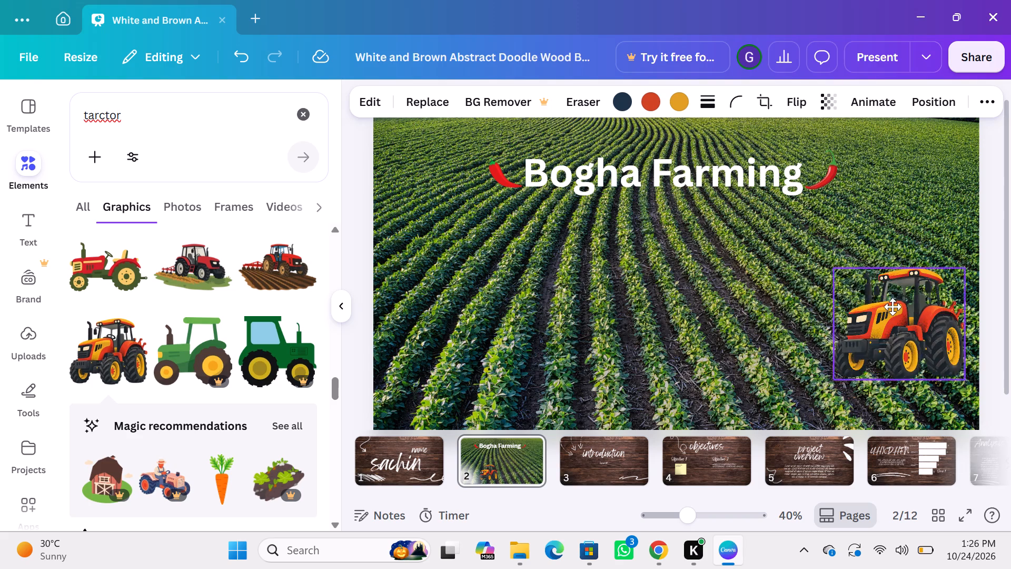
pyautogui.moveTo(893, 307); pyautogui.dragTo(878, 363)
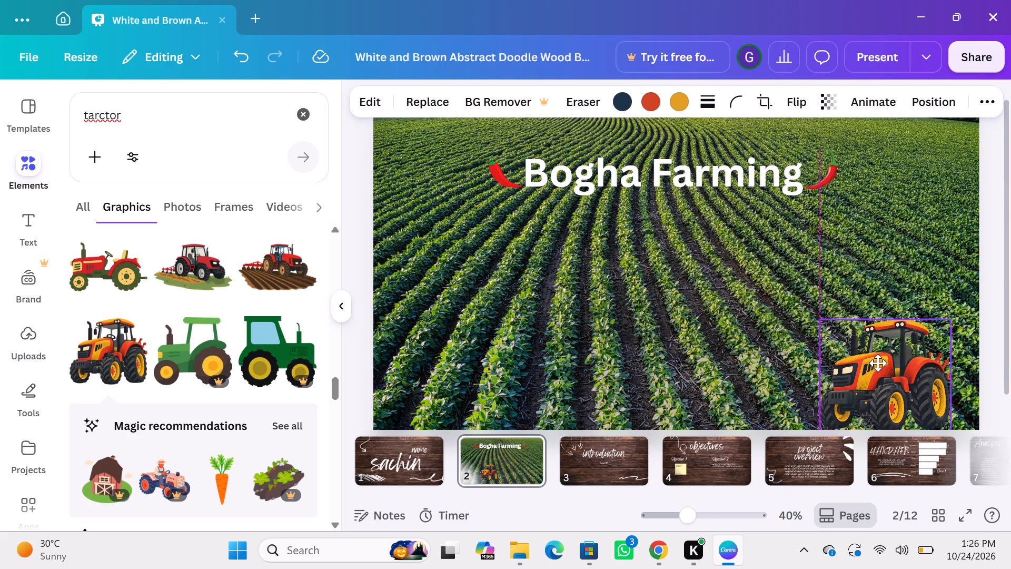
pyautogui.moveTo(878, 363); pyautogui.dragTo(883, 365)
pyautogui.click(695, 341)
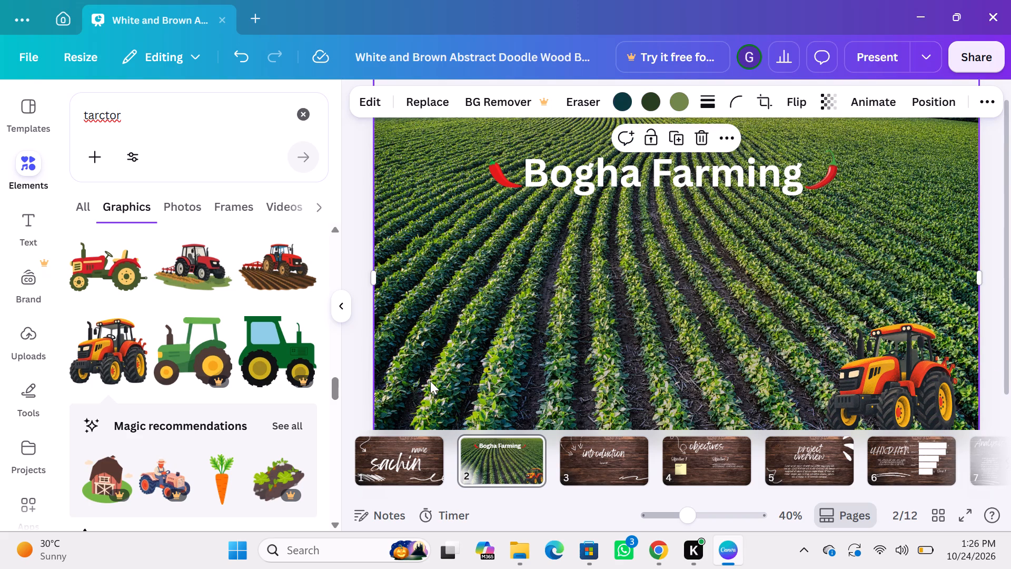
# Browse the tractor graphics in the search results for another one that suits page 2.
pyautogui.scroll(2, 277, 378)
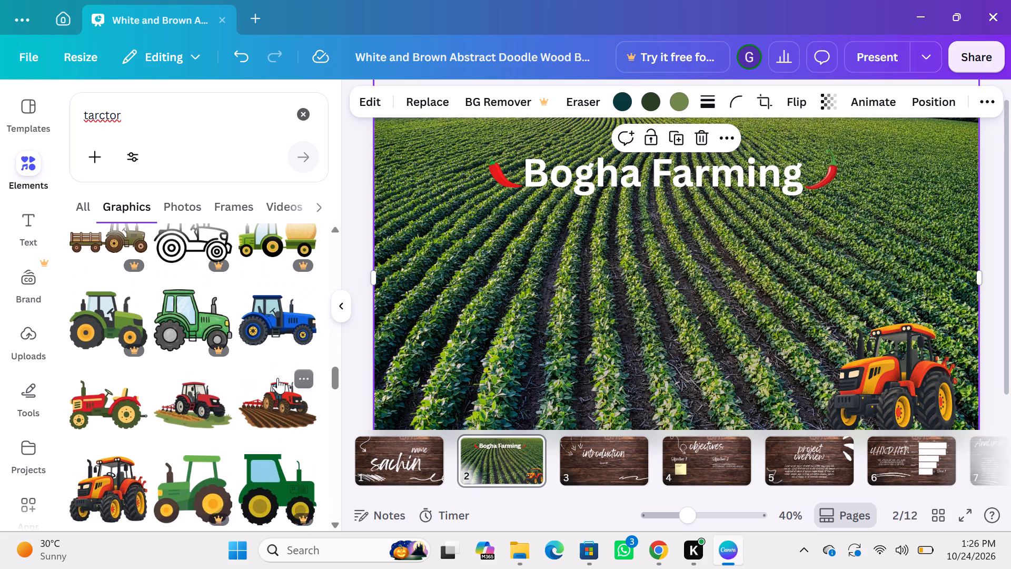
pyautogui.scroll(3, 277, 378)
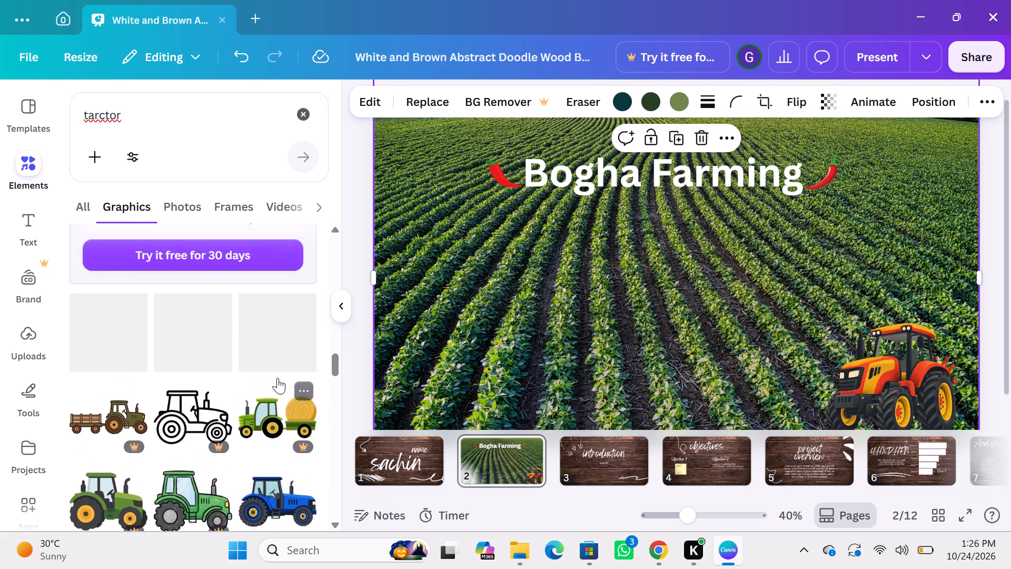
pyautogui.scroll(-3, 277, 378)
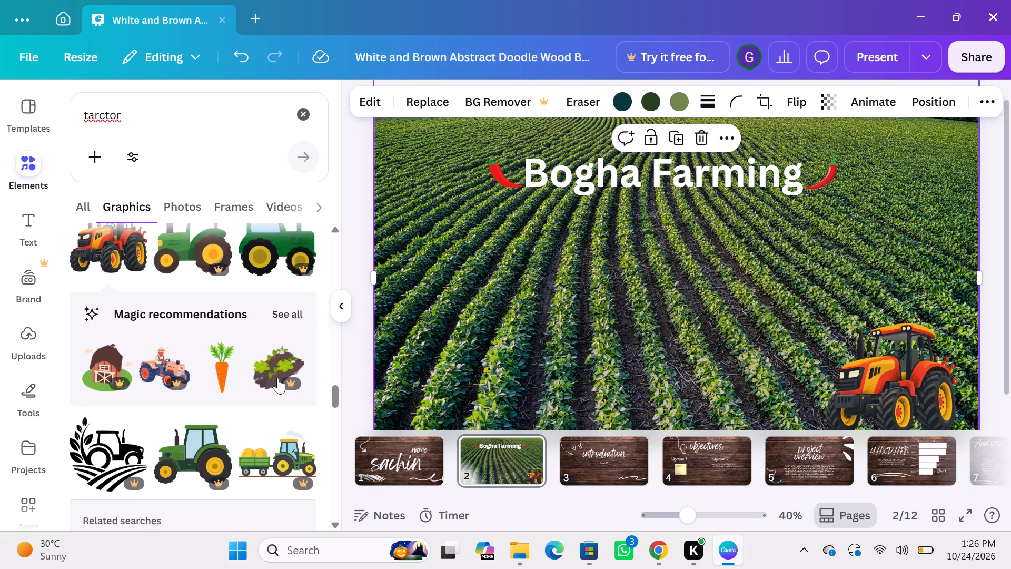
pyautogui.scroll(-3, 277, 378)
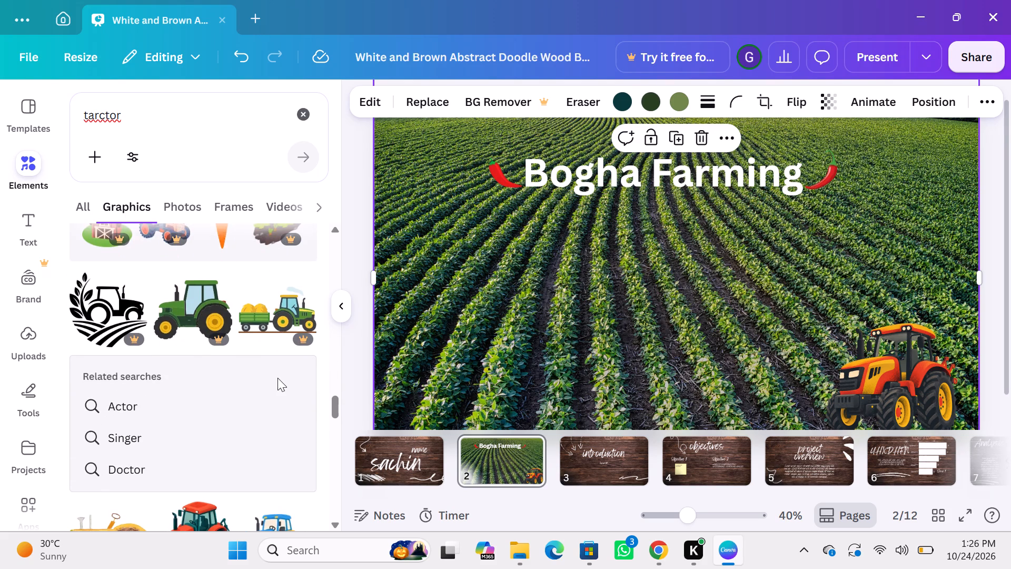
pyautogui.scroll(-2, 277, 378)
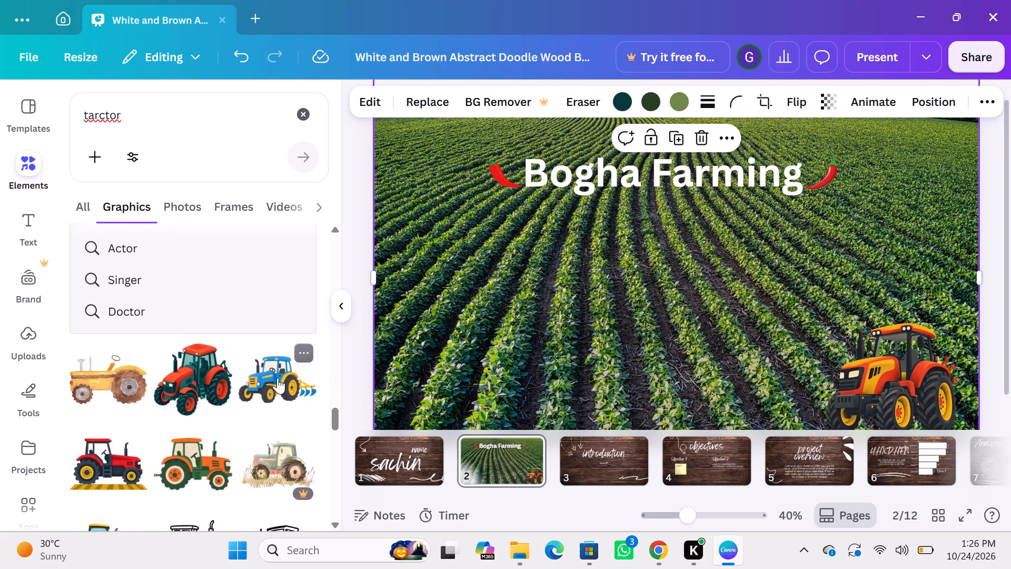
pyautogui.scroll(-2, 277, 378)
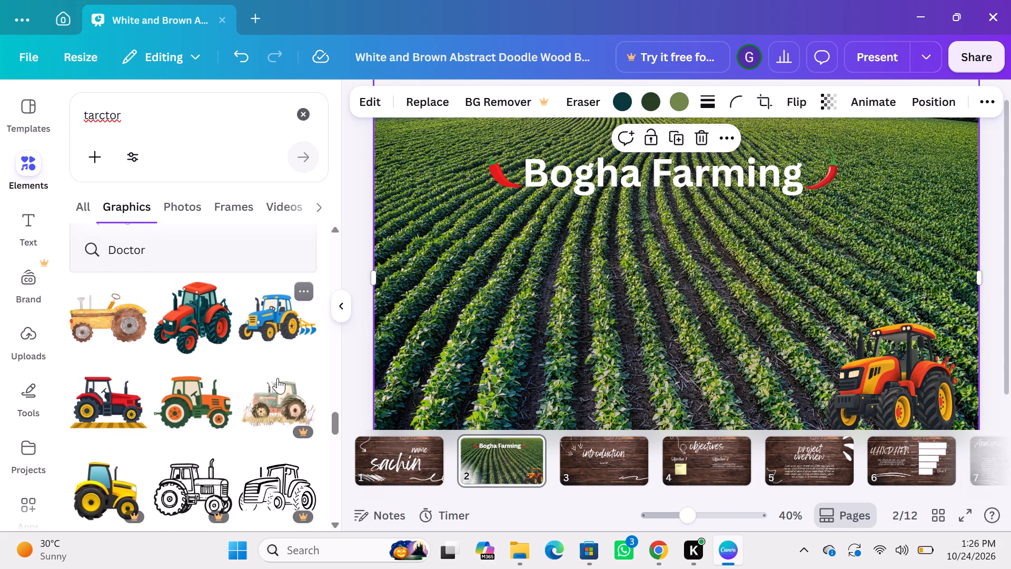
pyautogui.scroll(-1, 277, 378)
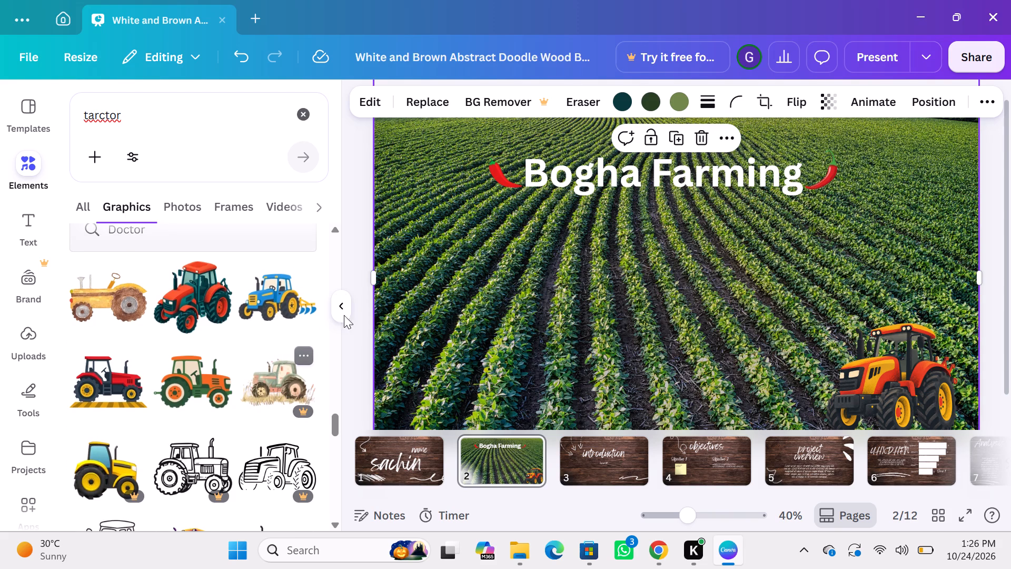
# Shorten the page 2 heading text to "Bogha Farm".
pyautogui.click(683, 172)
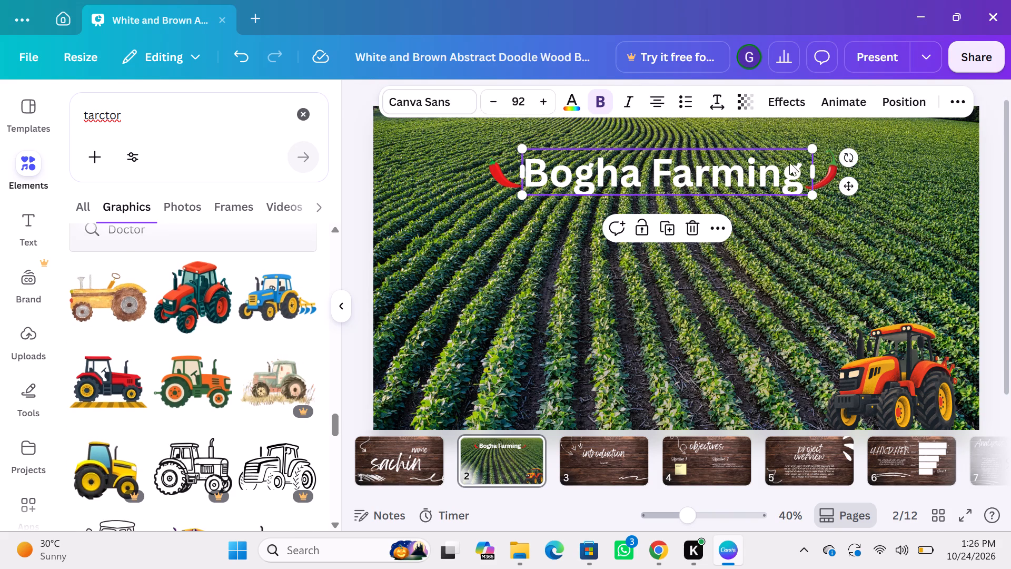
pyautogui.click(800, 165)
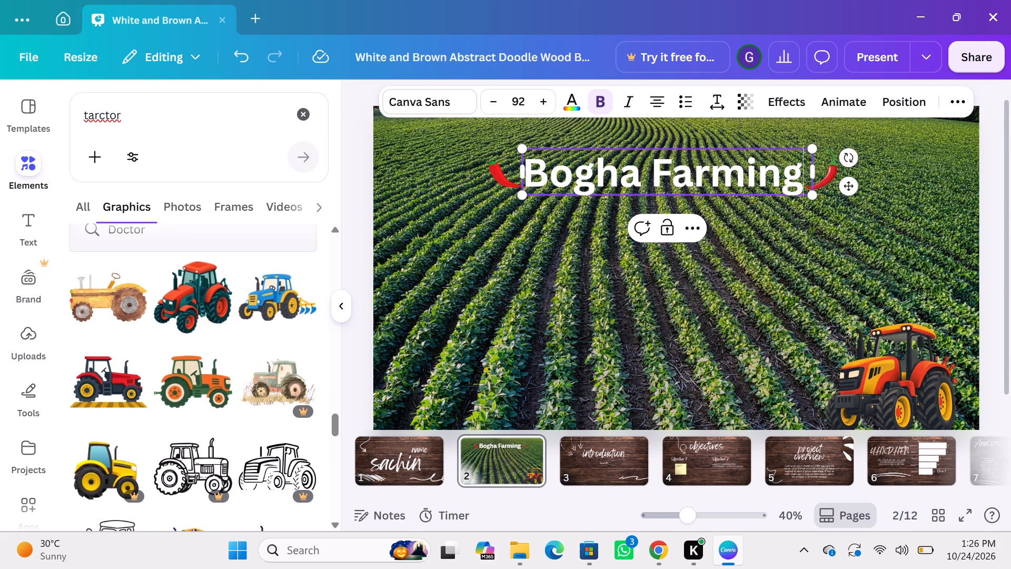
pyautogui.press('BackSpace')
pyautogui.press('BackSpace')
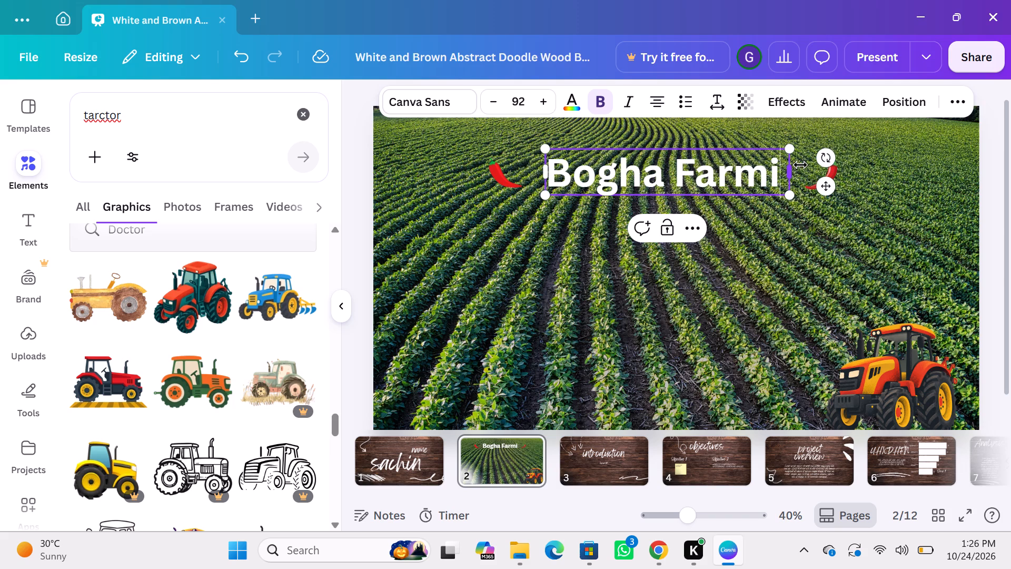
pyautogui.press('BackSpace')
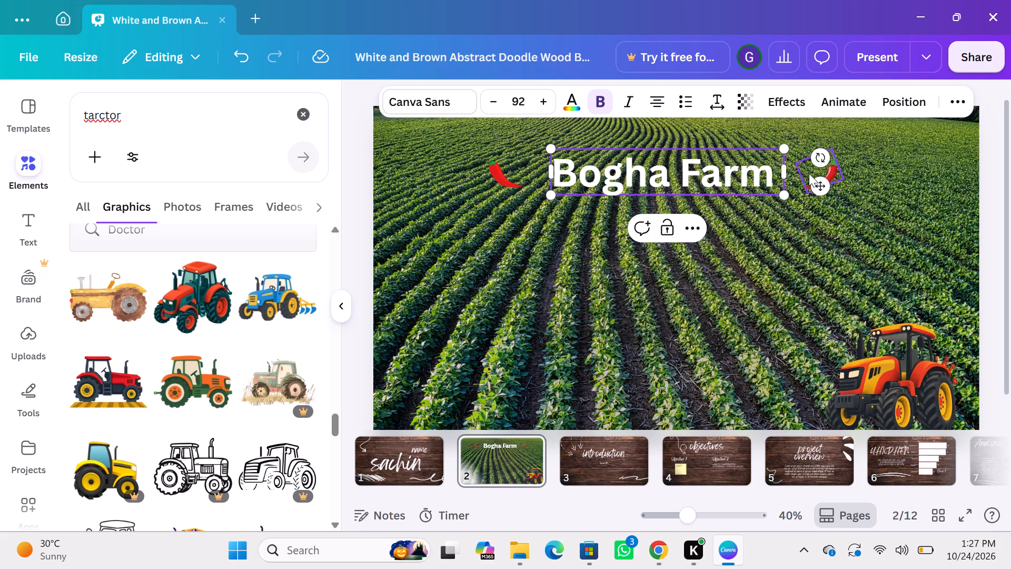
# Reposition the two red chillies and the "Bogha Farm" heading so the chillies closely flank the shortened text.
pyautogui.moveTo(809, 173); pyautogui.dragTo(789, 173)
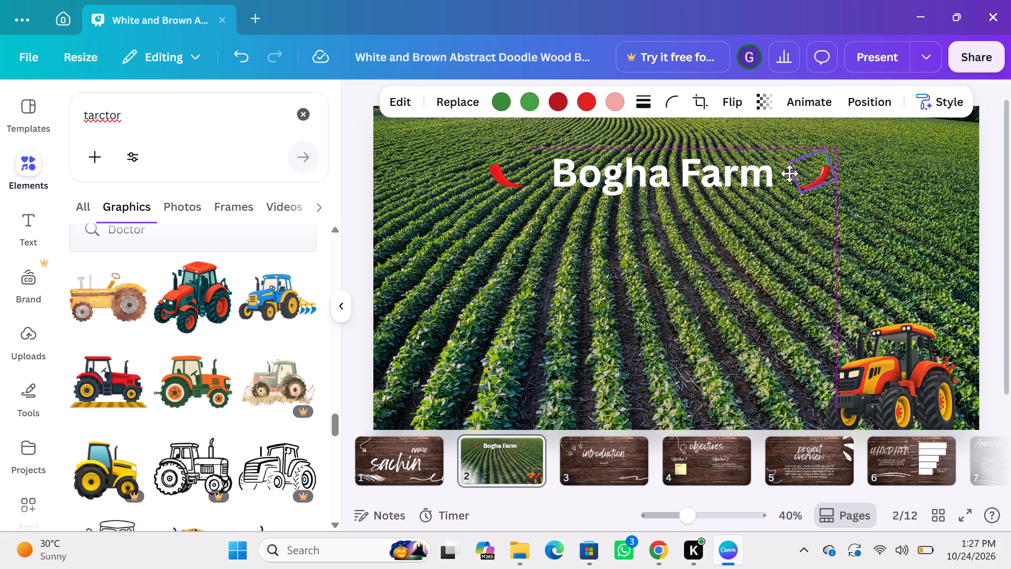
pyautogui.moveTo(789, 173); pyautogui.dragTo(781, 173)
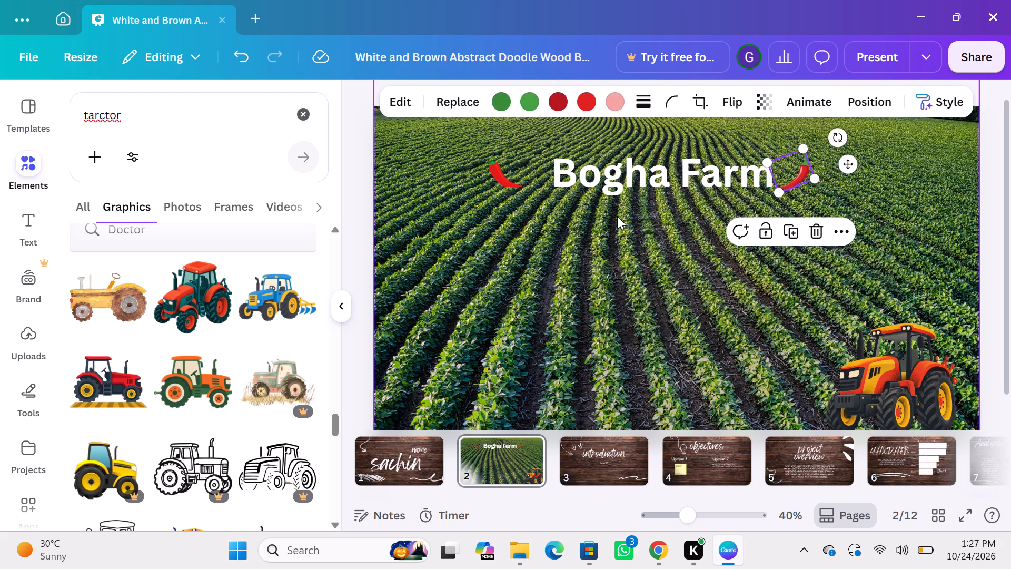
pyautogui.moveTo(507, 172); pyautogui.dragTo(536, 169)
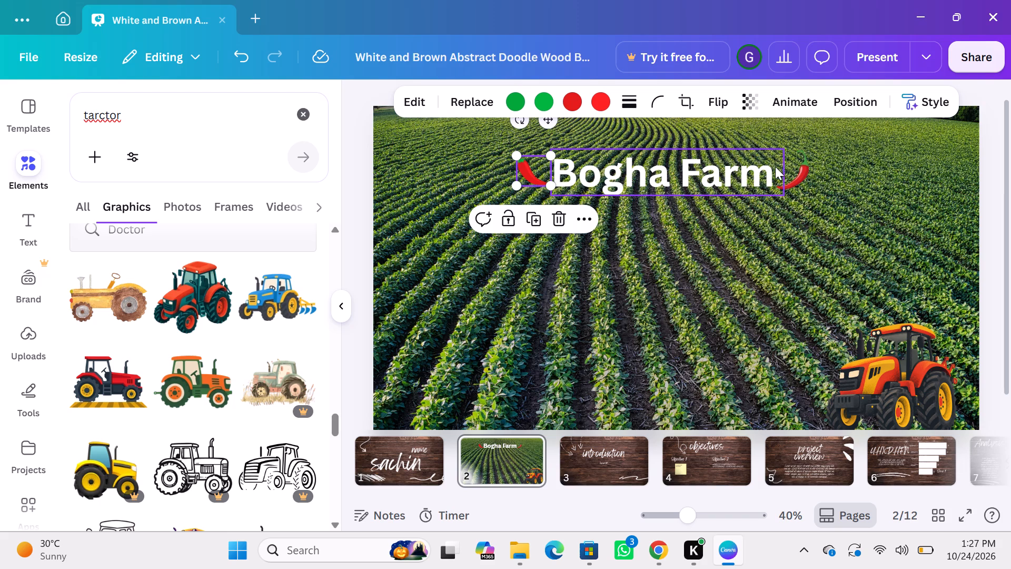
pyautogui.moveTo(798, 166); pyautogui.dragTo(813, 165)
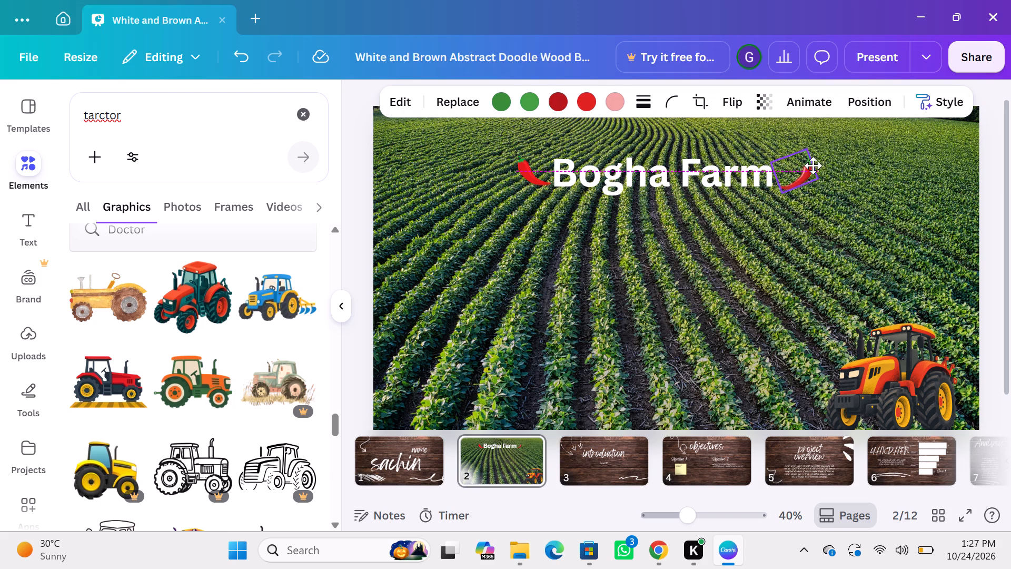
pyautogui.moveTo(813, 165); pyautogui.dragTo(815, 164)
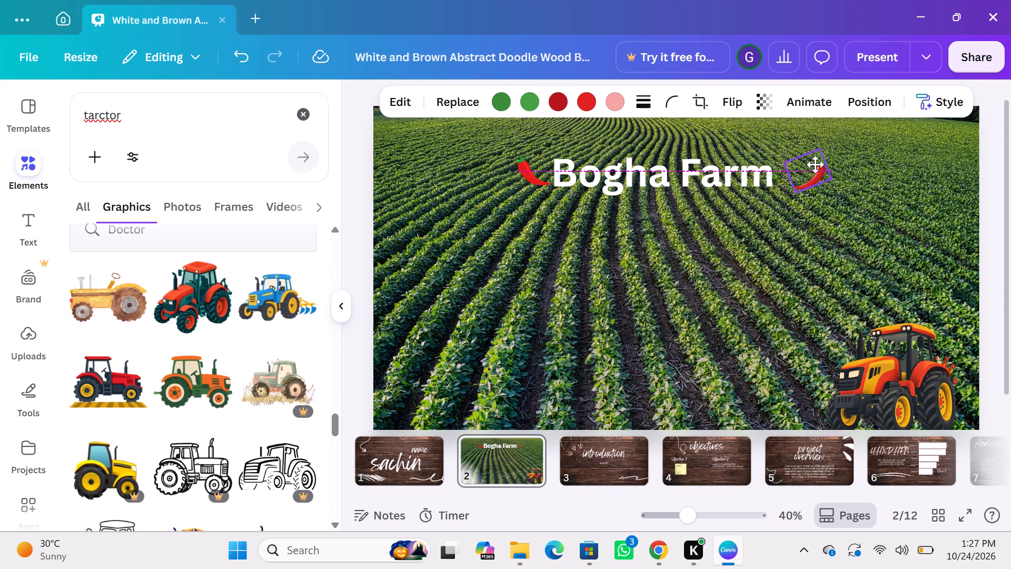
pyautogui.moveTo(815, 164); pyautogui.dragTo(814, 164)
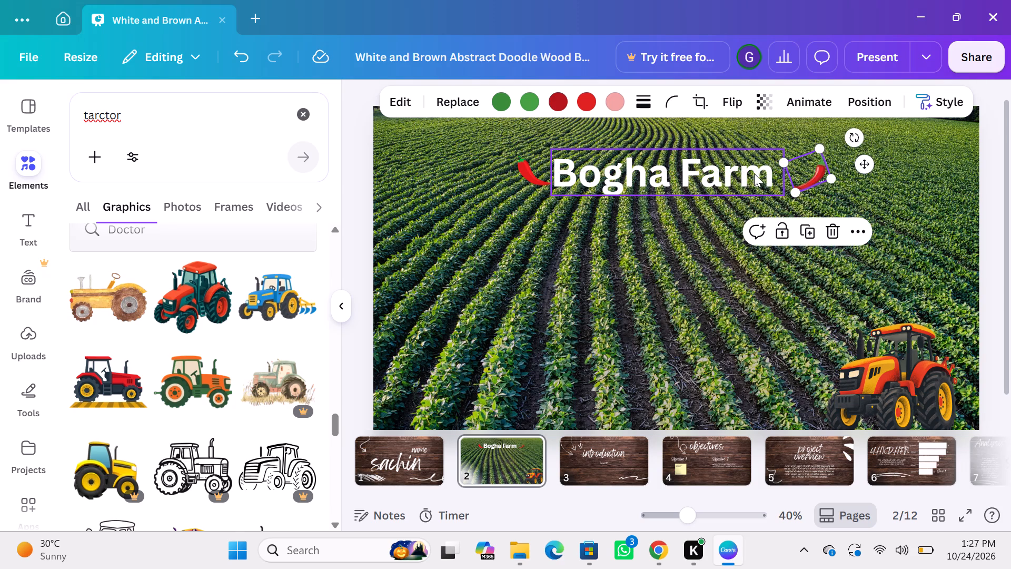
pyautogui.moveTo(752, 173); pyautogui.dragTo(759, 173)
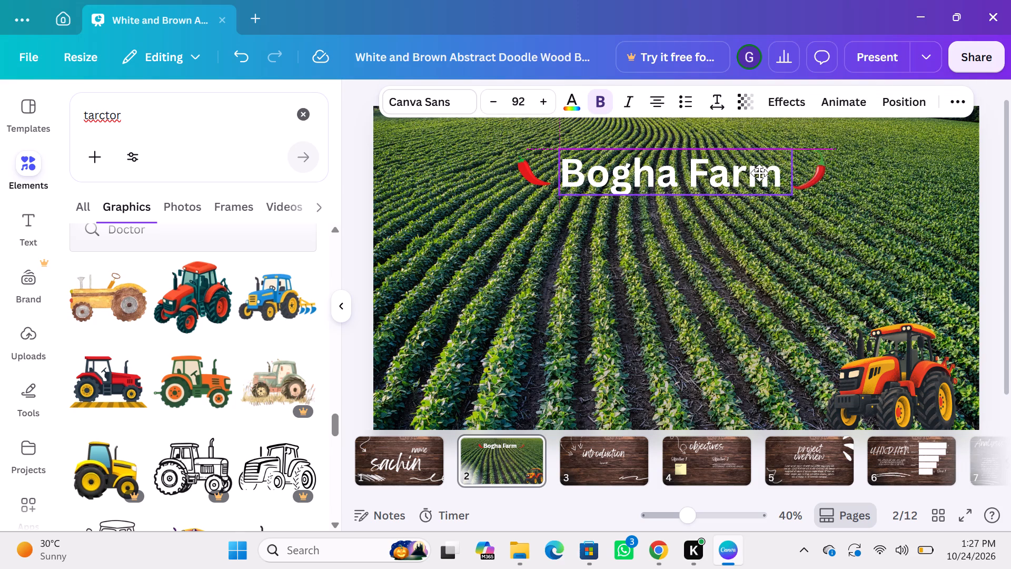
pyautogui.moveTo(759, 173); pyautogui.dragTo(762, 173)
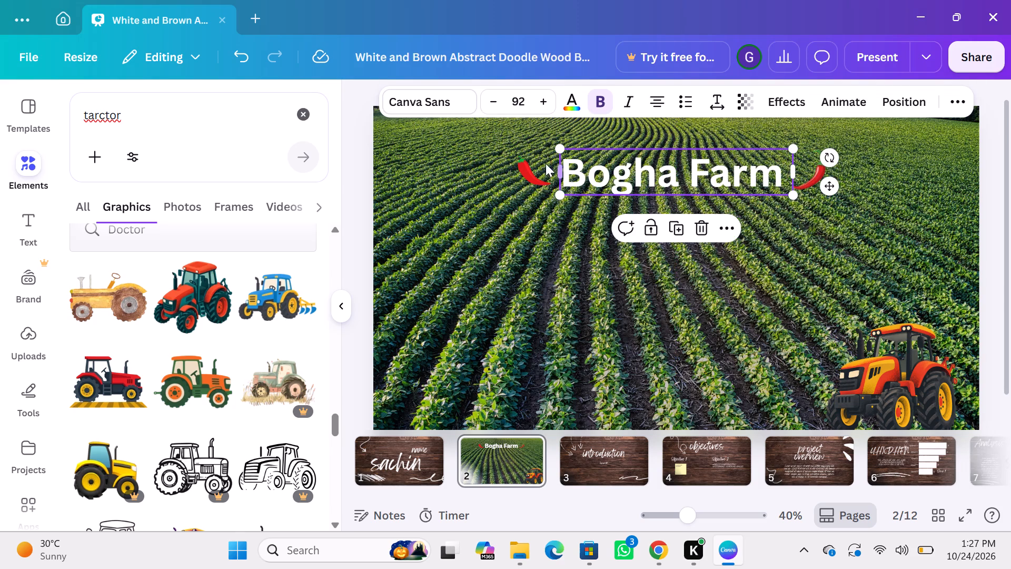
pyautogui.moveTo(529, 168); pyautogui.dragTo(543, 168)
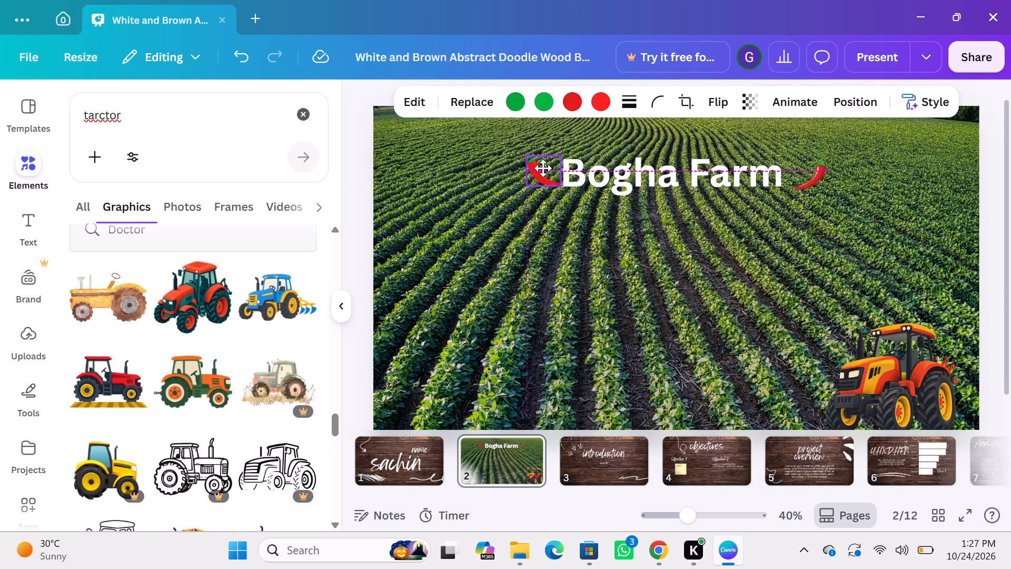
pyautogui.moveTo(543, 168); pyautogui.dragTo(543, 170)
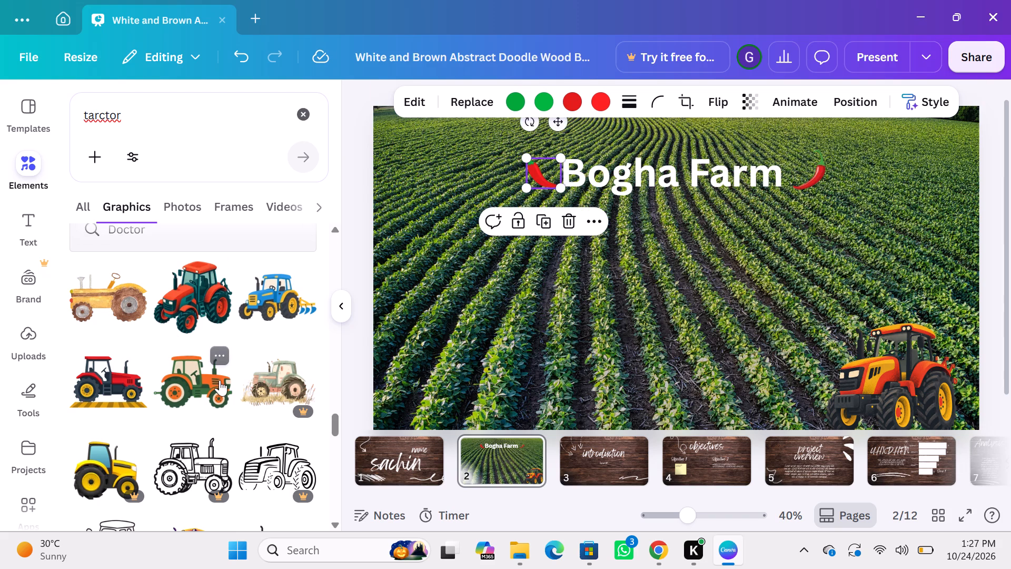
# Add the realistic red tractor with the rear plough to page 2 and shrink it smaller than the orange-red tractor.
pyautogui.scroll(-2, 220, 381)
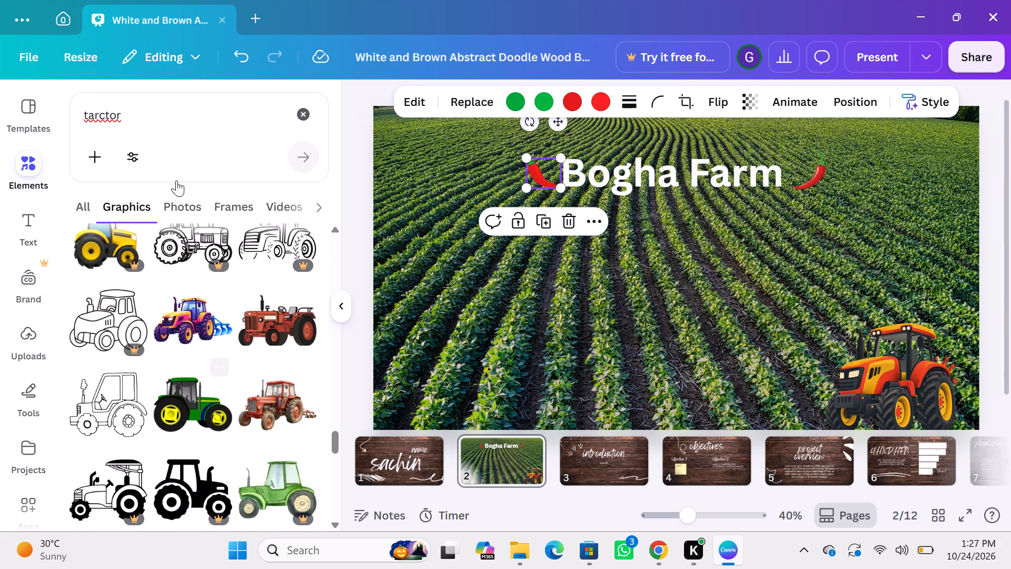
pyautogui.click(260, 406)
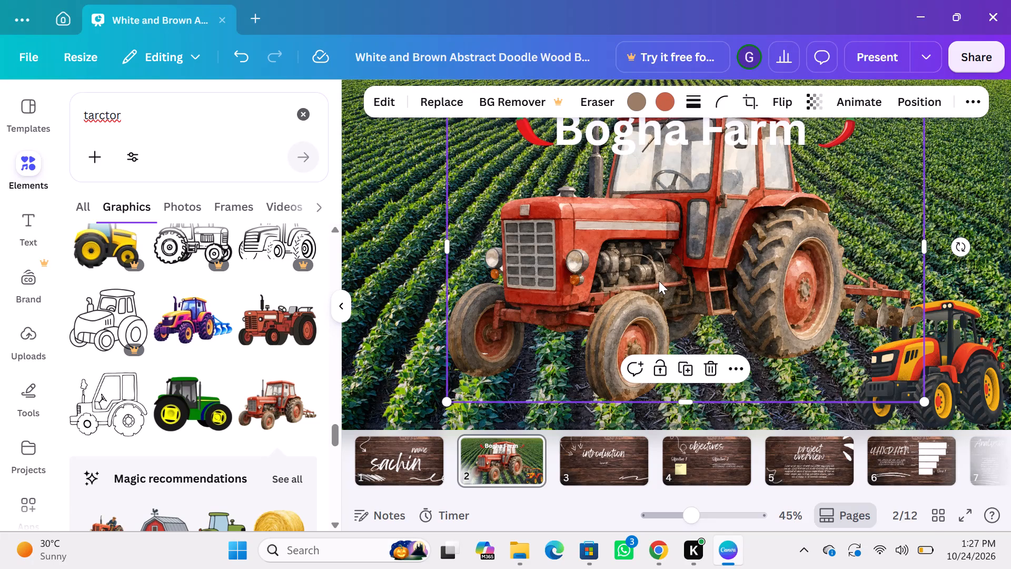
pyautogui.moveTo(659, 281); pyautogui.dragTo(591, 335)
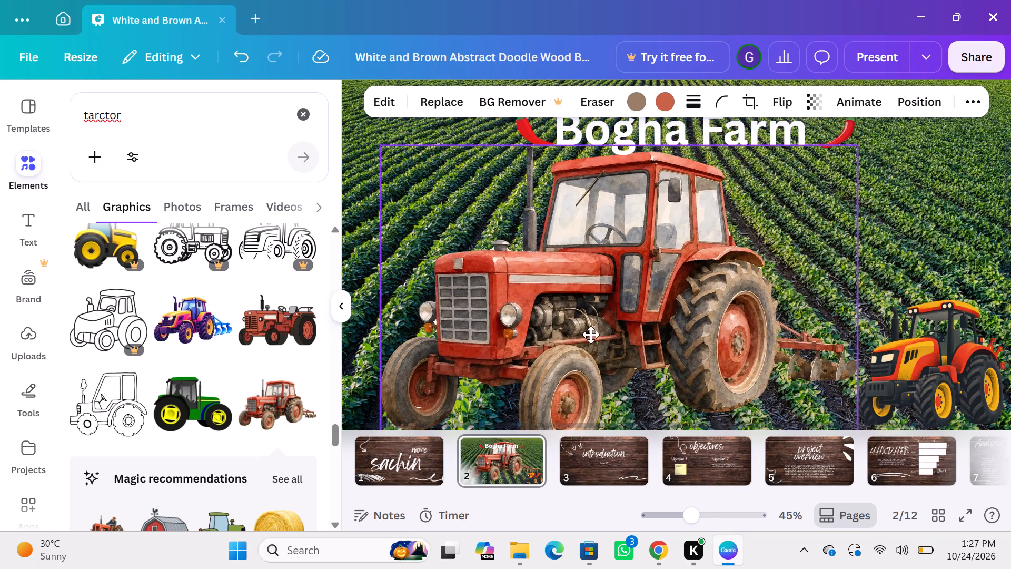
pyautogui.moveTo(591, 335); pyautogui.dragTo(597, 325)
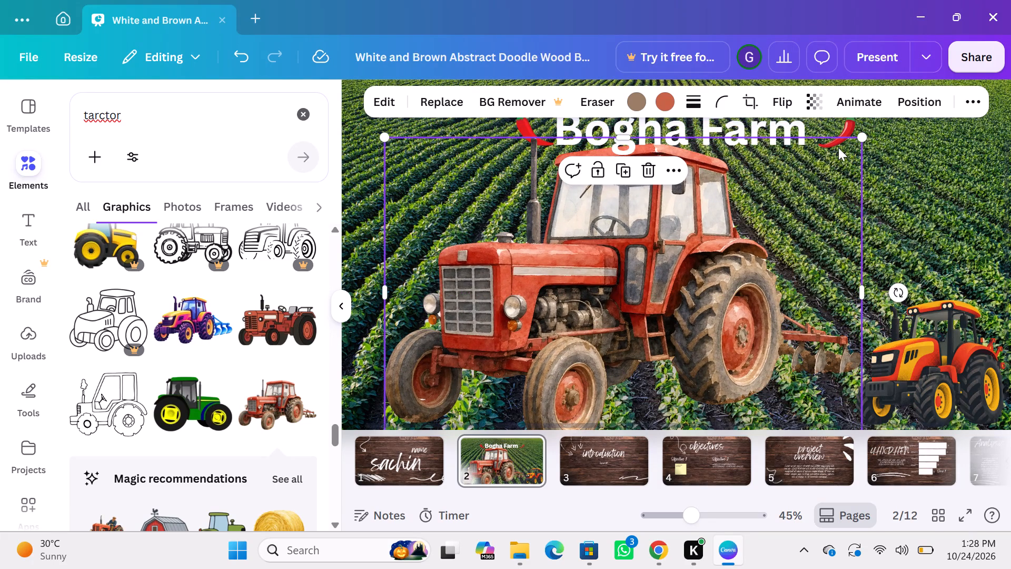
pyautogui.moveTo(858, 143); pyautogui.dragTo(825, 148)
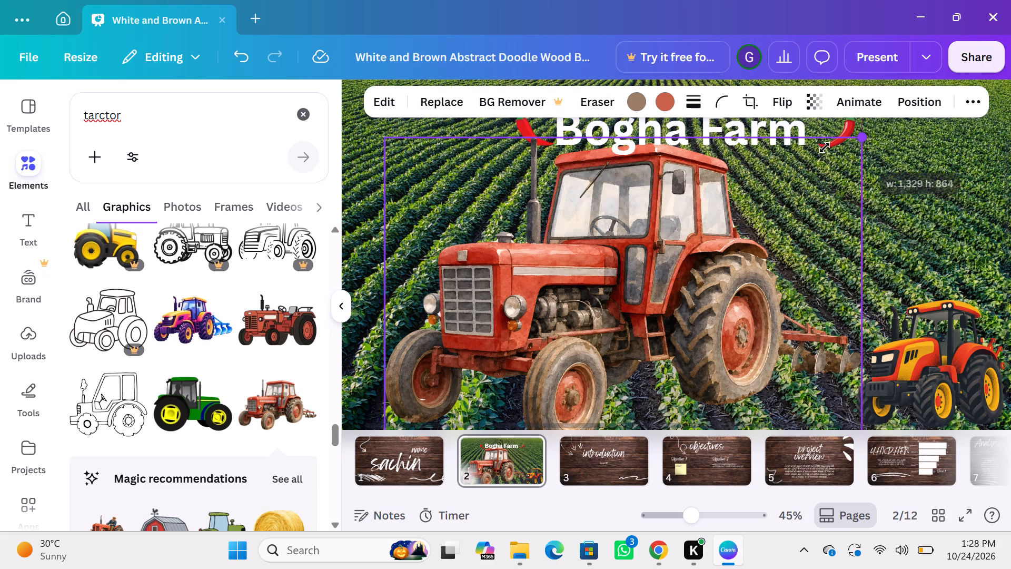
pyautogui.moveTo(825, 148); pyautogui.dragTo(590, 289)
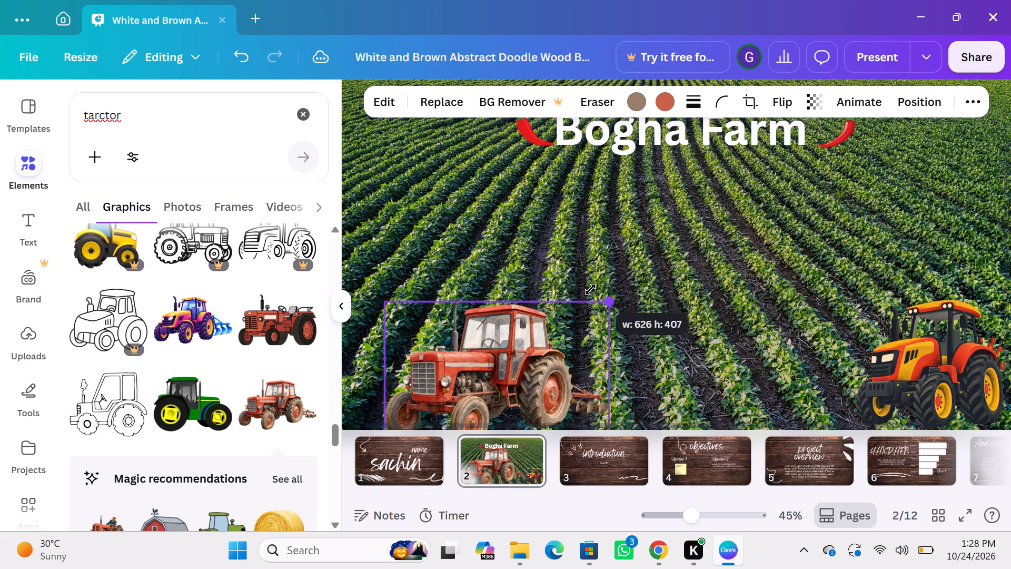
pyautogui.moveTo(590, 289); pyautogui.dragTo(589, 295)
pyautogui.moveTo(391, 372); pyautogui.dragTo(413, 312)
pyautogui.scroll(-1, 401, 358)
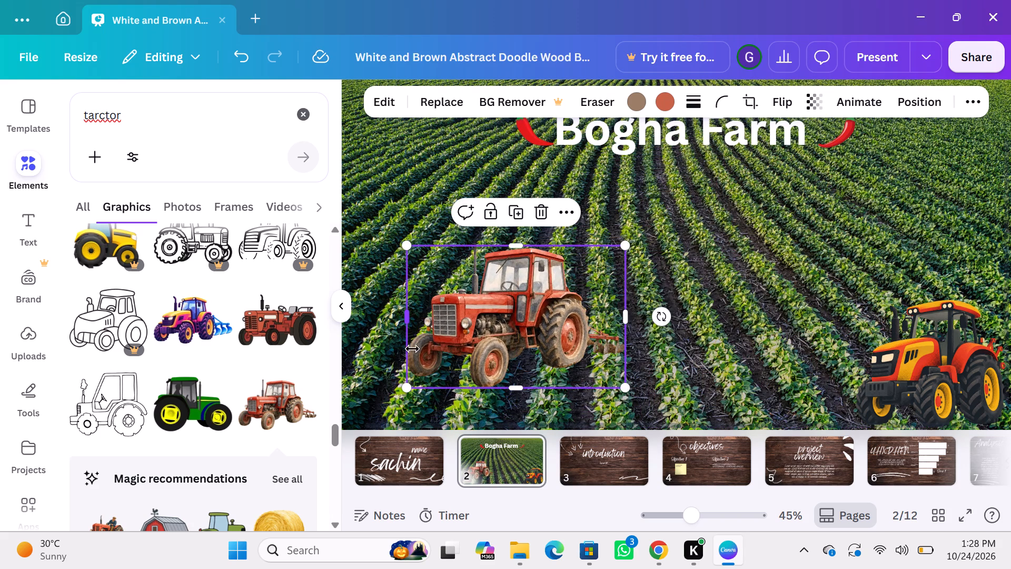
pyautogui.moveTo(412, 391); pyautogui.dragTo(432, 371)
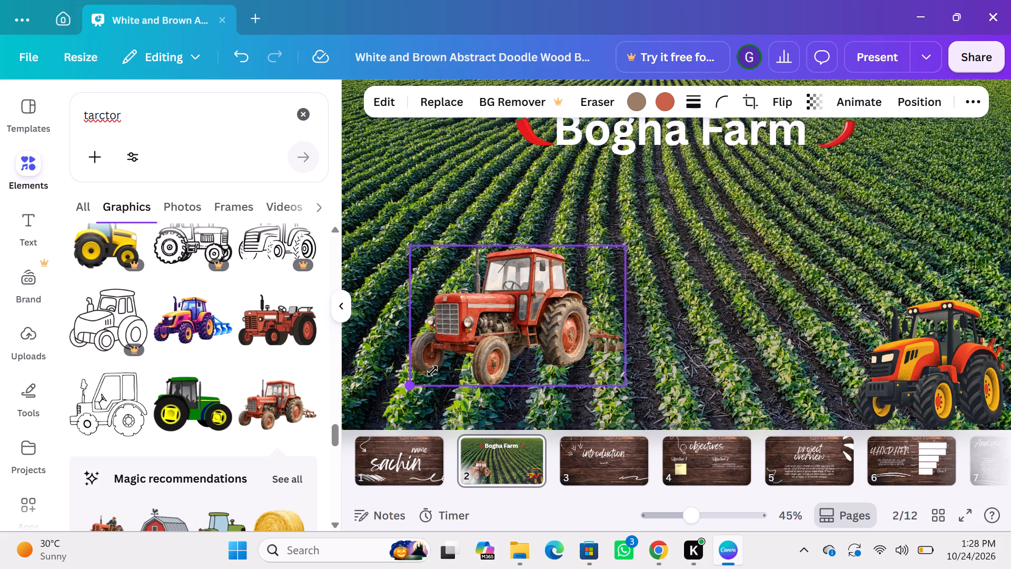
pyautogui.moveTo(432, 371); pyautogui.dragTo(503, 338)
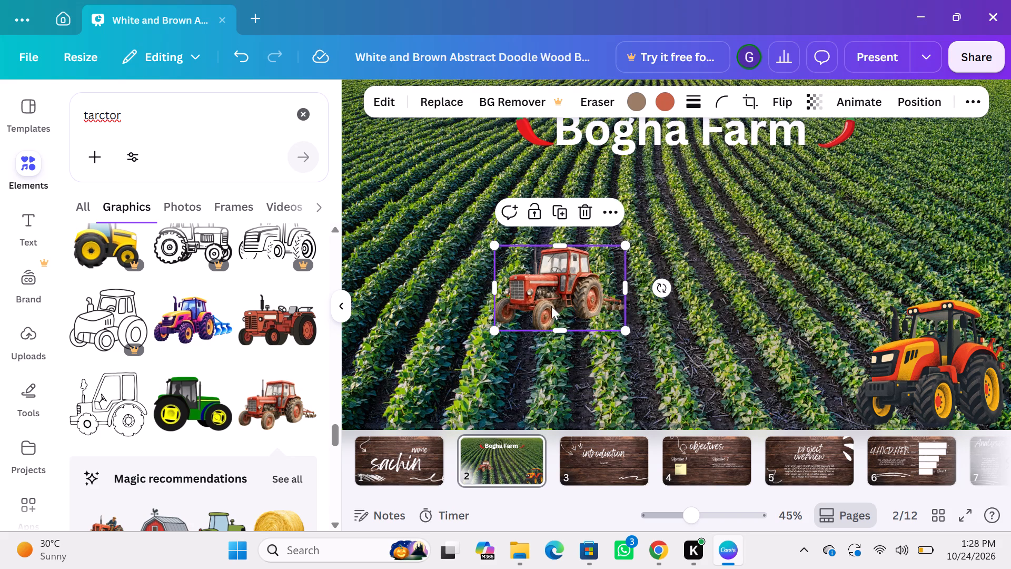
# Move the small red tractor to the right edge of the photo, just above the orange-red tractor.
pyautogui.moveTo(560, 301); pyautogui.dragTo(887, 218)
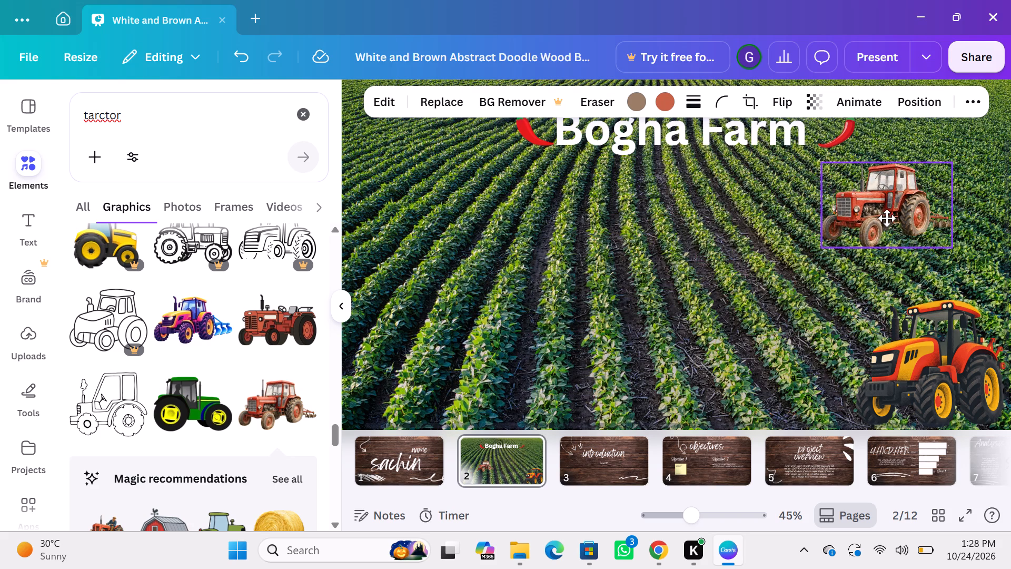
pyautogui.moveTo(887, 218); pyautogui.dragTo(934, 246)
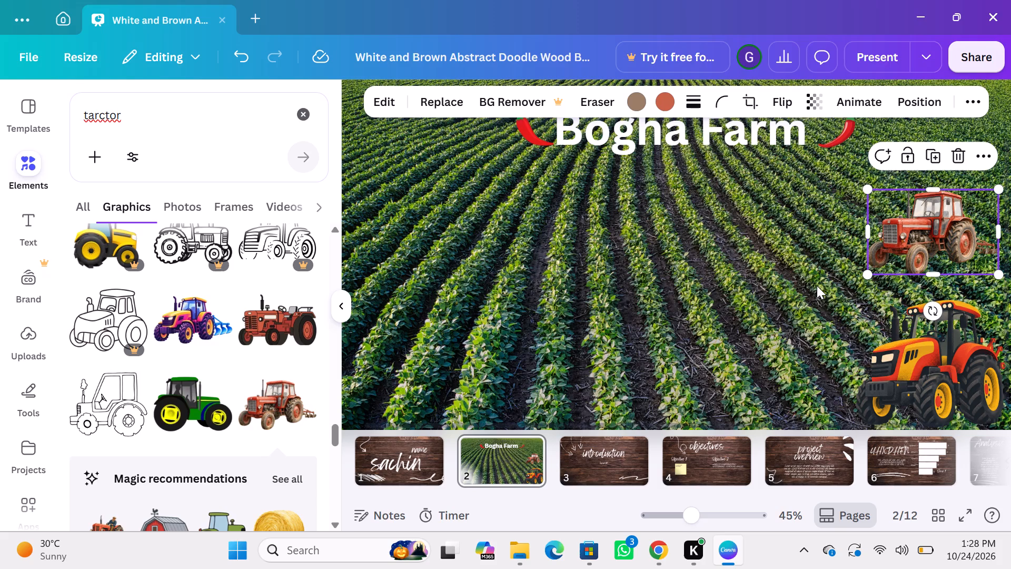
# Shrink the orange-red tractor in the lower-right corner of page 2's photo, keeping it anchored in that corner.
pyautogui.click(948, 334)
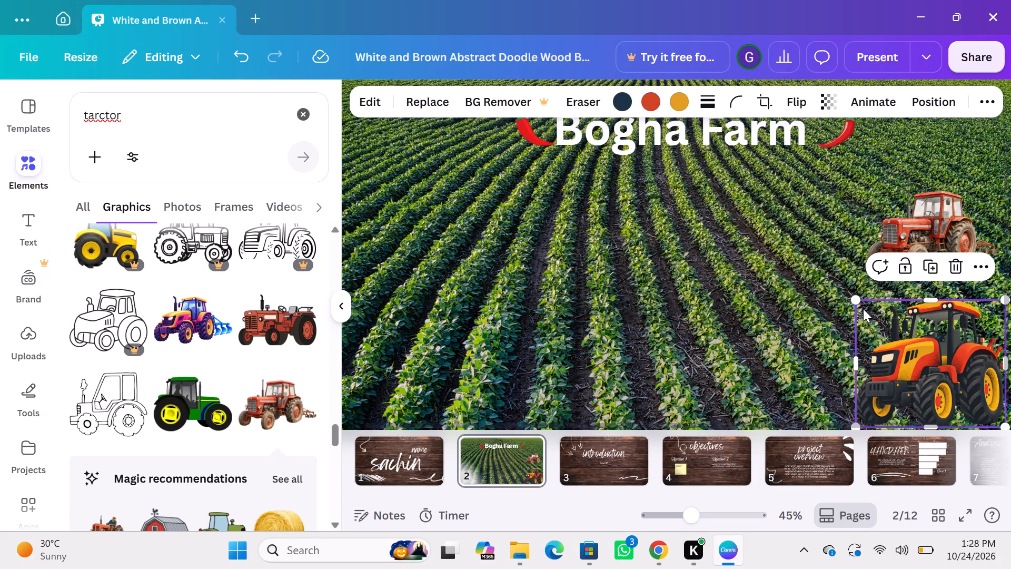
pyautogui.moveTo(855, 303); pyautogui.dragTo(866, 305)
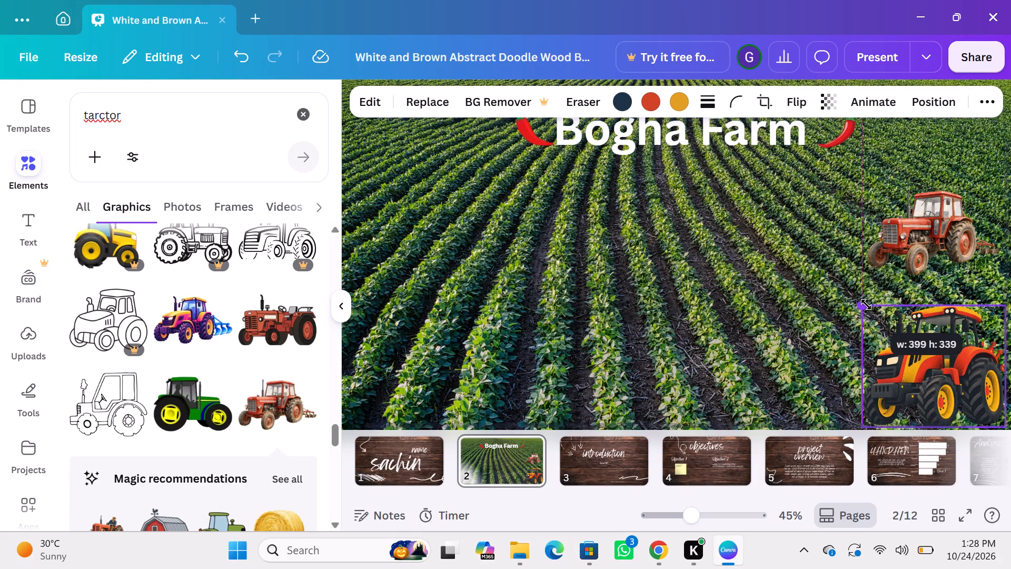
pyautogui.moveTo(866, 305); pyautogui.dragTo(904, 322)
# Move the red tractor down along the photo's right edge so it sits just above the smaller orange-red tractor.
pyautogui.moveTo(924, 262); pyautogui.dragTo(936, 279)
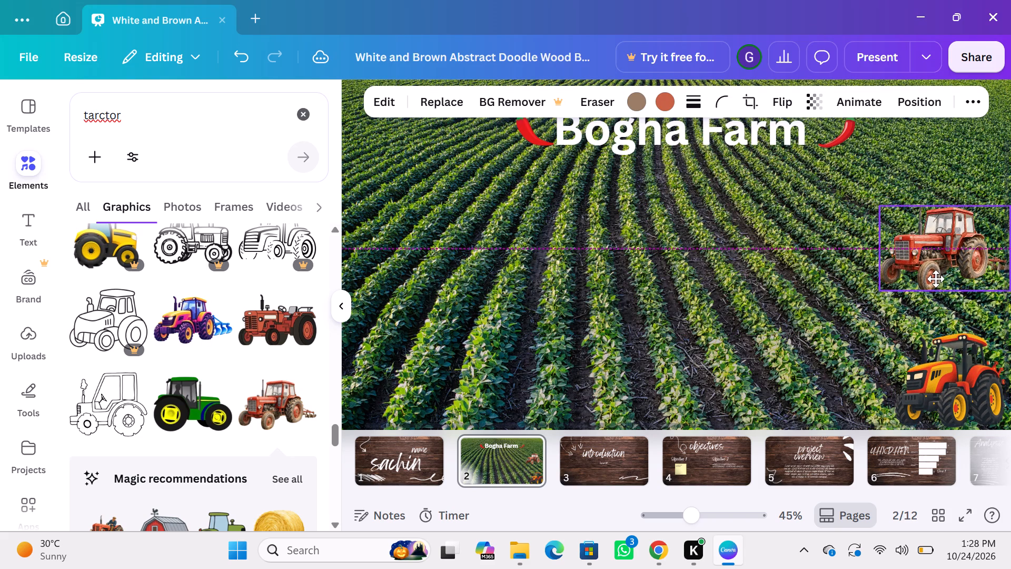
pyautogui.moveTo(936, 279); pyautogui.dragTo(931, 291)
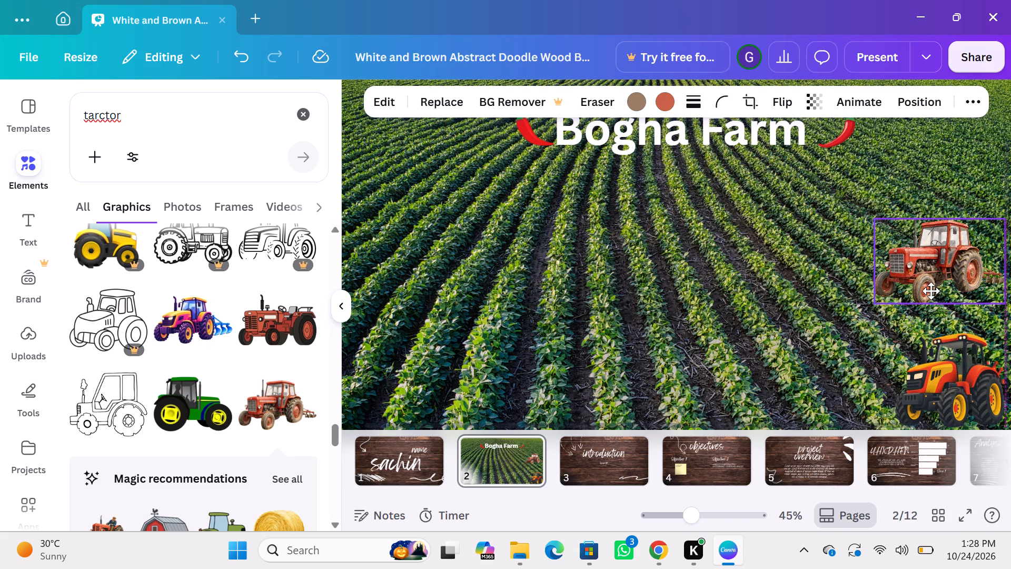
pyautogui.moveTo(931, 291); pyautogui.dragTo(928, 295)
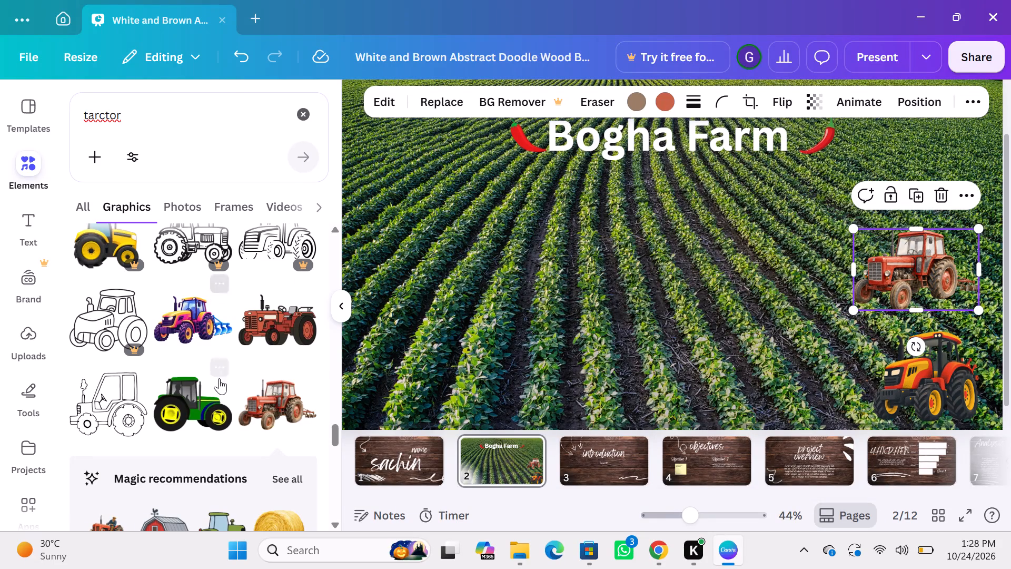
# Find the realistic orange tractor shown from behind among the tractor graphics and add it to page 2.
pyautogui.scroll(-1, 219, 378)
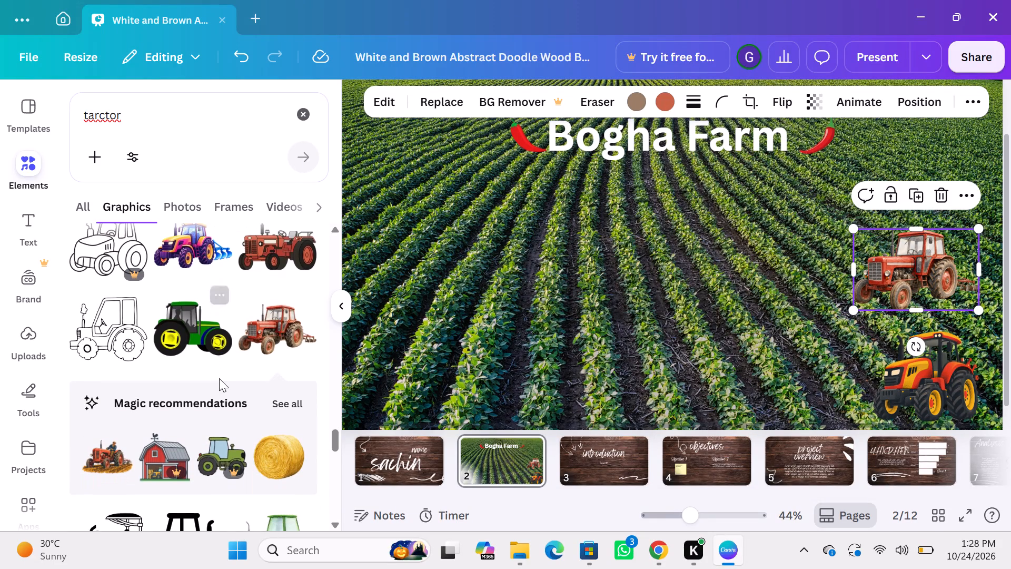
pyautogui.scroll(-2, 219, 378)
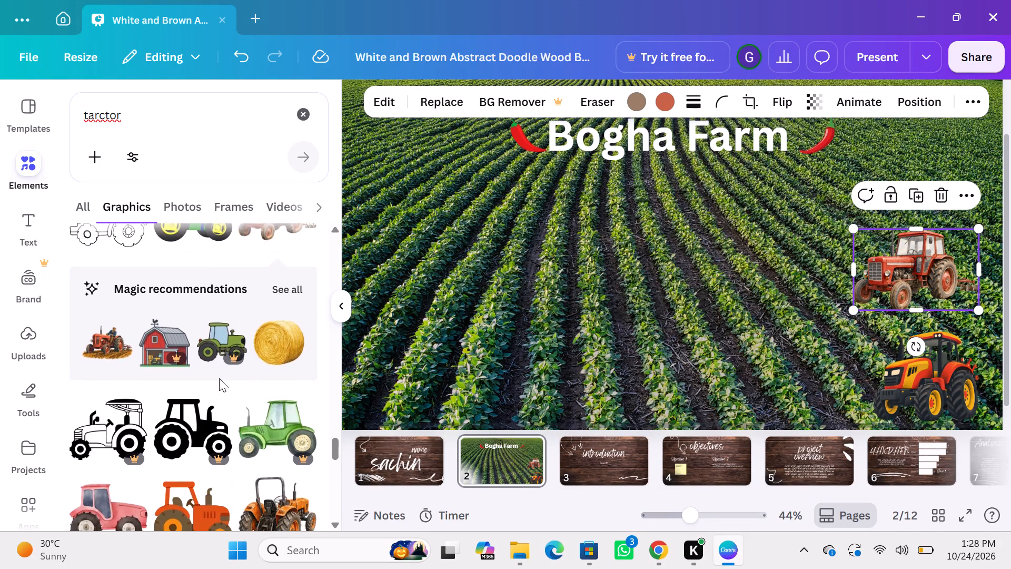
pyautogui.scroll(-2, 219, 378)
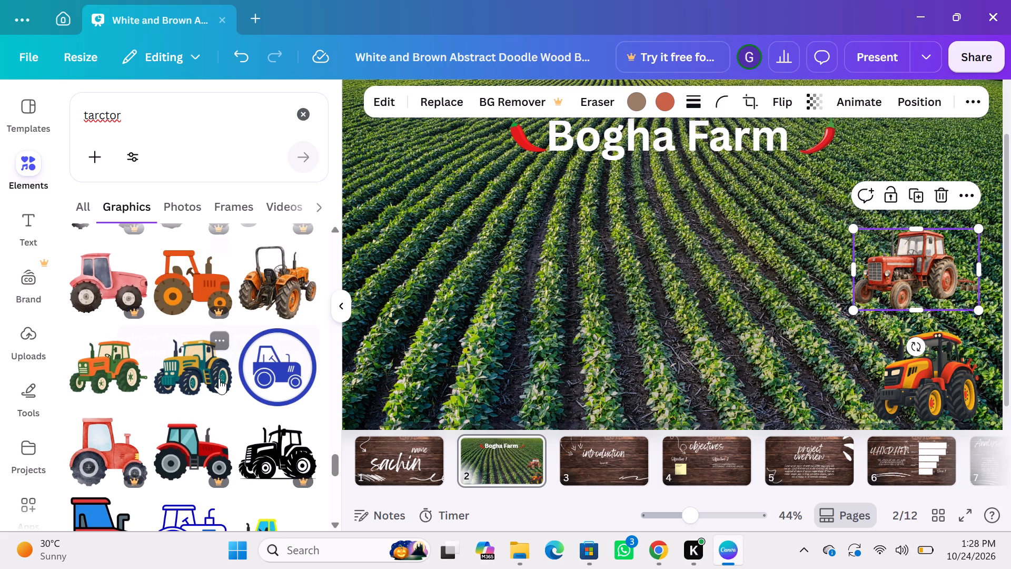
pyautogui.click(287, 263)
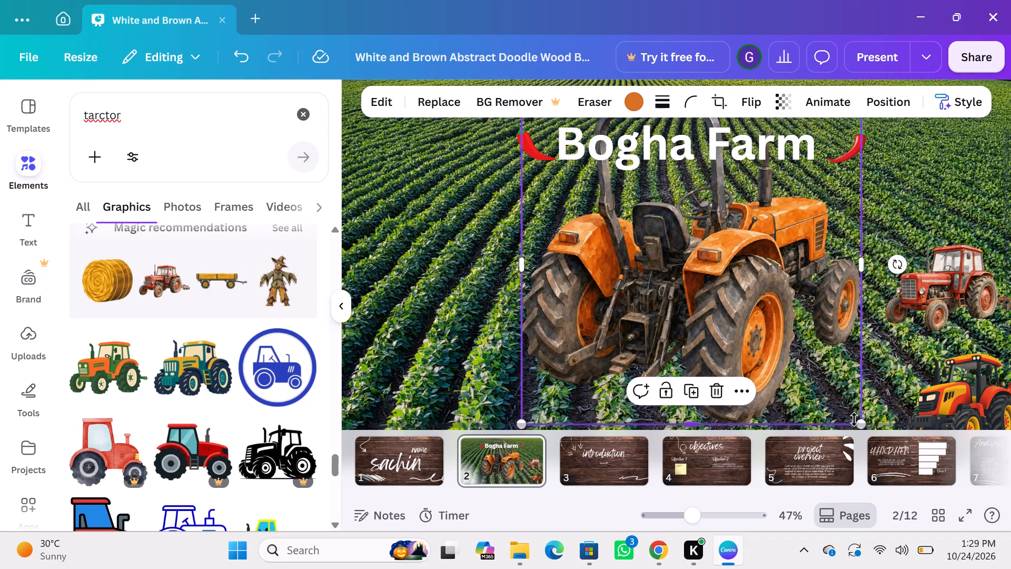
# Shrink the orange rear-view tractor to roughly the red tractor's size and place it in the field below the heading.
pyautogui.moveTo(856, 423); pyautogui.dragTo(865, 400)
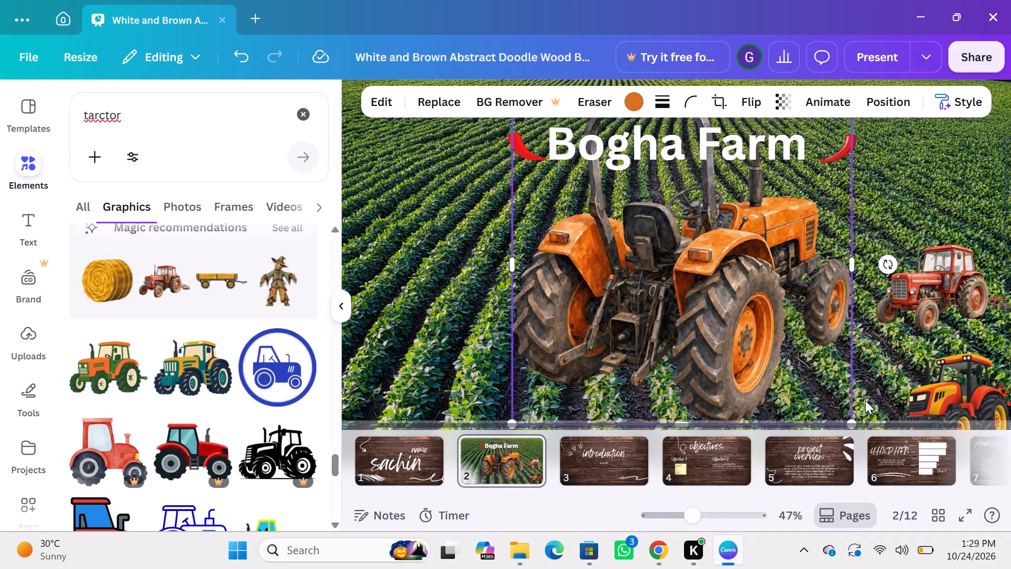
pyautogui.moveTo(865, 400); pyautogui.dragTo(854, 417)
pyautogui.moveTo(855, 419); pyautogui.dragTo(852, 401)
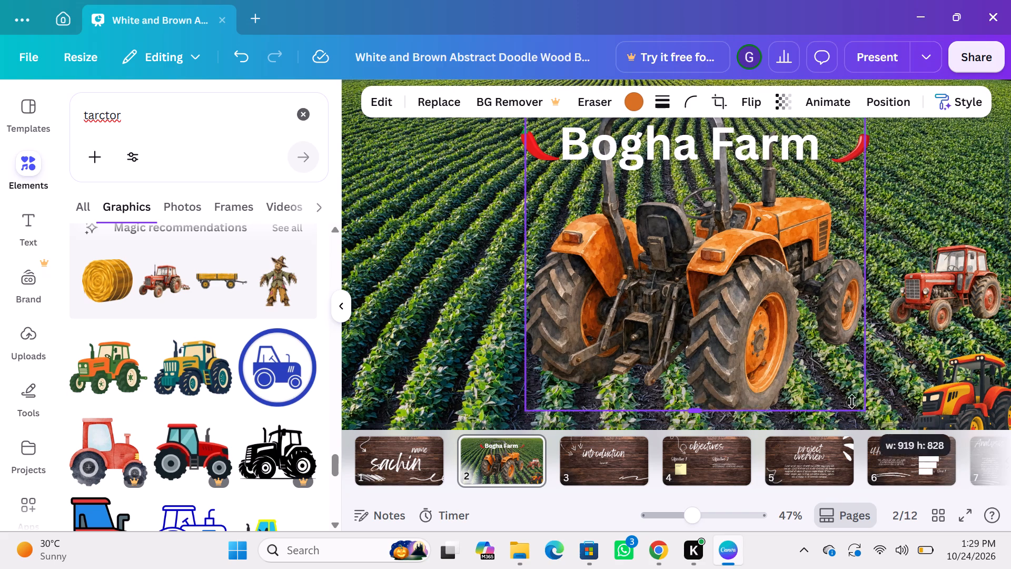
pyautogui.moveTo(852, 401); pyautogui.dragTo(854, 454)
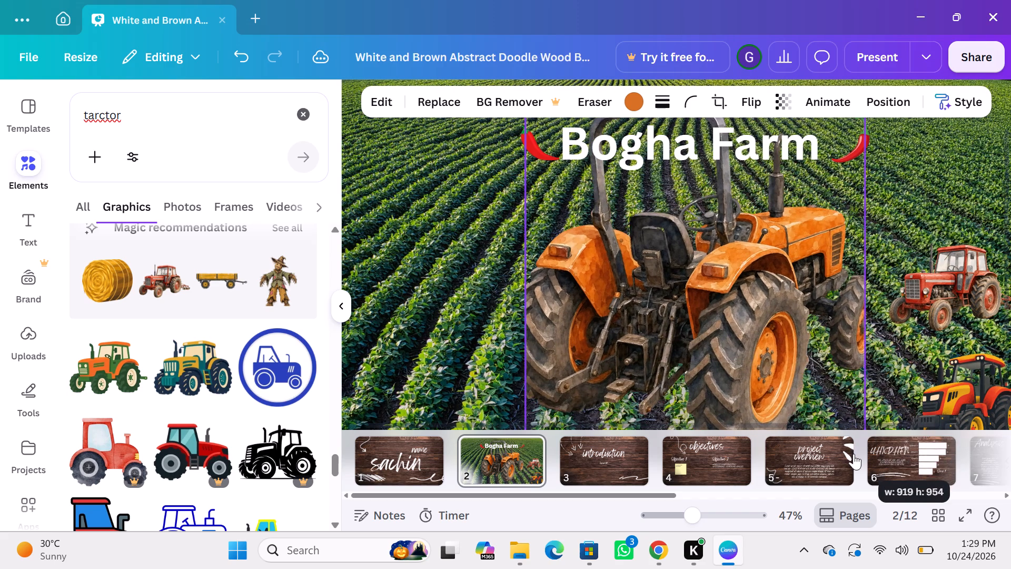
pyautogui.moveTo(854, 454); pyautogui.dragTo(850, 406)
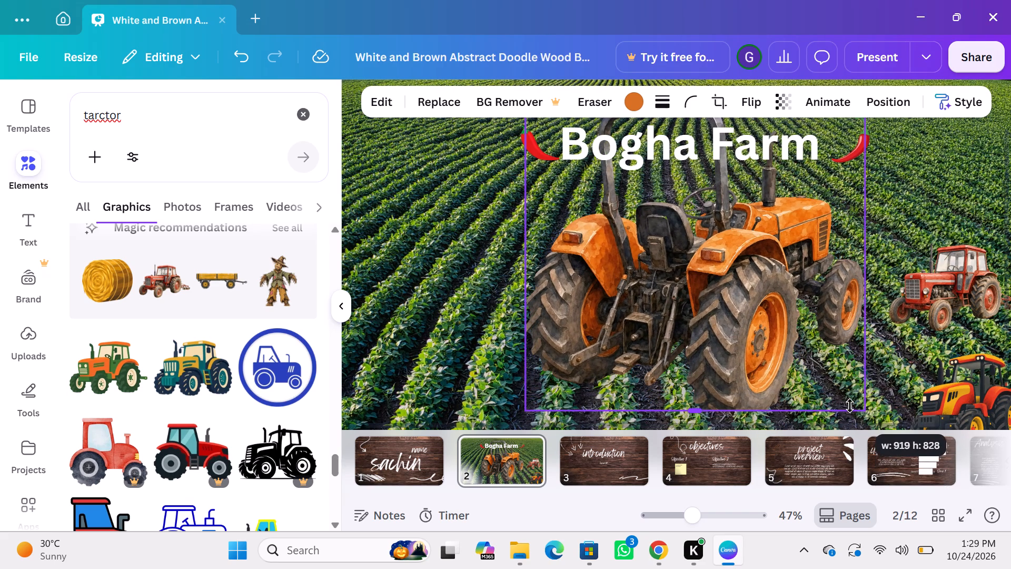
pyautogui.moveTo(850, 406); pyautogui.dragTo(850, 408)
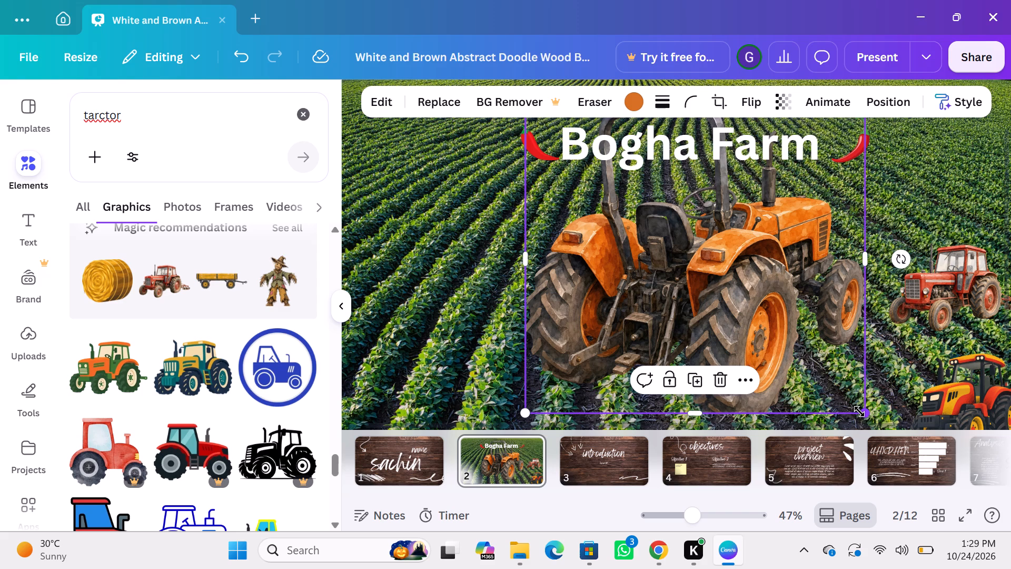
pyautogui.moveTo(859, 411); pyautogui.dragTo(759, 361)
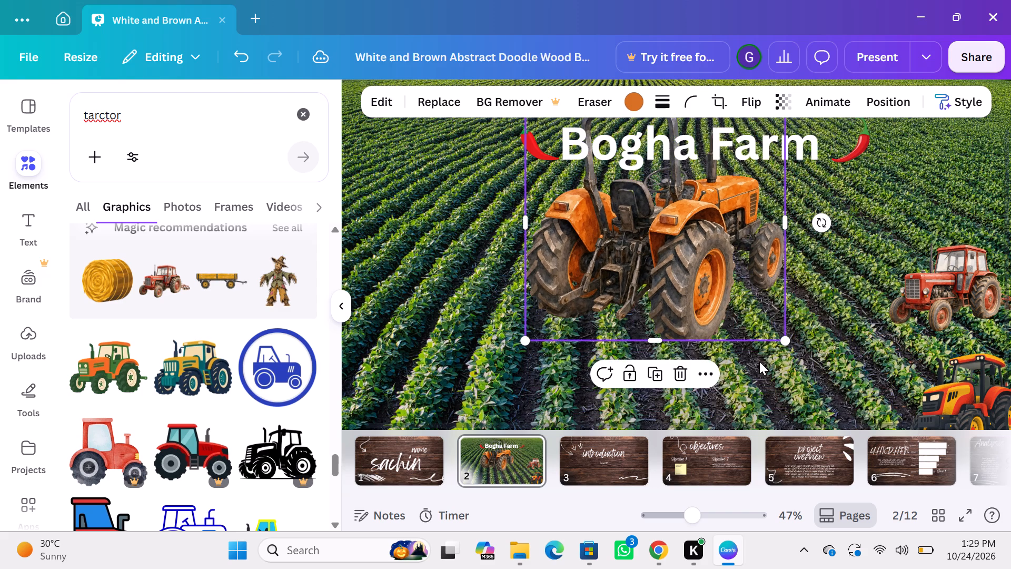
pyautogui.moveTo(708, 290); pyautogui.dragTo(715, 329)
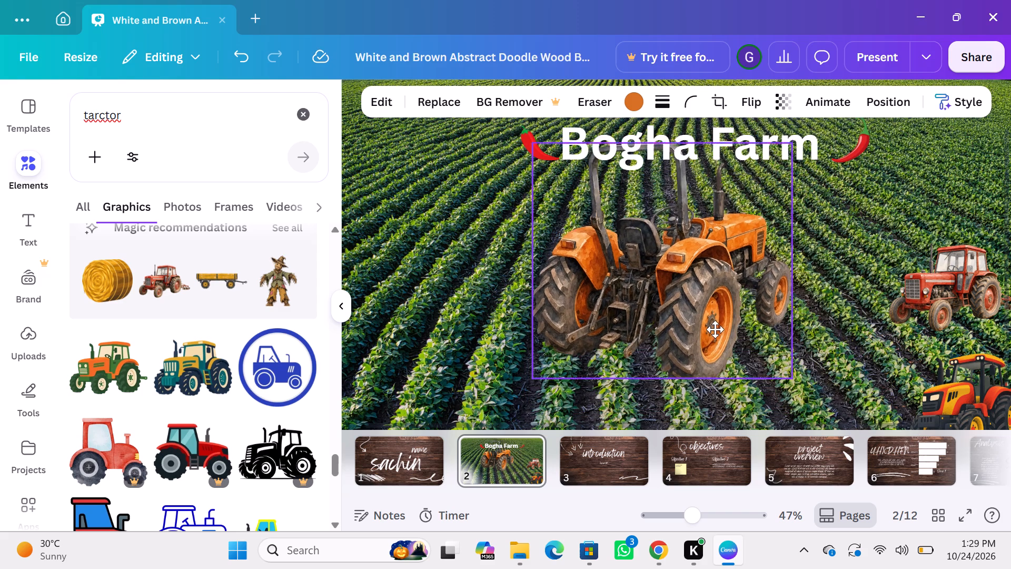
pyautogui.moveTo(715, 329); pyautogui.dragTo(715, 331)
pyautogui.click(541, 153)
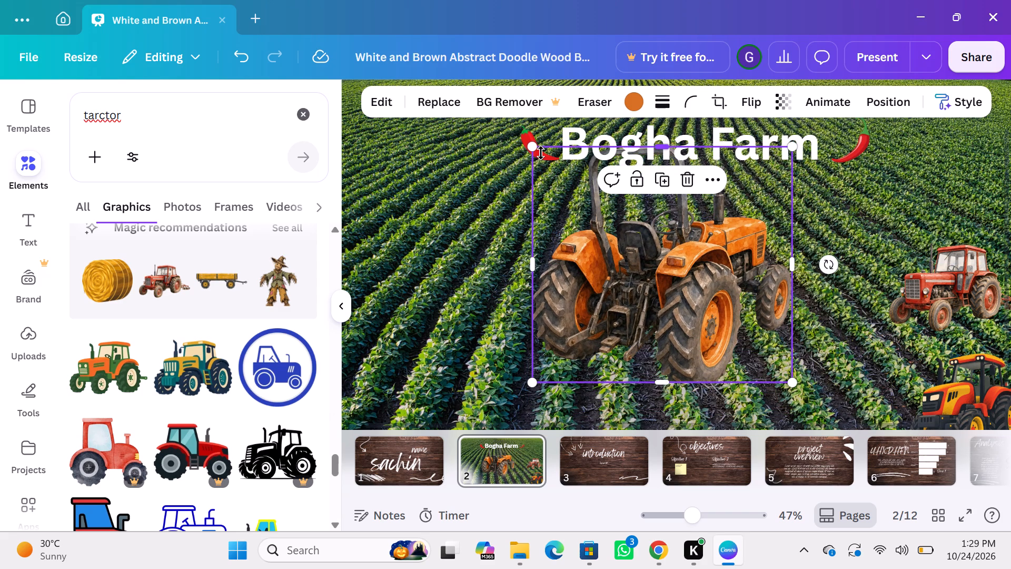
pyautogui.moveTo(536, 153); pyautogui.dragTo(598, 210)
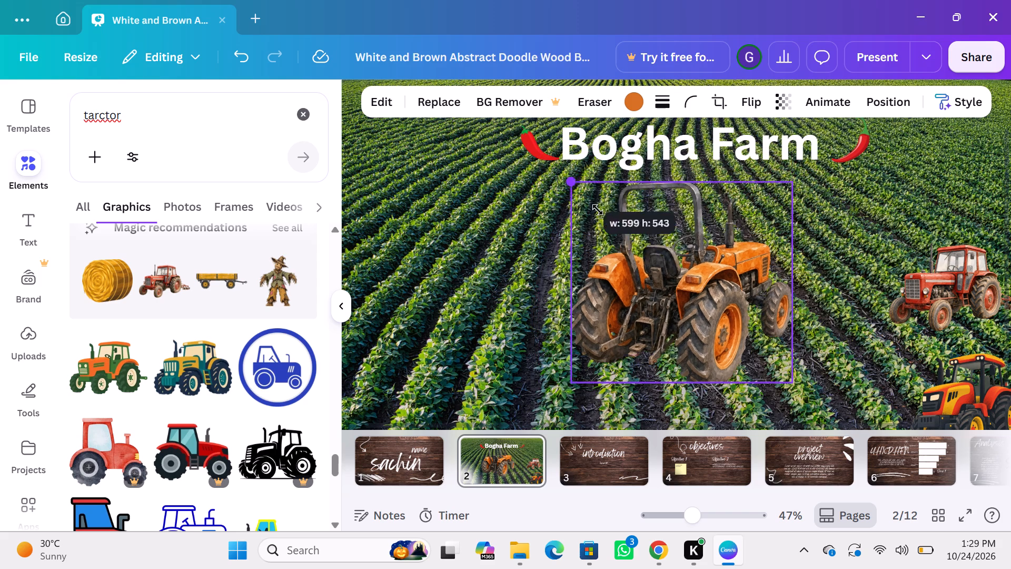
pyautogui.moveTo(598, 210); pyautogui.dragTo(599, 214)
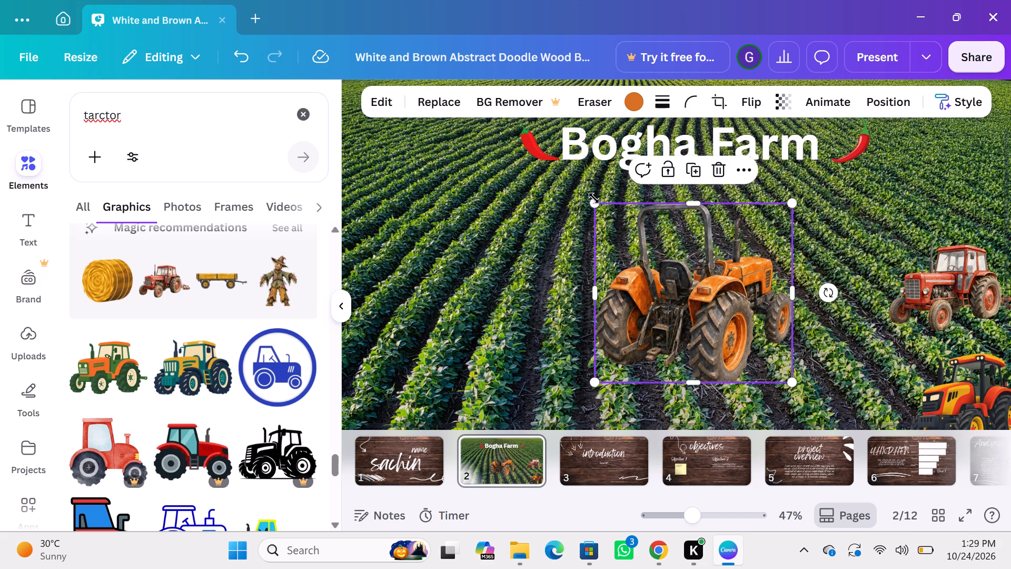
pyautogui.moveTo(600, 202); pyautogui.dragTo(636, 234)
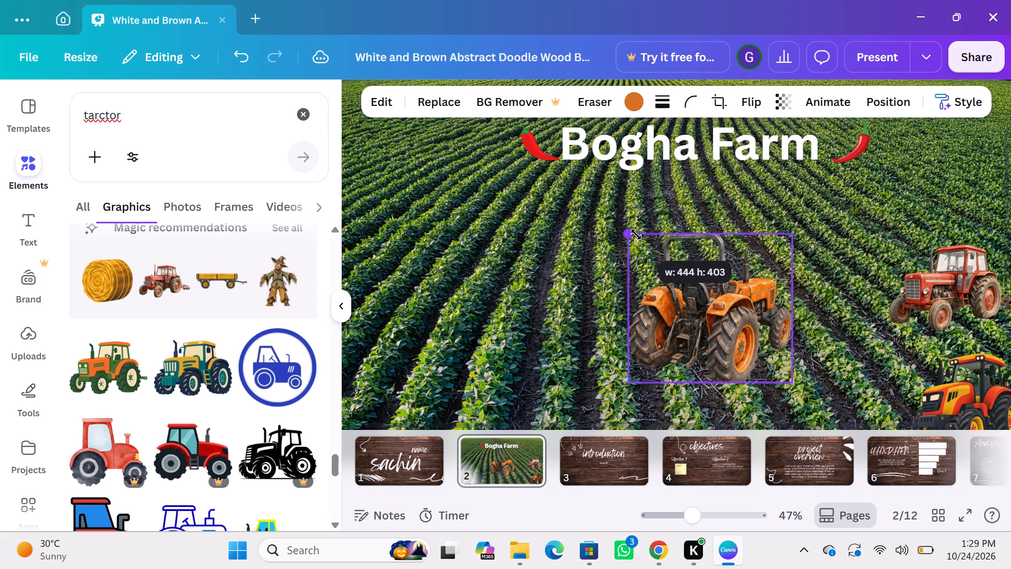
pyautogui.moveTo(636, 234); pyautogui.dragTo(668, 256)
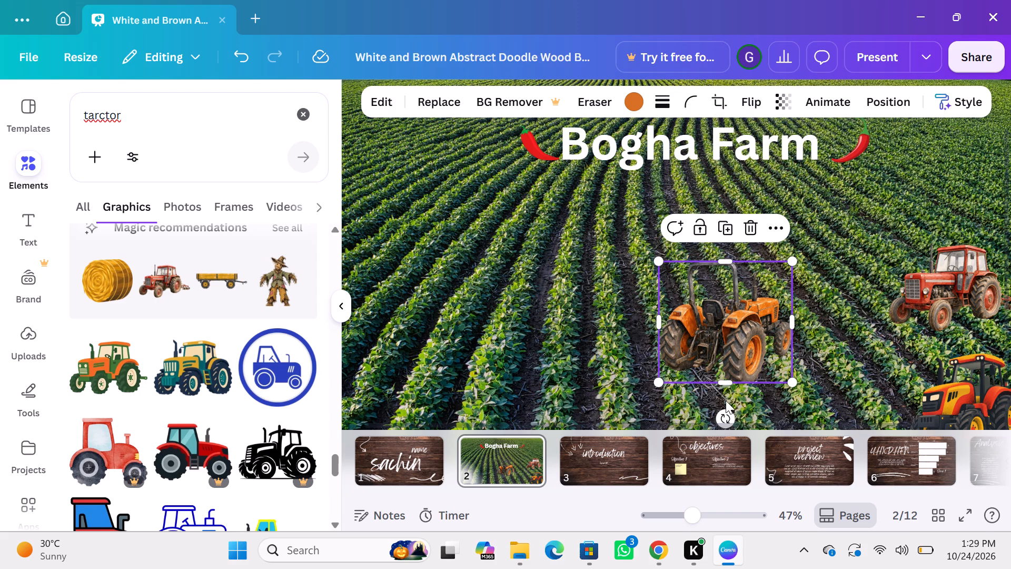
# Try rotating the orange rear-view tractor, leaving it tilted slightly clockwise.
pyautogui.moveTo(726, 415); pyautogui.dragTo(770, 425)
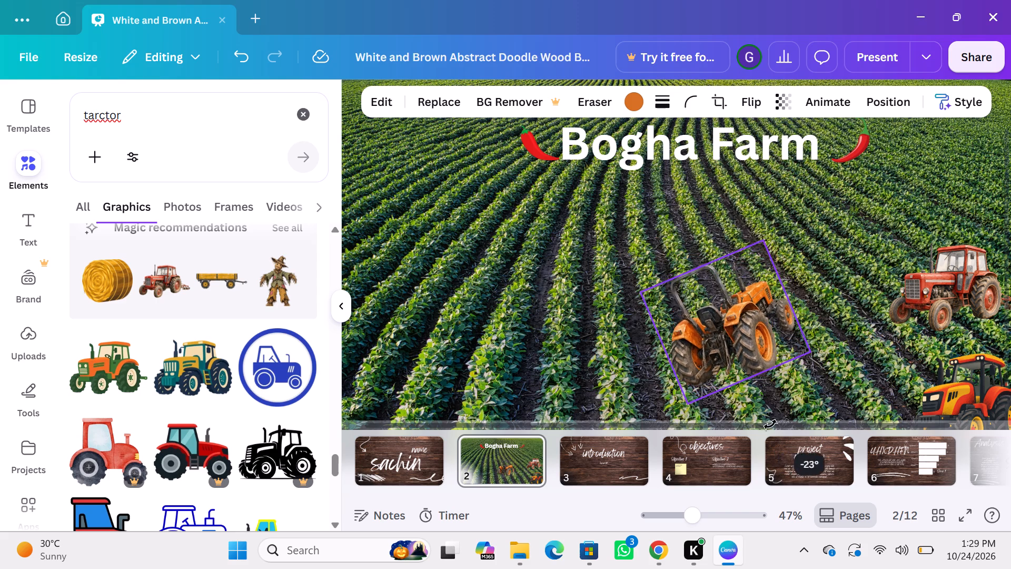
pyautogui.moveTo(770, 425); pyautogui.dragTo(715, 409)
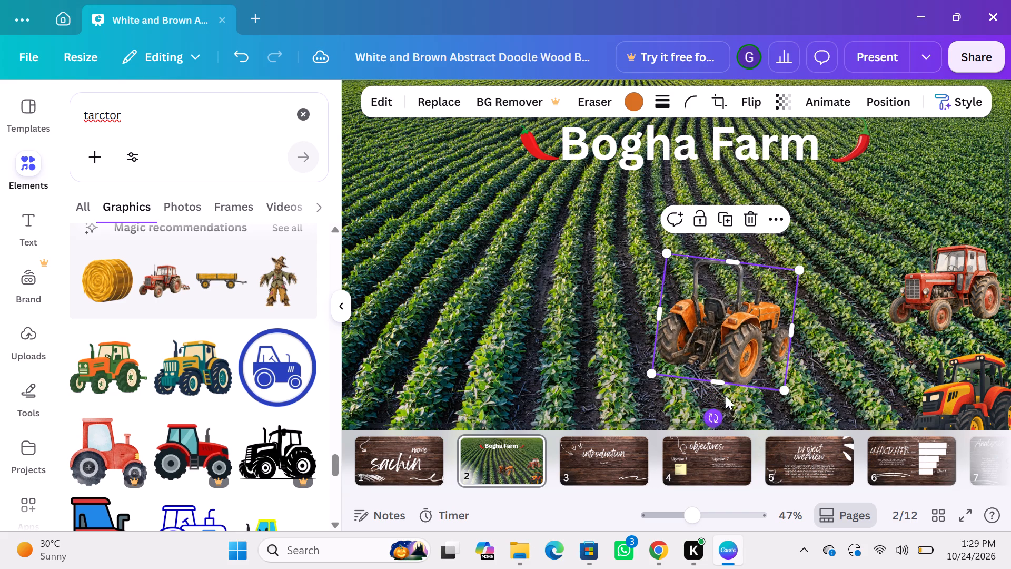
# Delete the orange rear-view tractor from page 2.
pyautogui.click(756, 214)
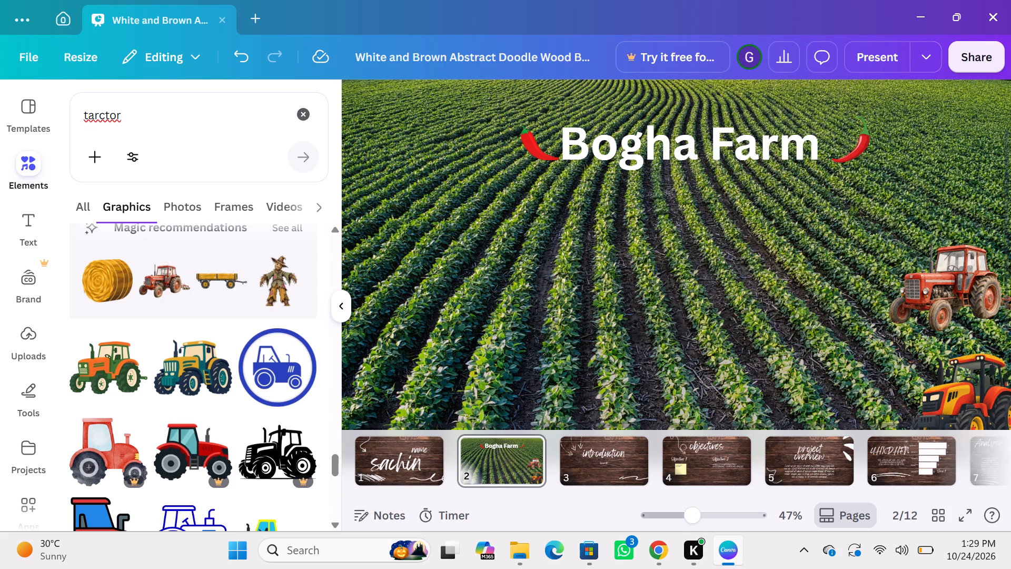
# Look through more of the tractor graphics for another one that suits the farm page.
pyautogui.scroll(-2, 215, 403)
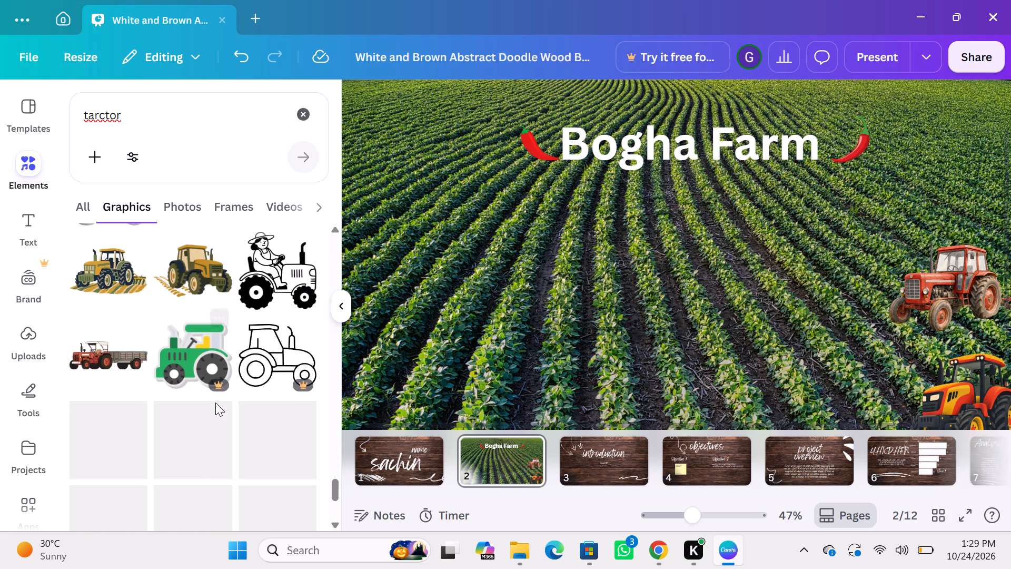
pyautogui.scroll(-3, 215, 403)
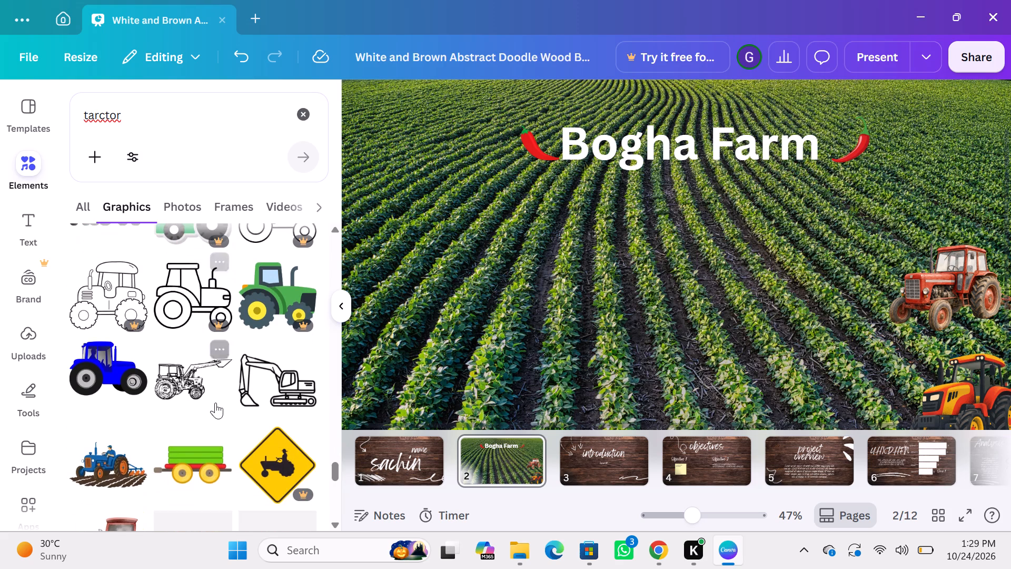
pyautogui.scroll(-6, 215, 403)
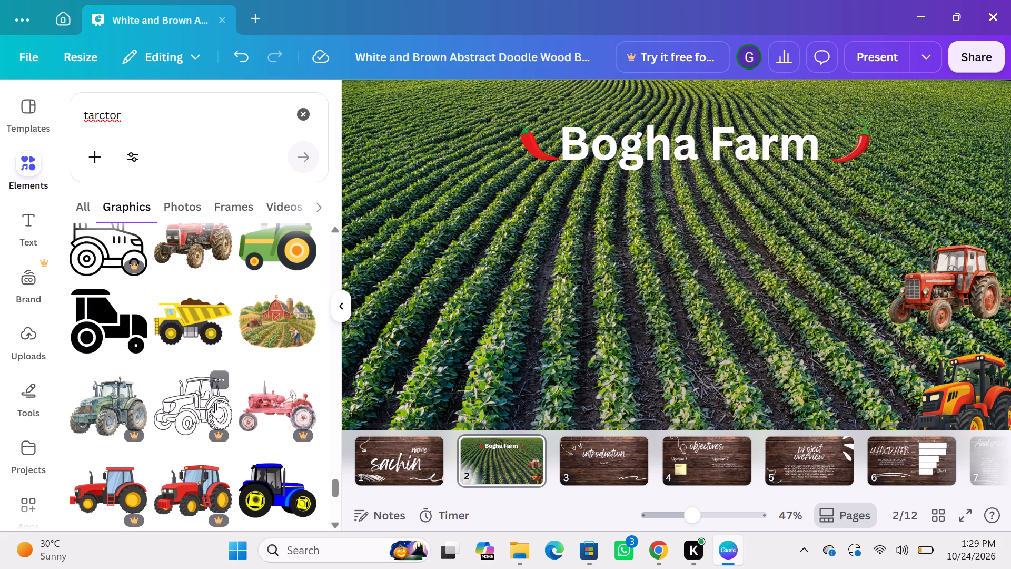
pyautogui.scroll(-1, 215, 403)
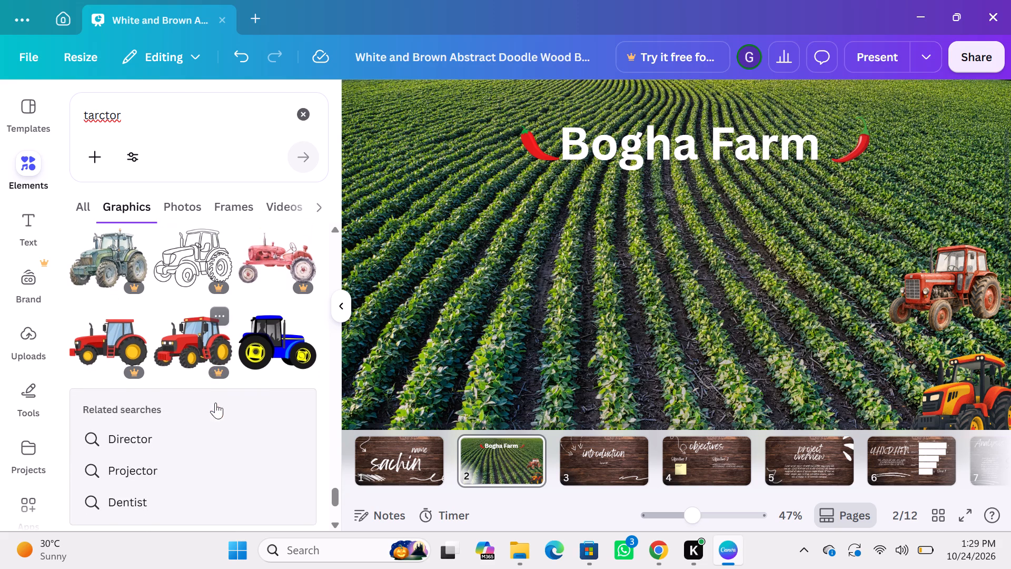
pyautogui.scroll(-7, 215, 403)
pyautogui.scroll(2, 215, 403)
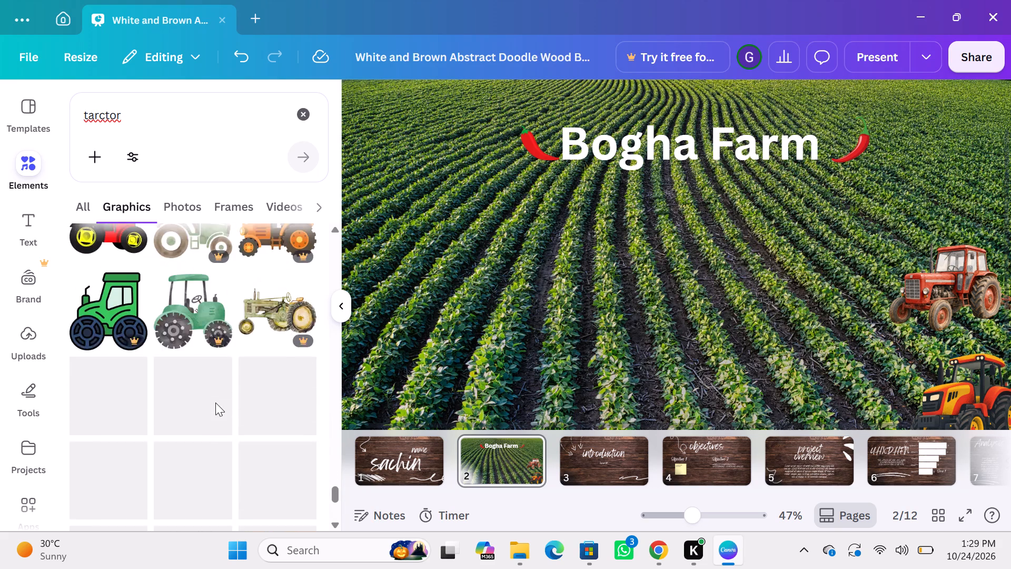
pyautogui.scroll(-2, 215, 403)
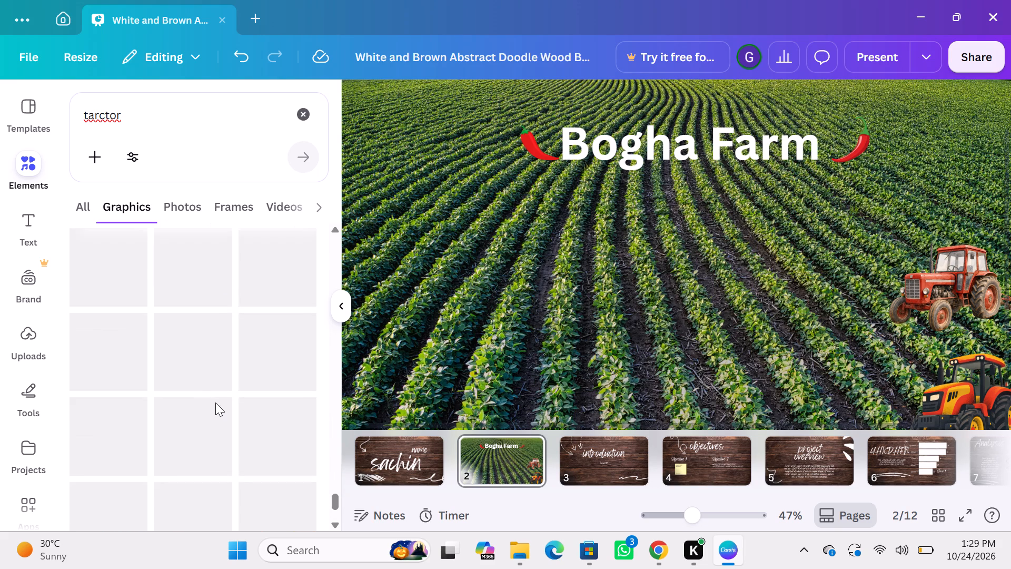
pyautogui.scroll(-2, 215, 403)
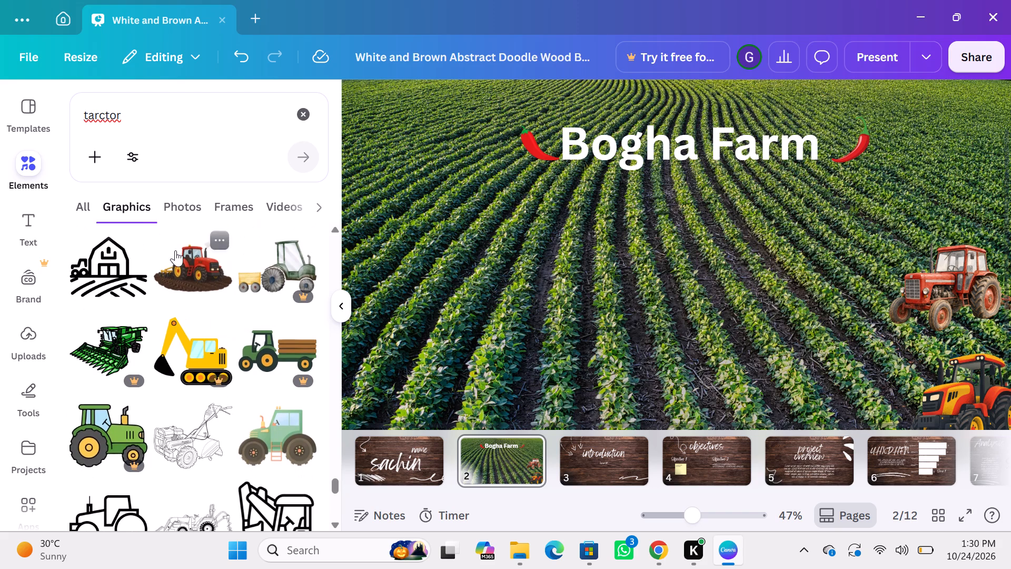
pyautogui.scroll(-3, 175, 250)
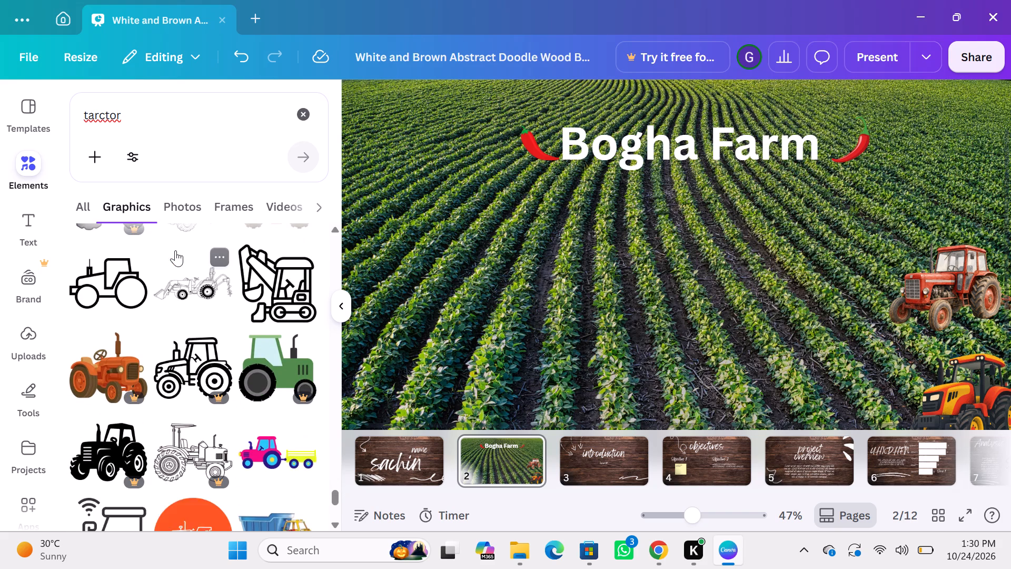
pyautogui.scroll(-3, 175, 250)
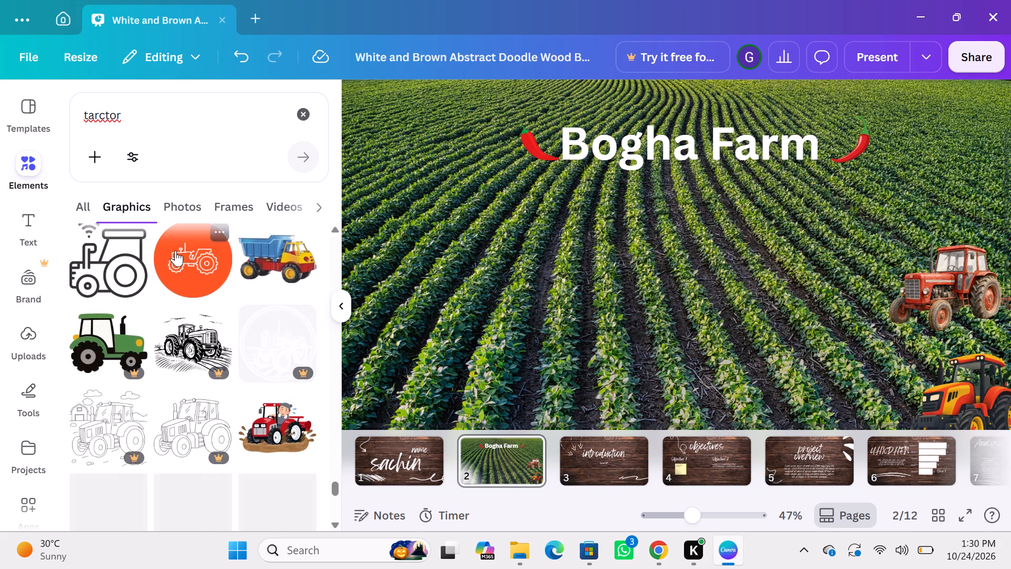
pyautogui.scroll(-2, 175, 250)
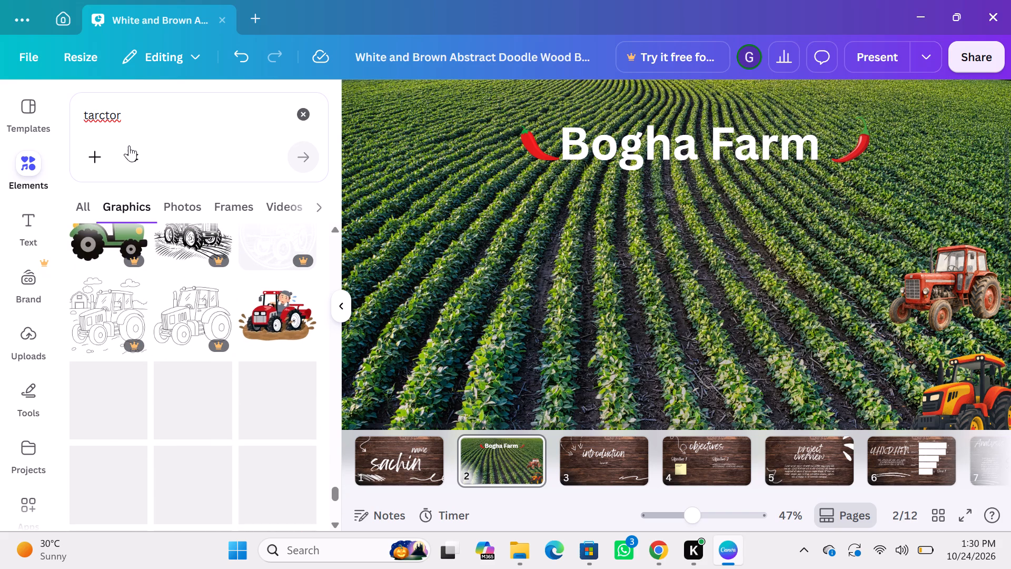
# Search the graphics library for "tarctor 3d".
pyautogui.click(144, 95)
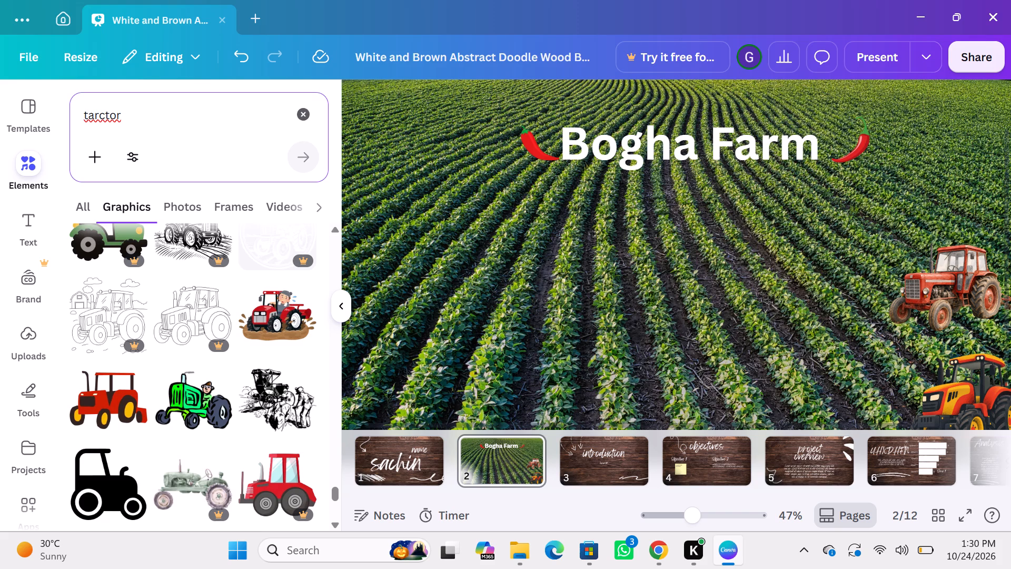
pyautogui.click(141, 113)
pyautogui.press('space')
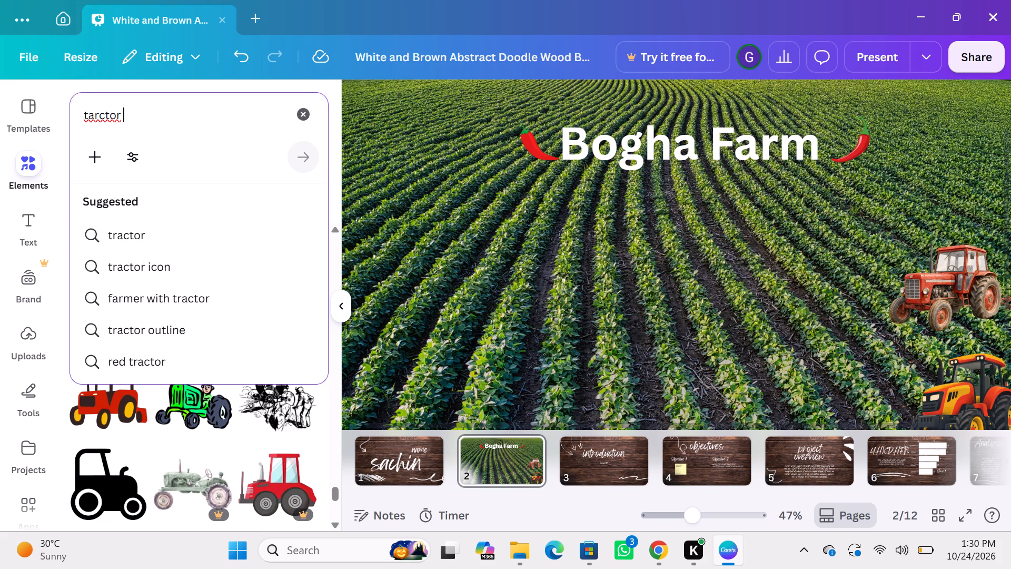
pyautogui.press('3')
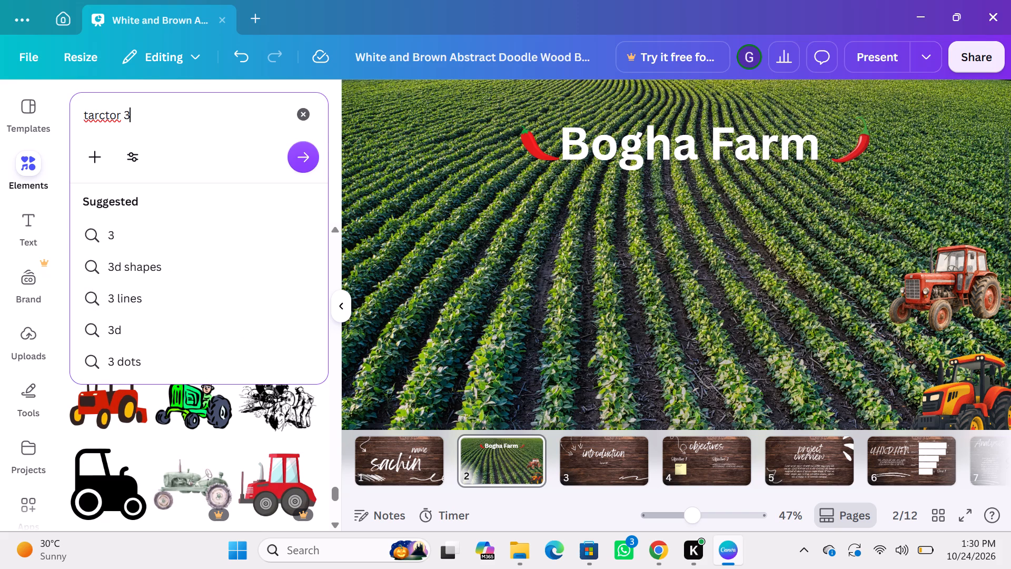
pyautogui.press('d')
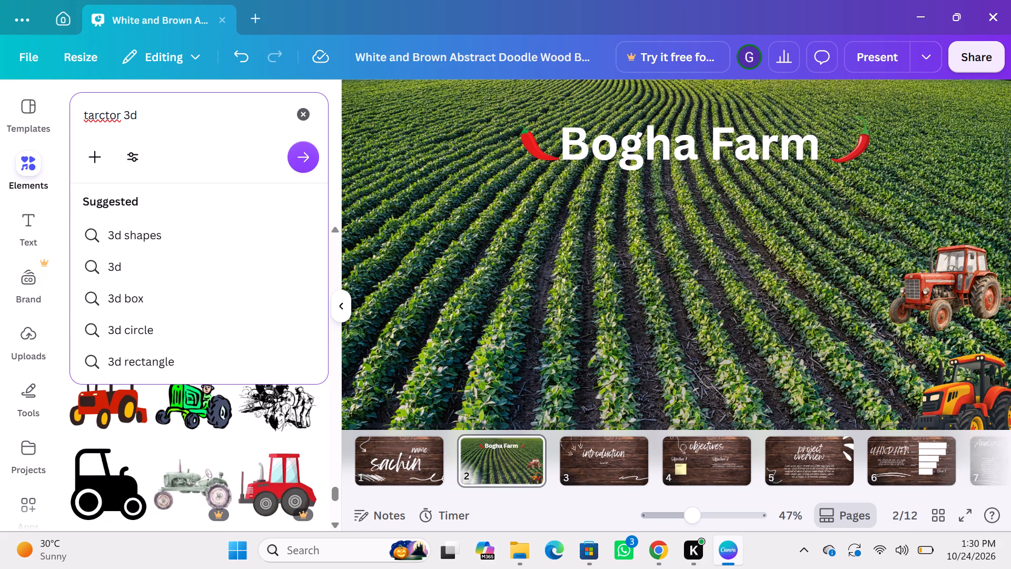
pyautogui.press('Return')
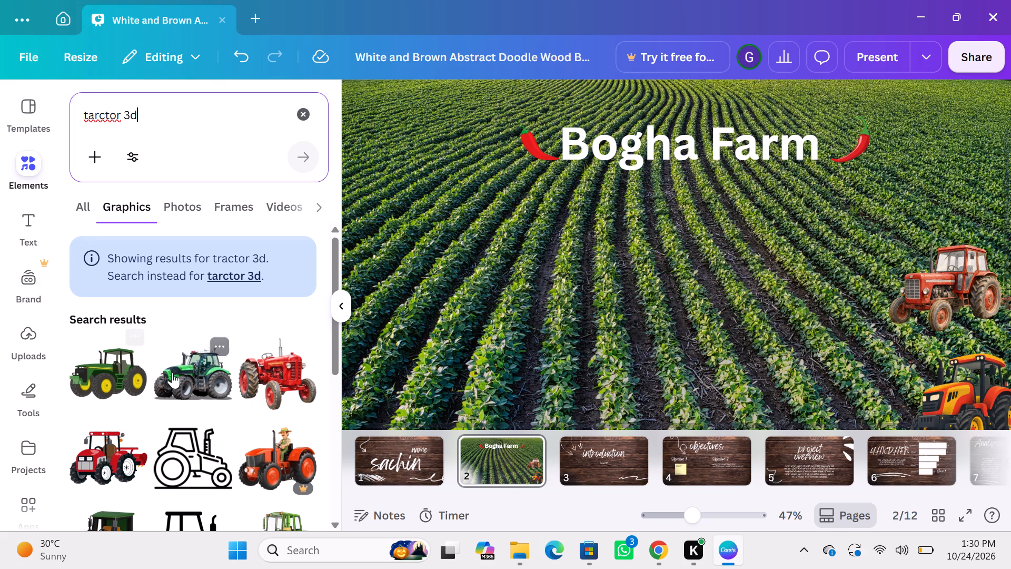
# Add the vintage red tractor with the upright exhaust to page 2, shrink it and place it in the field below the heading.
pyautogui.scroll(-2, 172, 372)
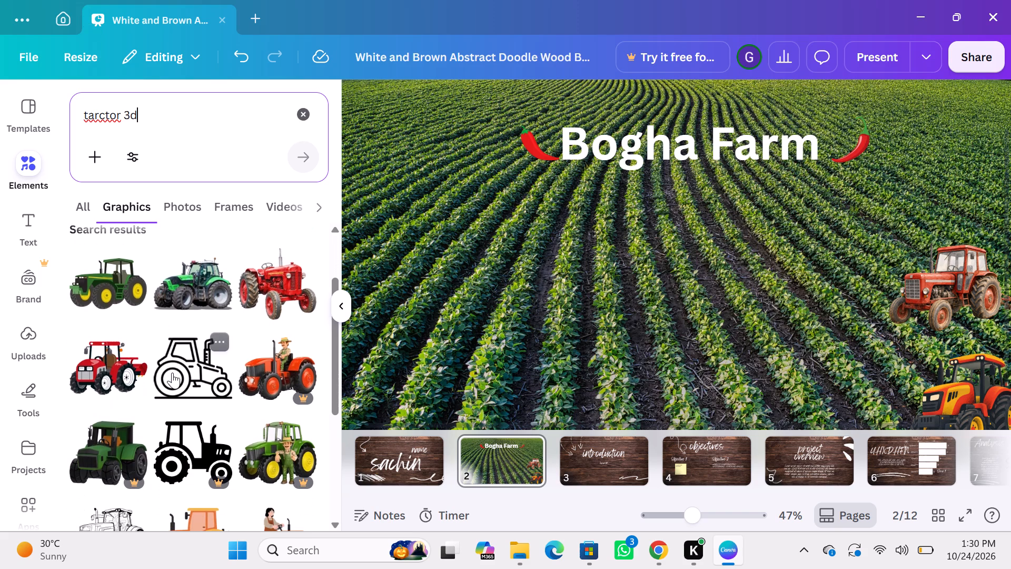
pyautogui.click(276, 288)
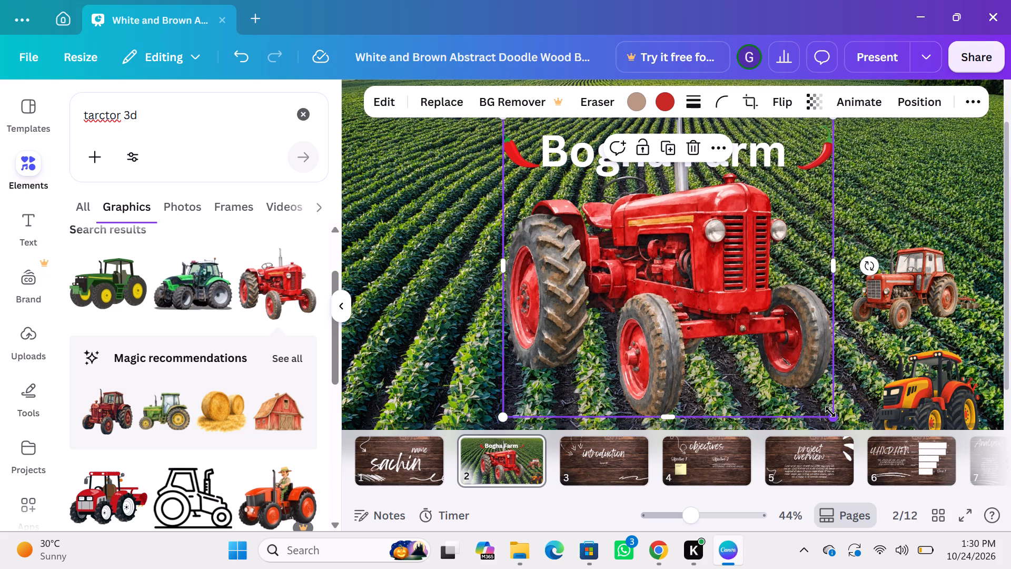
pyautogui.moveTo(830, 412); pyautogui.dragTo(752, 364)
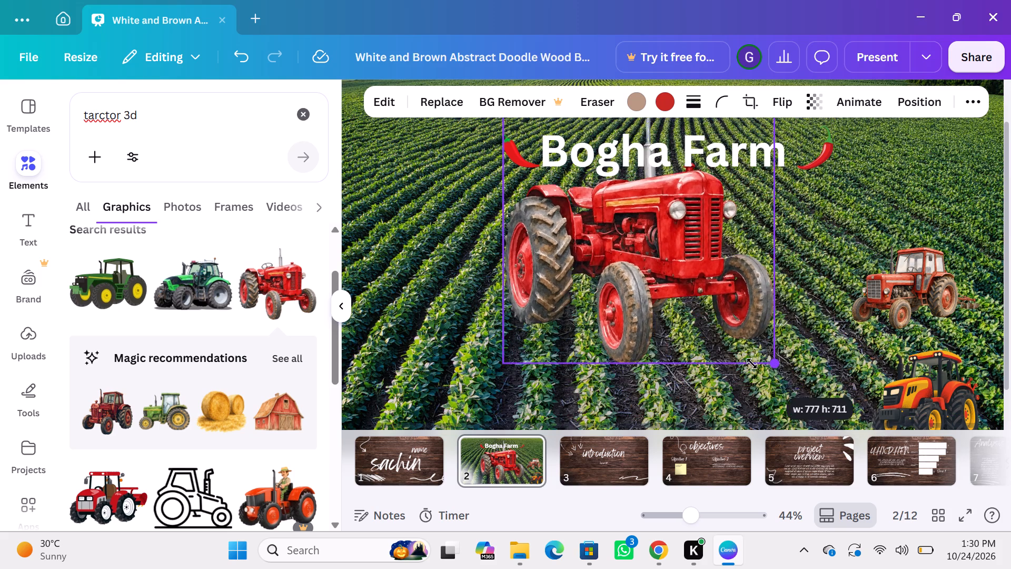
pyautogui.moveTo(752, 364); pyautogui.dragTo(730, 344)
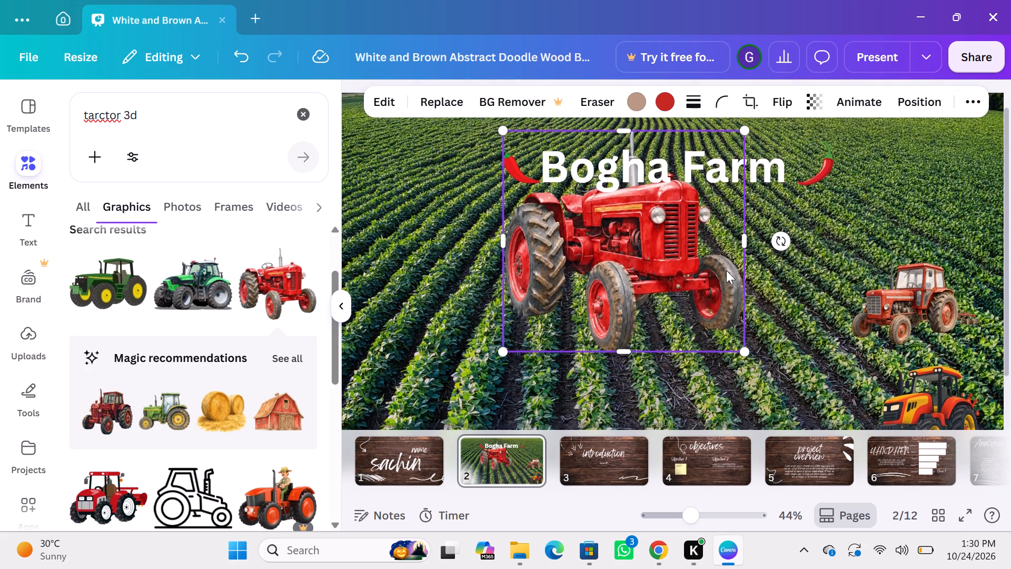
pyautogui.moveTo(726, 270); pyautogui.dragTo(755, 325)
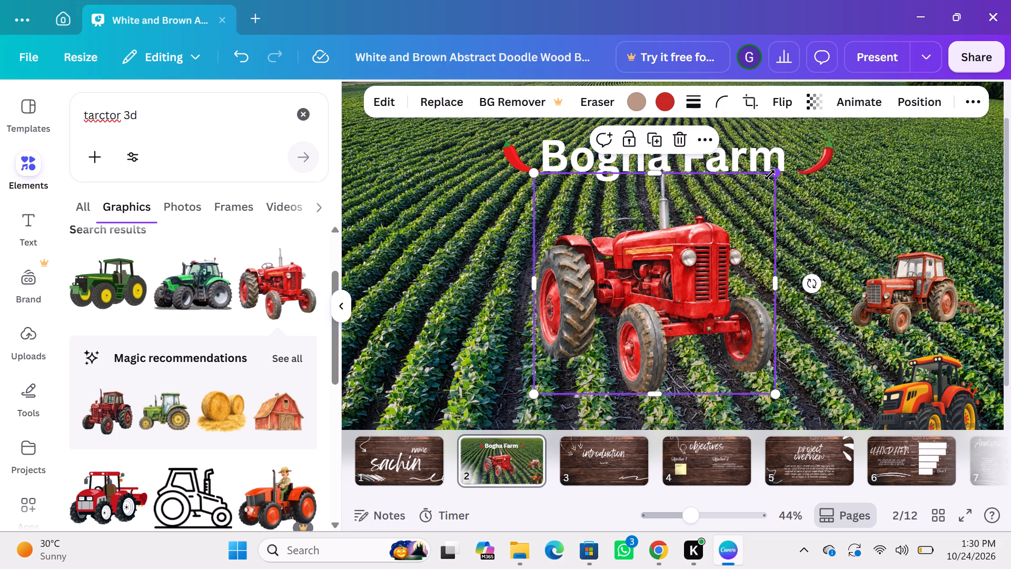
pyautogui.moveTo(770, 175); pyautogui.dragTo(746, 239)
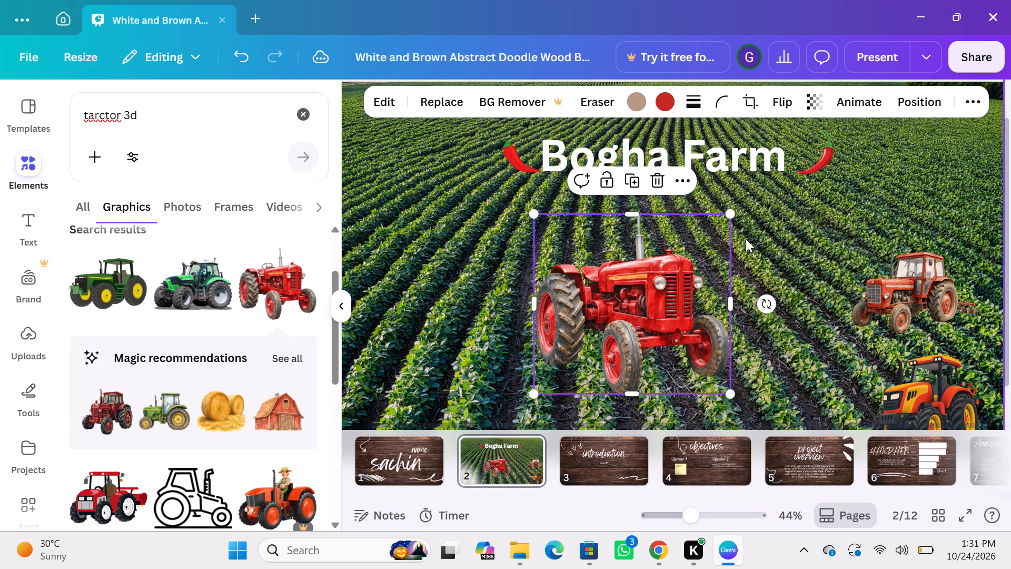
# Place the orange tractor in the page's lower-right corner and the small faded red tractor beside it, along the bottom edge.
pyautogui.moveTo(929, 393); pyautogui.dragTo(946, 376)
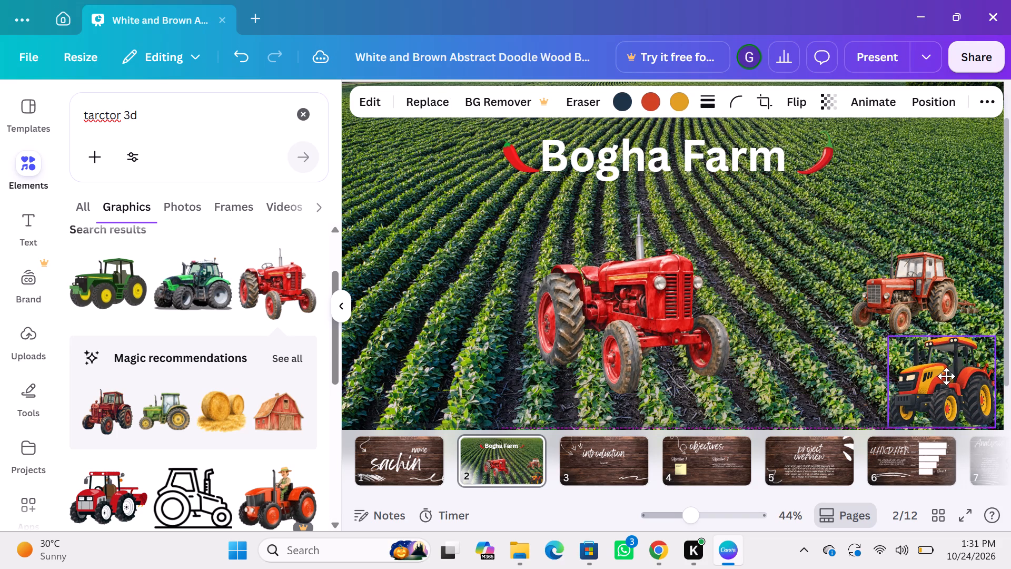
pyautogui.moveTo(946, 376); pyautogui.dragTo(948, 380)
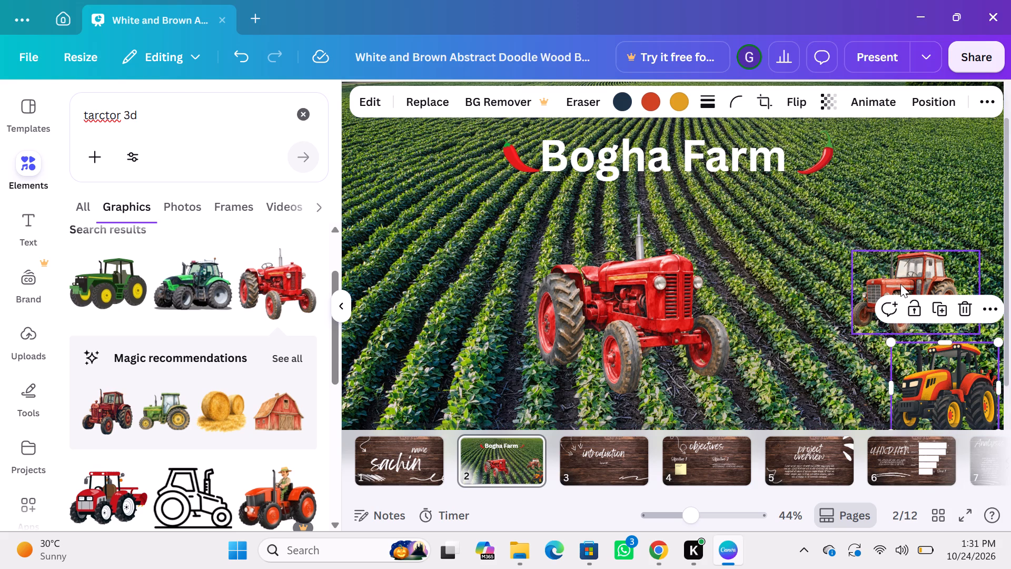
pyautogui.moveTo(903, 283); pyautogui.dragTo(843, 348)
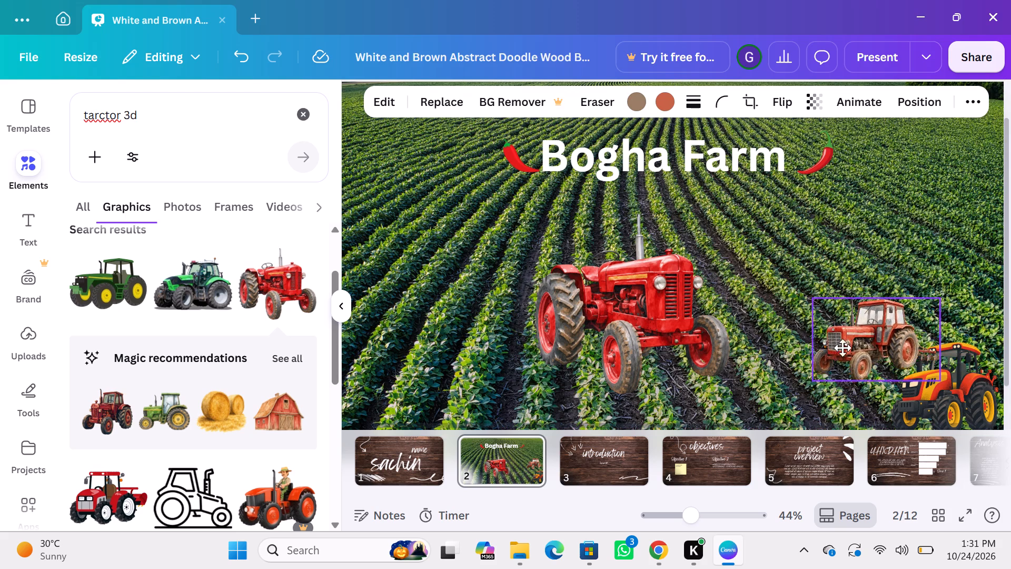
pyautogui.moveTo(843, 348); pyautogui.dragTo(795, 373)
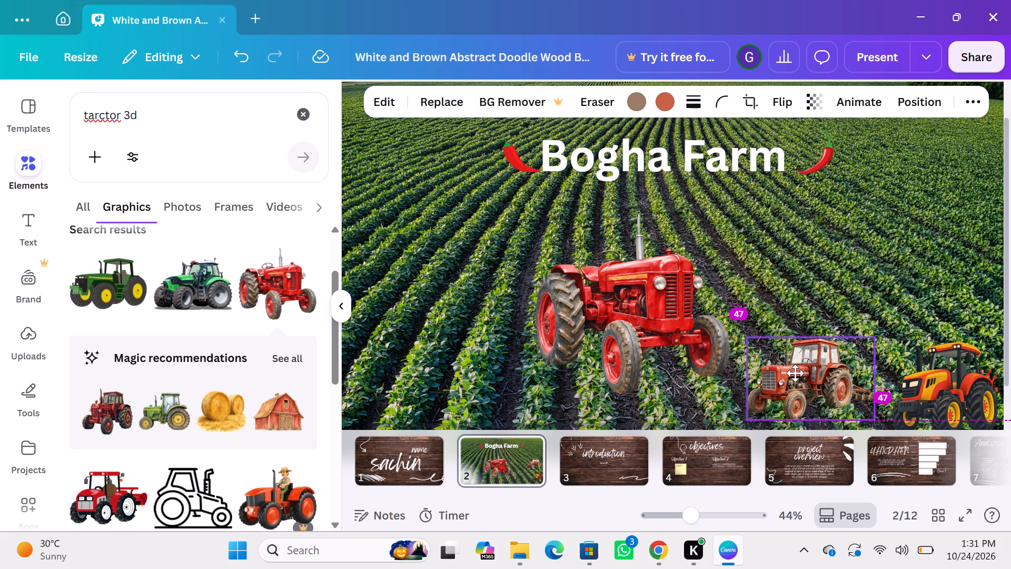
pyautogui.moveTo(795, 373); pyautogui.dragTo(802, 384)
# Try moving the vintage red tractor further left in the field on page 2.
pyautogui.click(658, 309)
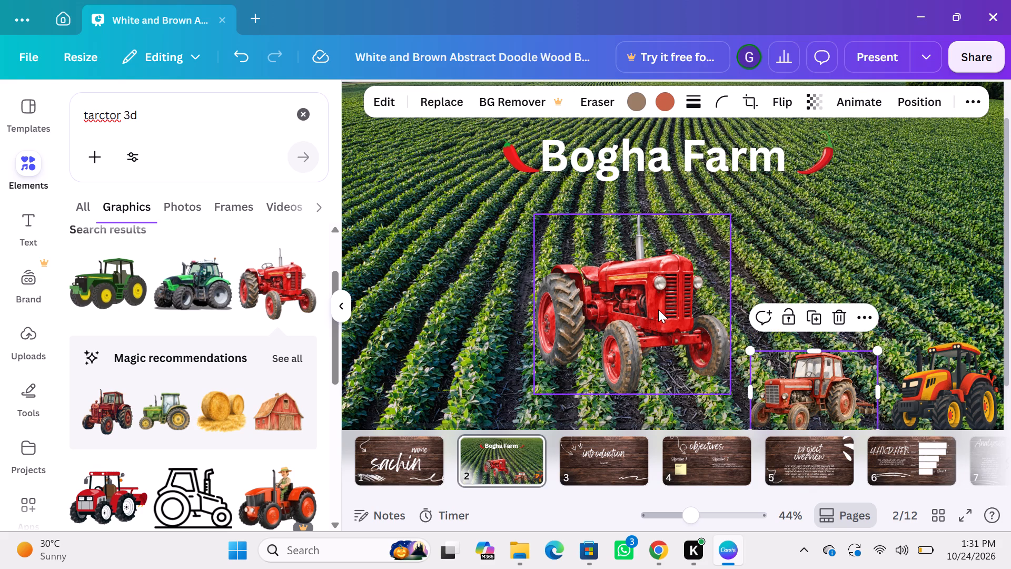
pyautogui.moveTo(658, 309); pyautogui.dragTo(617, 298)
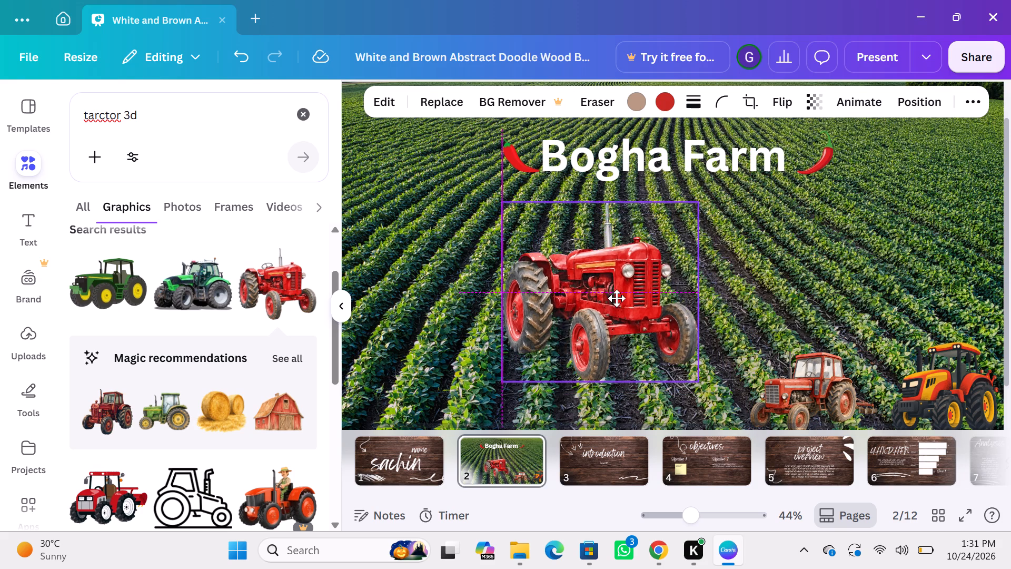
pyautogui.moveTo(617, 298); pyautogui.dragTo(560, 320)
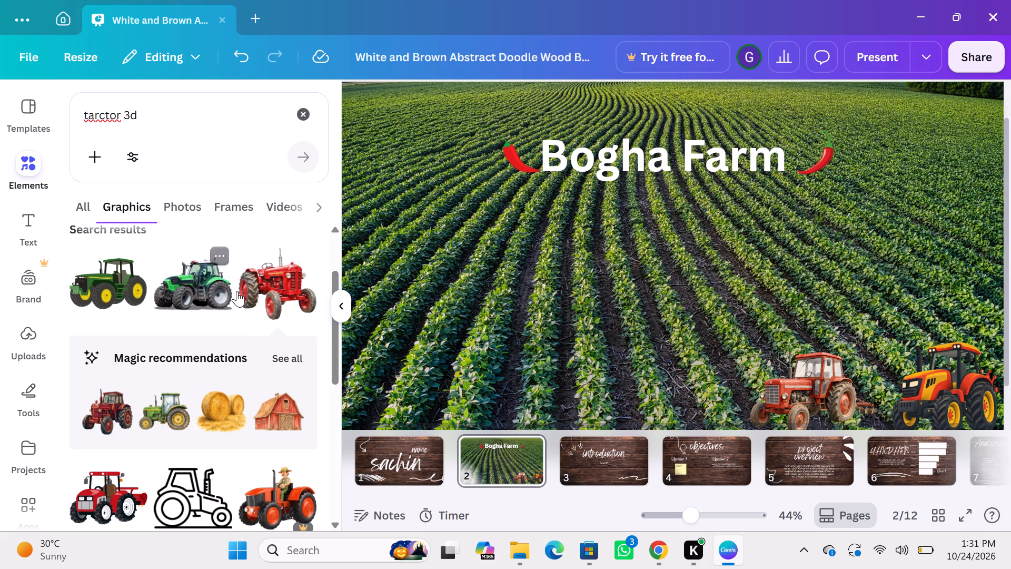
# Add the vintage red tractor graphic to page 2 again, shrink it and place it left of the small faded red tractor.
pyautogui.click(253, 290)
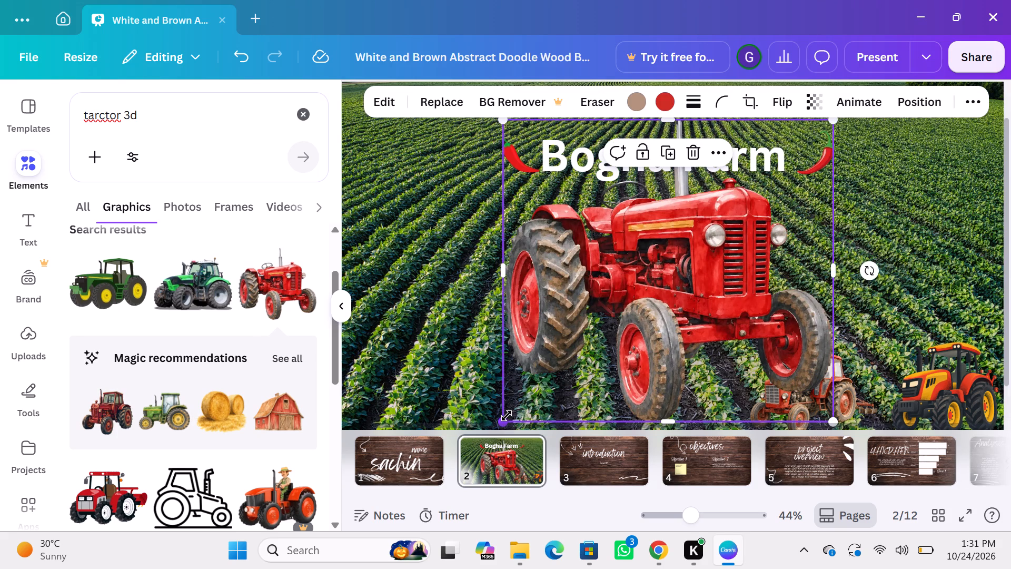
pyautogui.moveTo(507, 416); pyautogui.dragTo(549, 367)
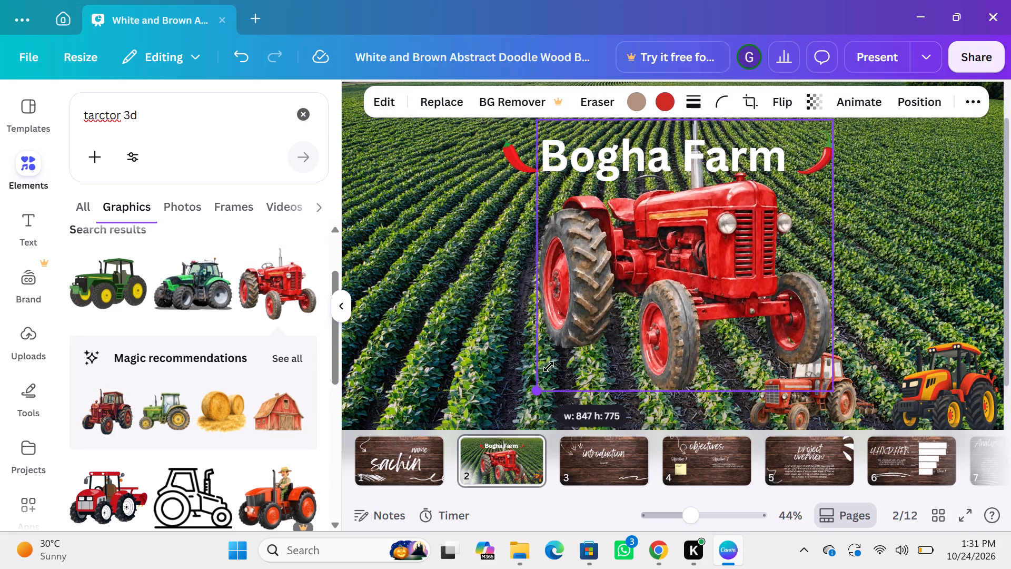
pyautogui.moveTo(549, 367); pyautogui.dragTo(606, 357)
pyautogui.moveTo(638, 288); pyautogui.dragTo(638, 288)
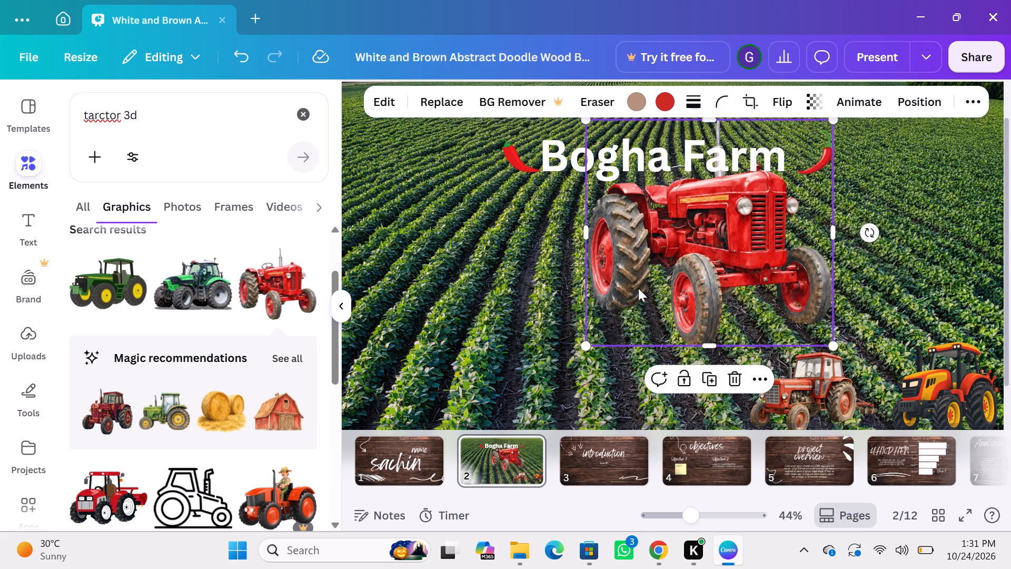
pyautogui.moveTo(638, 288); pyautogui.dragTo(550, 371)
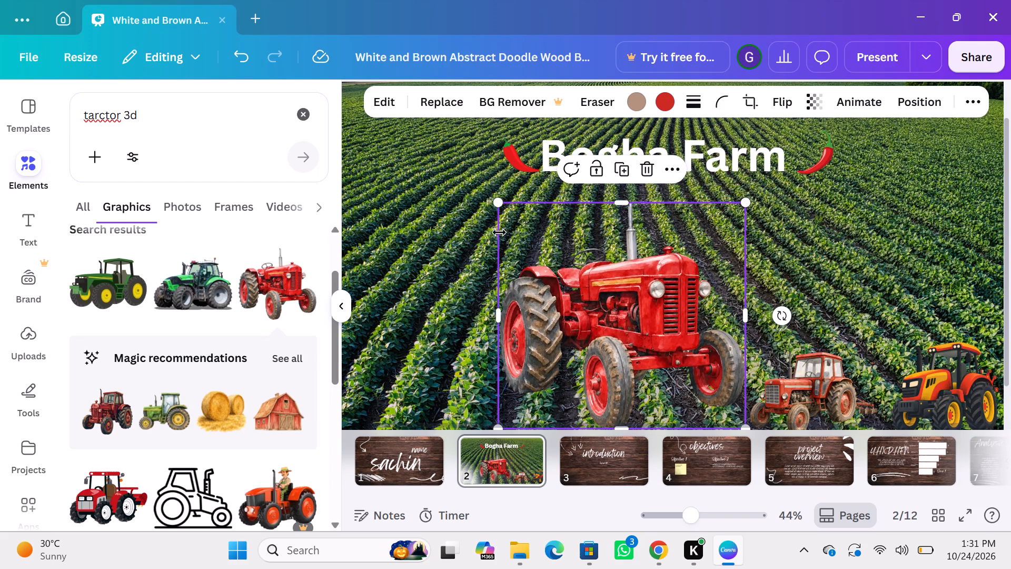
# Adjust the vintage red tractor's frame and scale it down to about 550 wide, keeping its lower-right corner in place.
pyautogui.moveTo(497, 212); pyautogui.dragTo(510, 218)
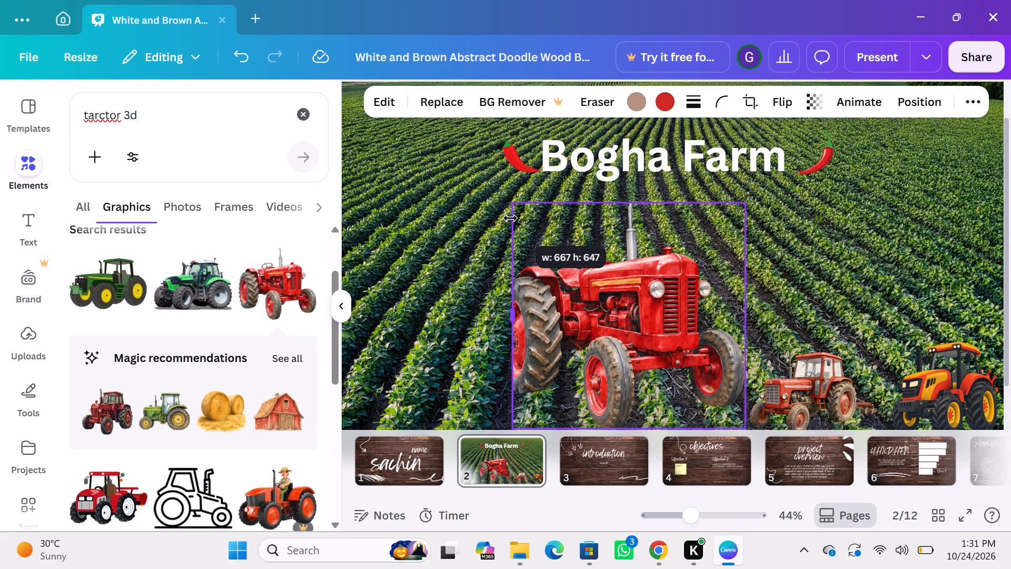
pyautogui.moveTo(510, 218); pyautogui.dragTo(483, 220)
pyautogui.moveTo(497, 201); pyautogui.dragTo(495, 203)
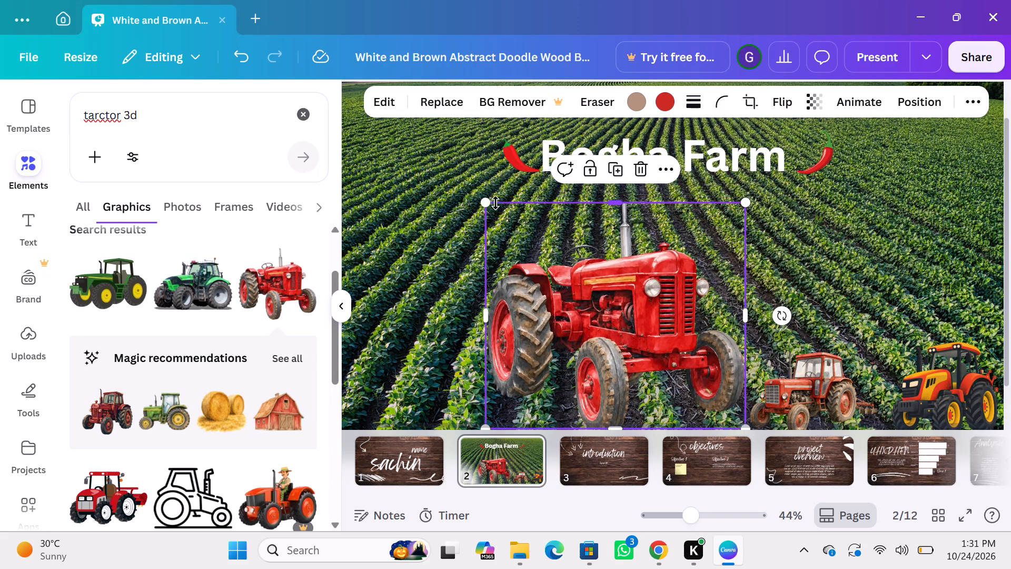
pyautogui.moveTo(495, 203); pyautogui.dragTo(513, 210)
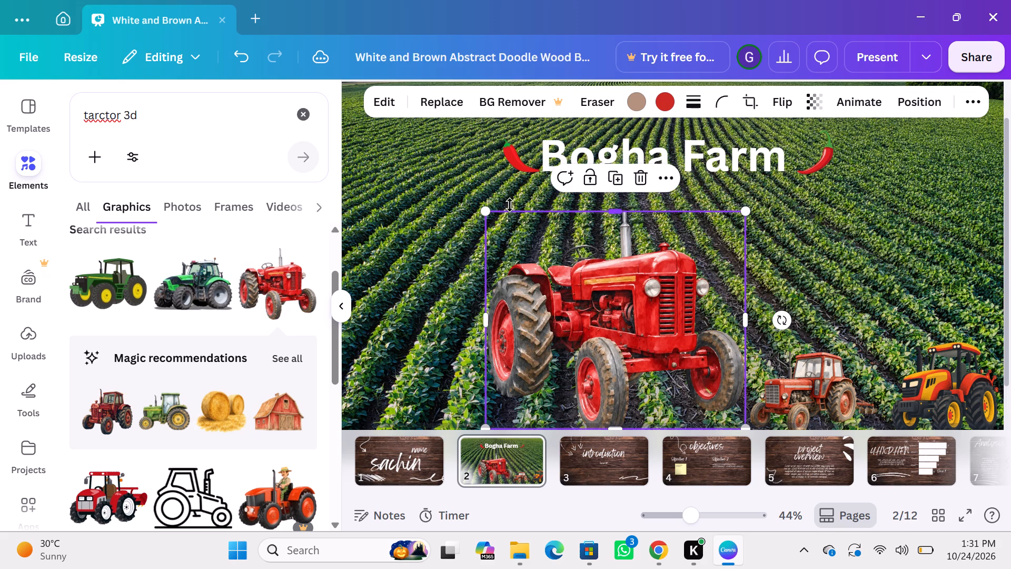
pyautogui.moveTo(510, 211); pyautogui.dragTo(519, 176)
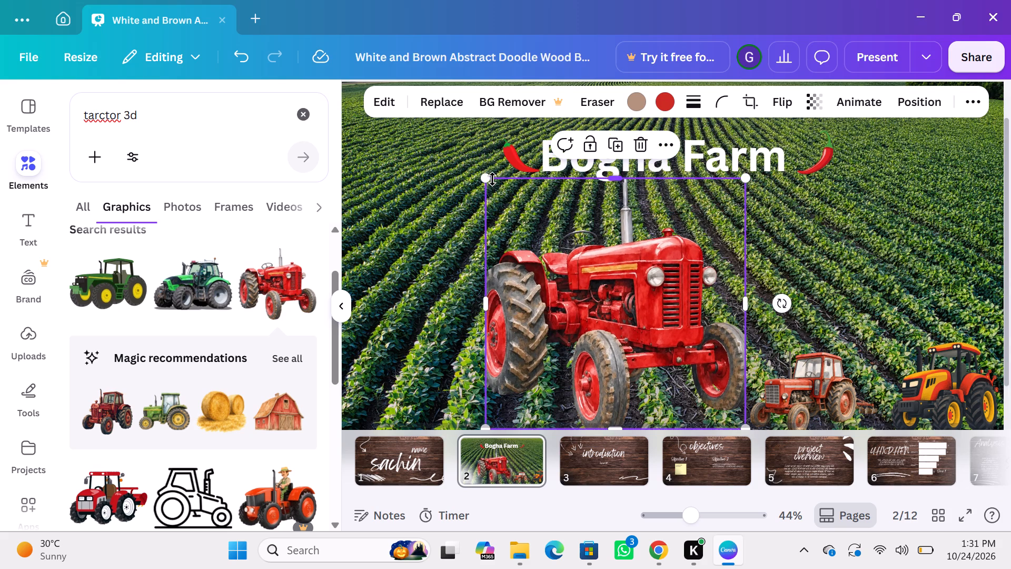
pyautogui.moveTo(487, 179); pyautogui.dragTo(530, 210)
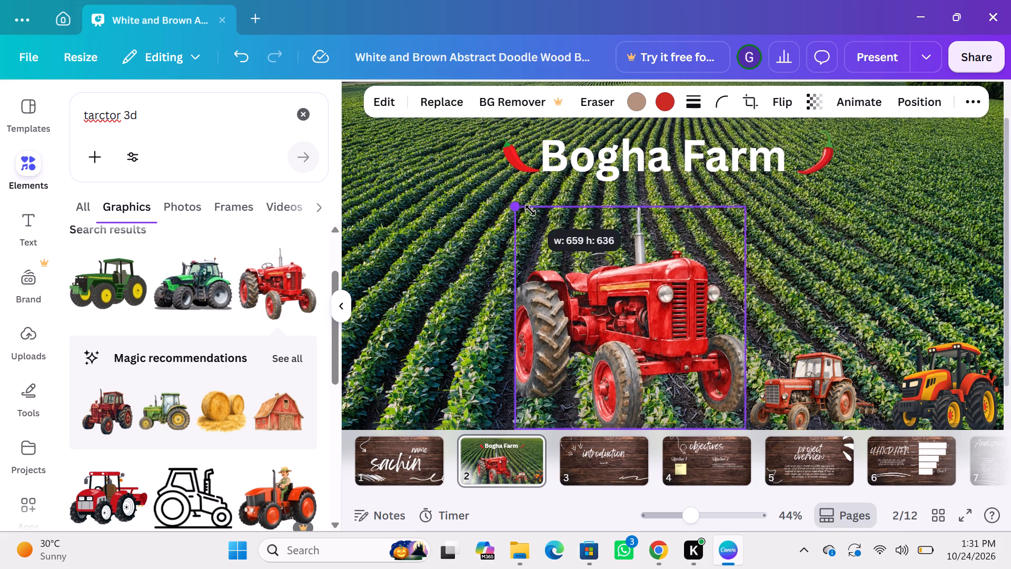
pyautogui.moveTo(530, 210); pyautogui.dragTo(561, 237)
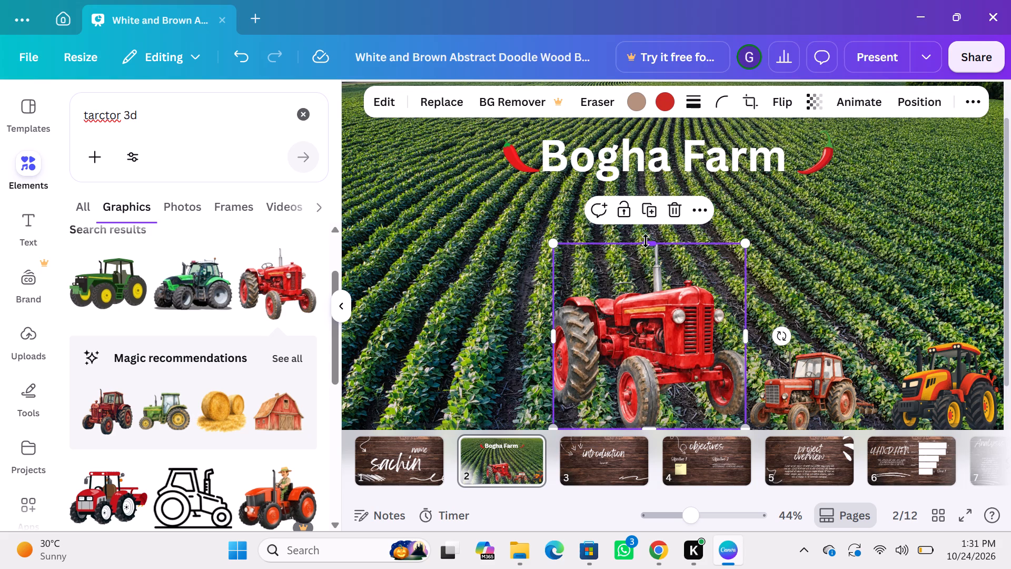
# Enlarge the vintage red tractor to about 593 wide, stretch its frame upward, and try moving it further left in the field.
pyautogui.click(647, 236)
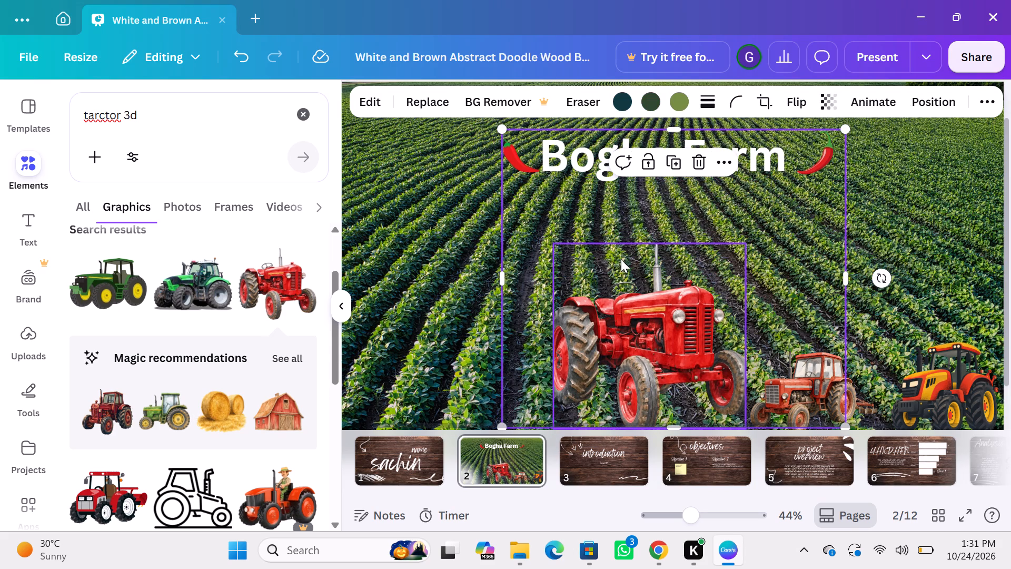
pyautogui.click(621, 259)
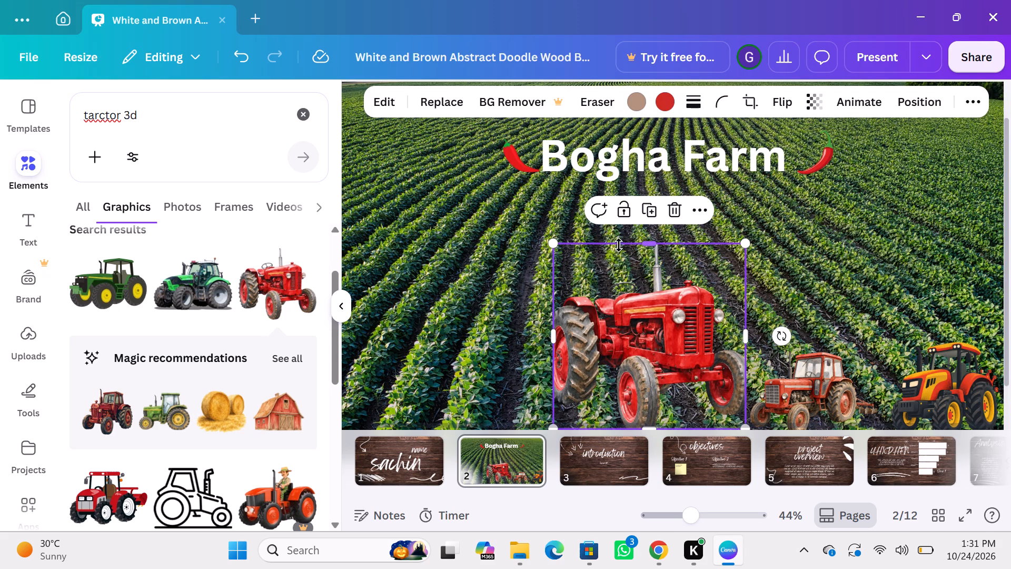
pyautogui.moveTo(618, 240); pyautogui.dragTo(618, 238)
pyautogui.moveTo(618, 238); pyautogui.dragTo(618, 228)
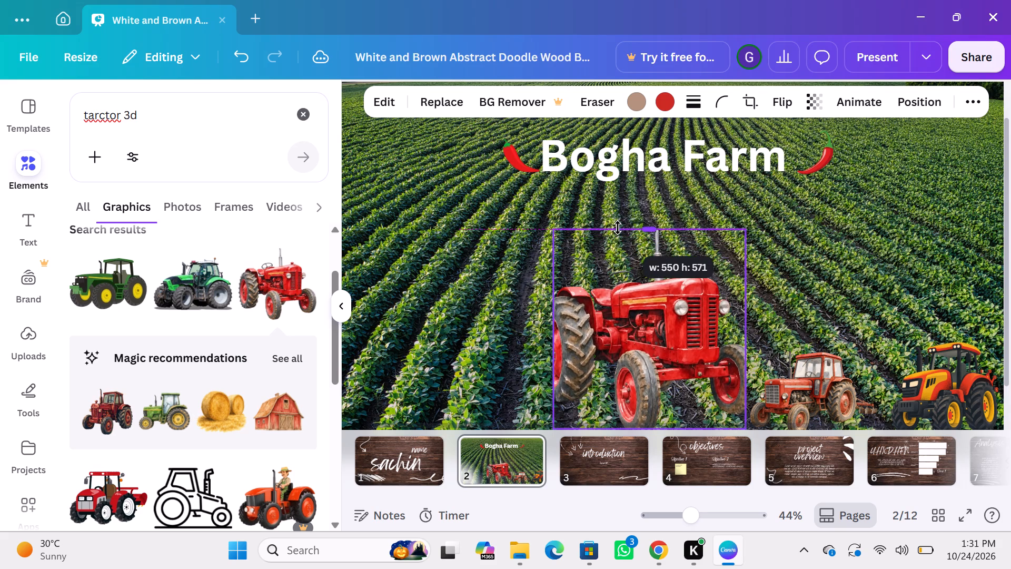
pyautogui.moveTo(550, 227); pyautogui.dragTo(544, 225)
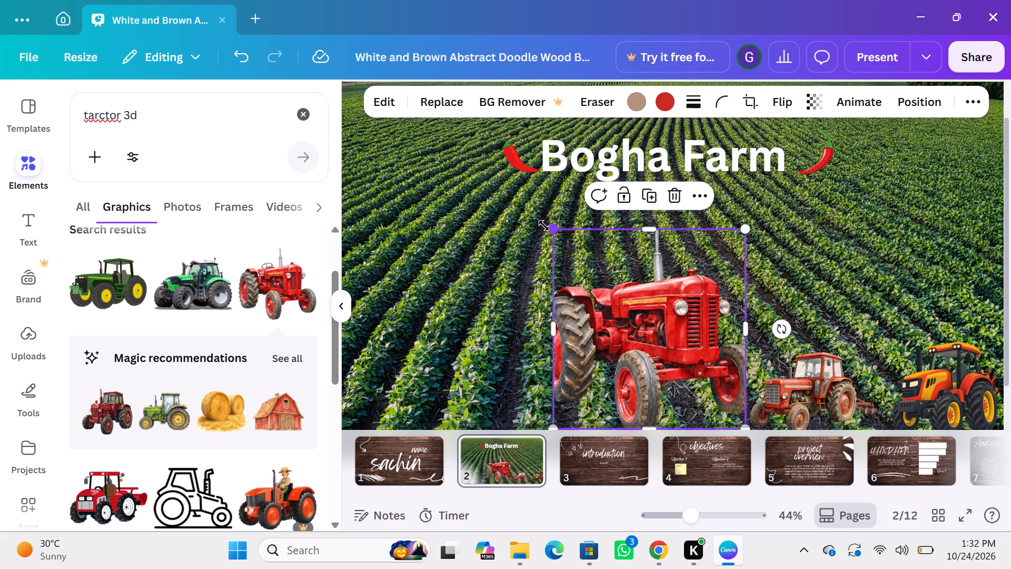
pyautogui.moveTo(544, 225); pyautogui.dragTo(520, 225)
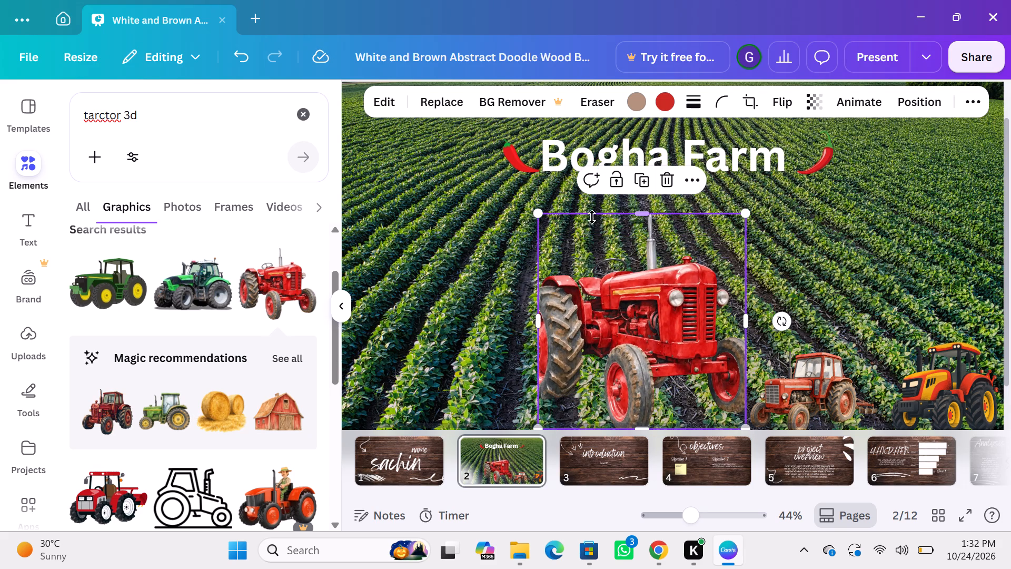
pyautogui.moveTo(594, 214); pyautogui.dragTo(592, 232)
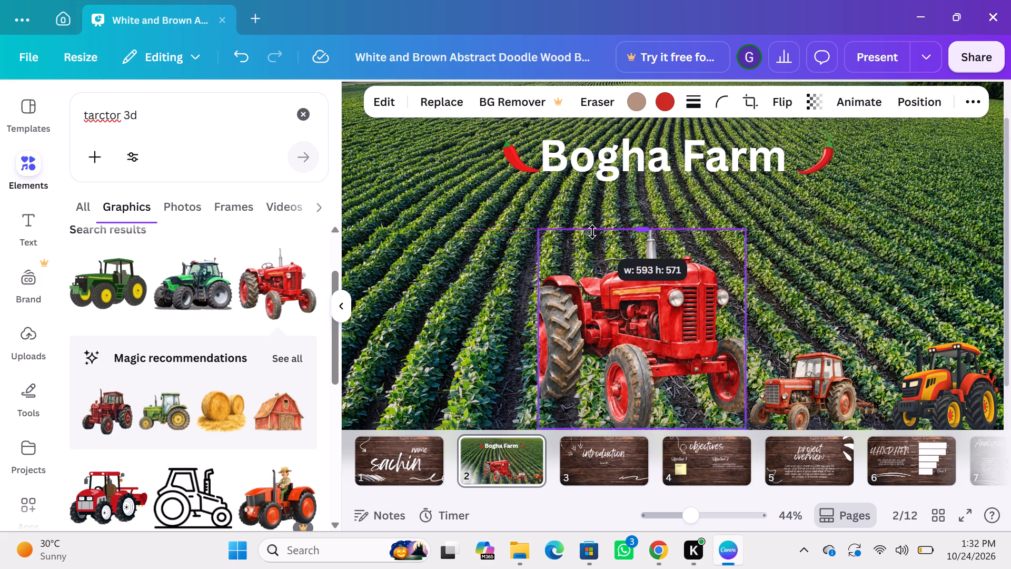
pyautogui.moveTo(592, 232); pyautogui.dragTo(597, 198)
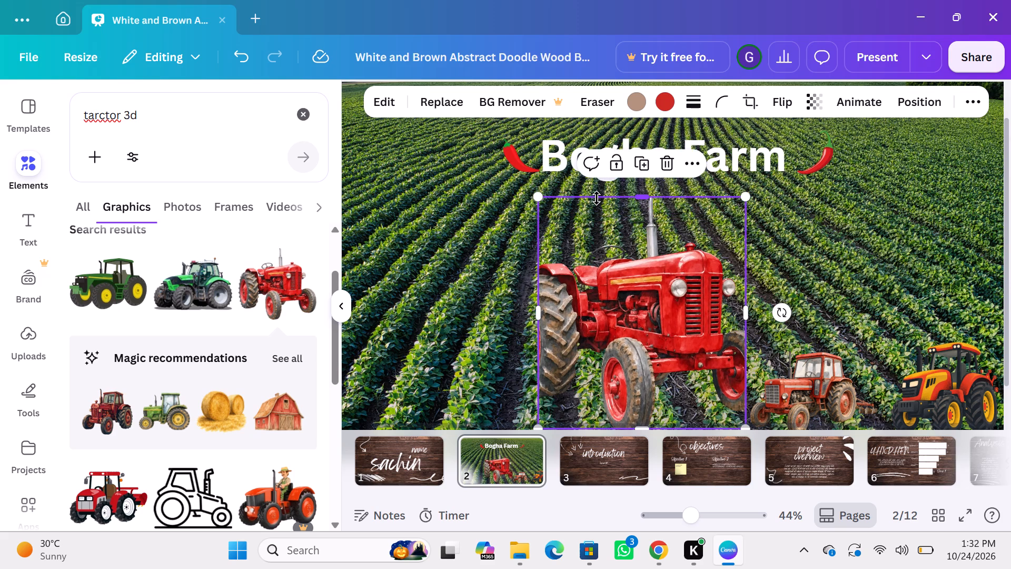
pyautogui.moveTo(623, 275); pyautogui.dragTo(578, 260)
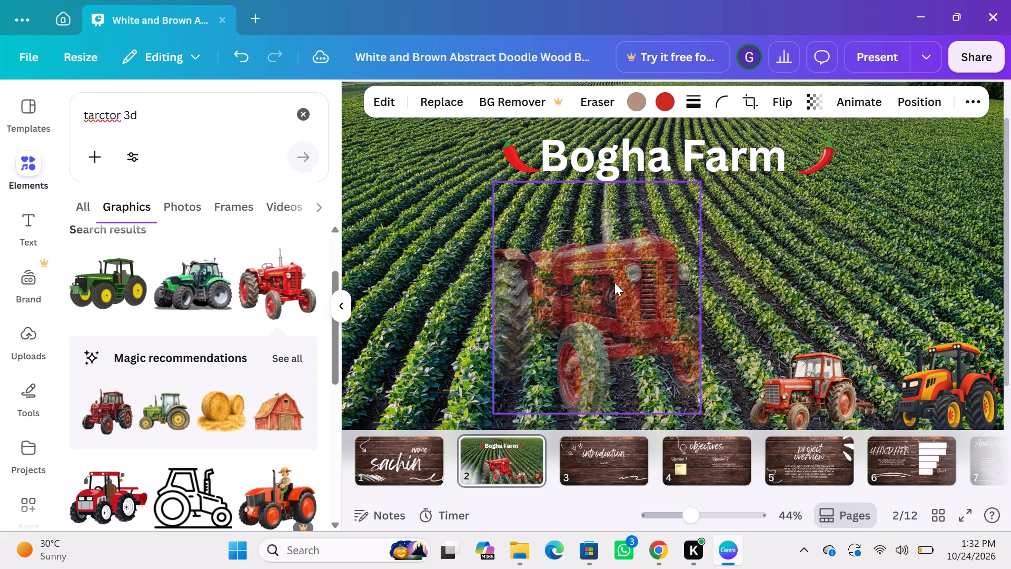
# Delete the hidden graphic layered over the middle of page 2, behind the Bogha Farm heading.
pyautogui.click(596, 267)
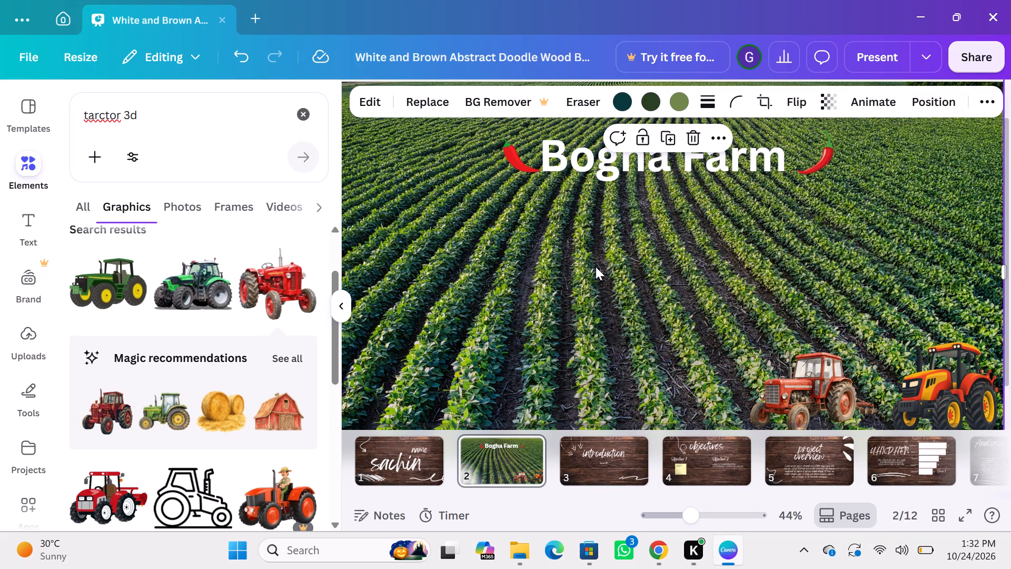
pyautogui.click(596, 267)
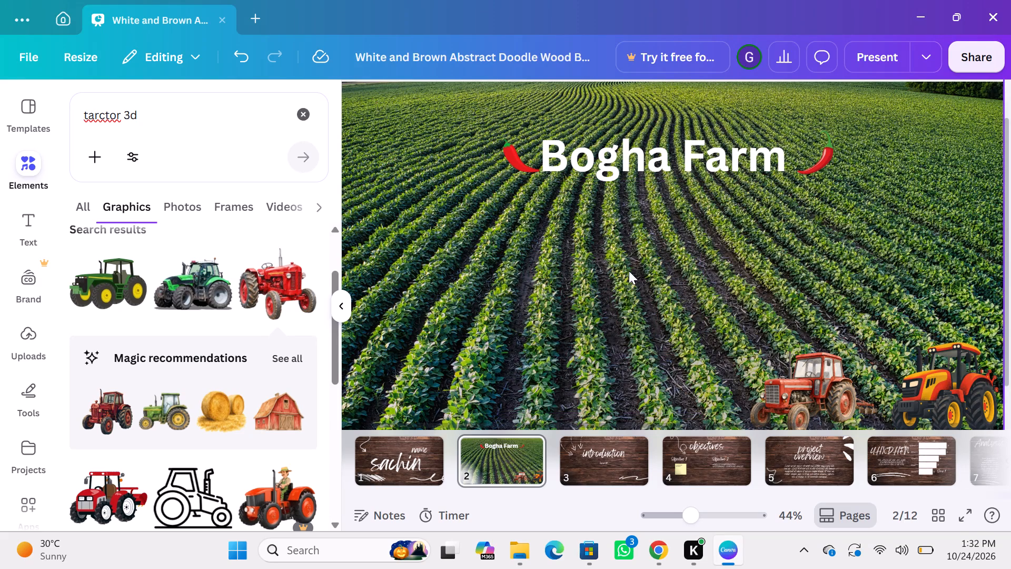
pyautogui.click(630, 270)
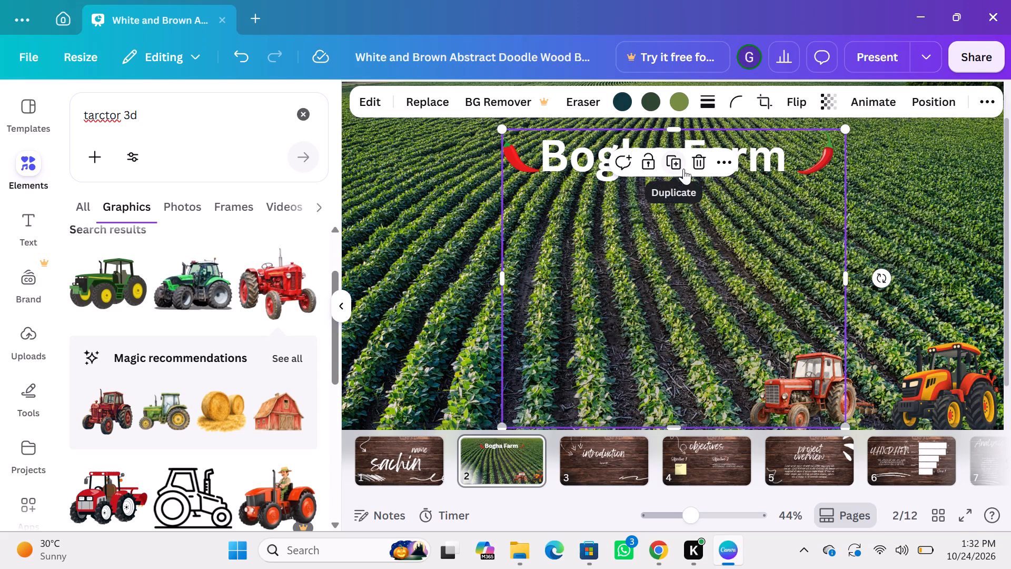
pyautogui.click(697, 166)
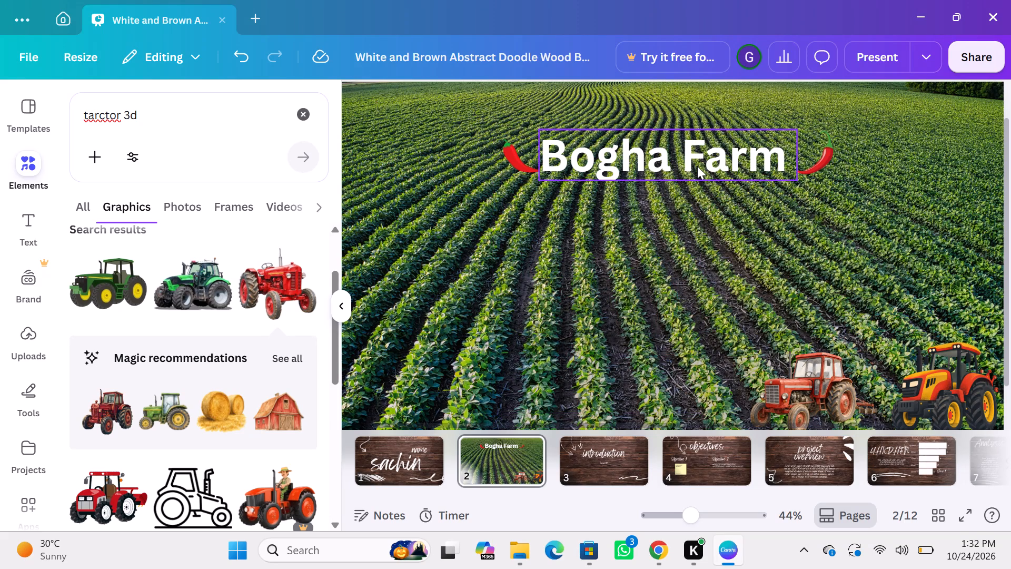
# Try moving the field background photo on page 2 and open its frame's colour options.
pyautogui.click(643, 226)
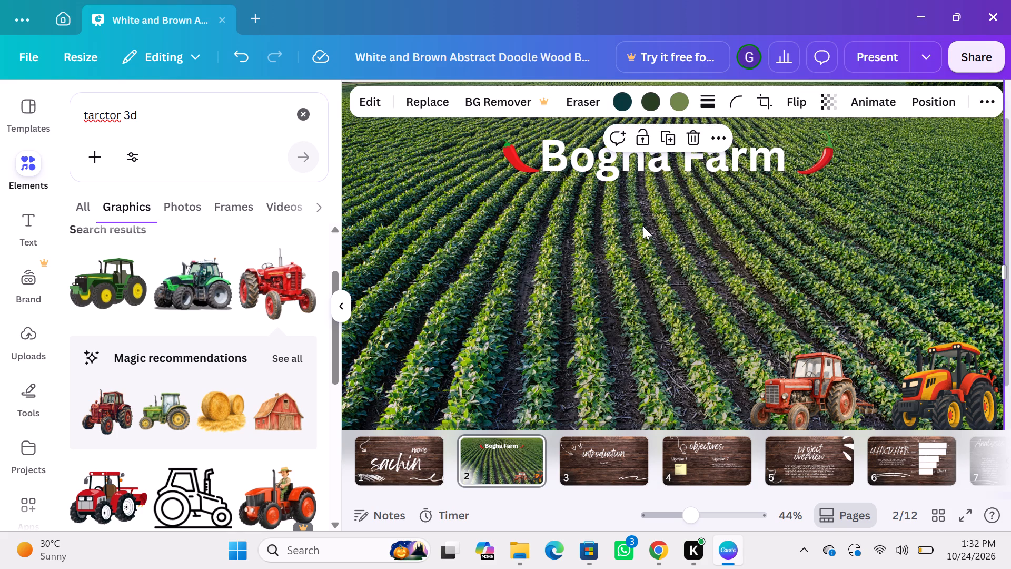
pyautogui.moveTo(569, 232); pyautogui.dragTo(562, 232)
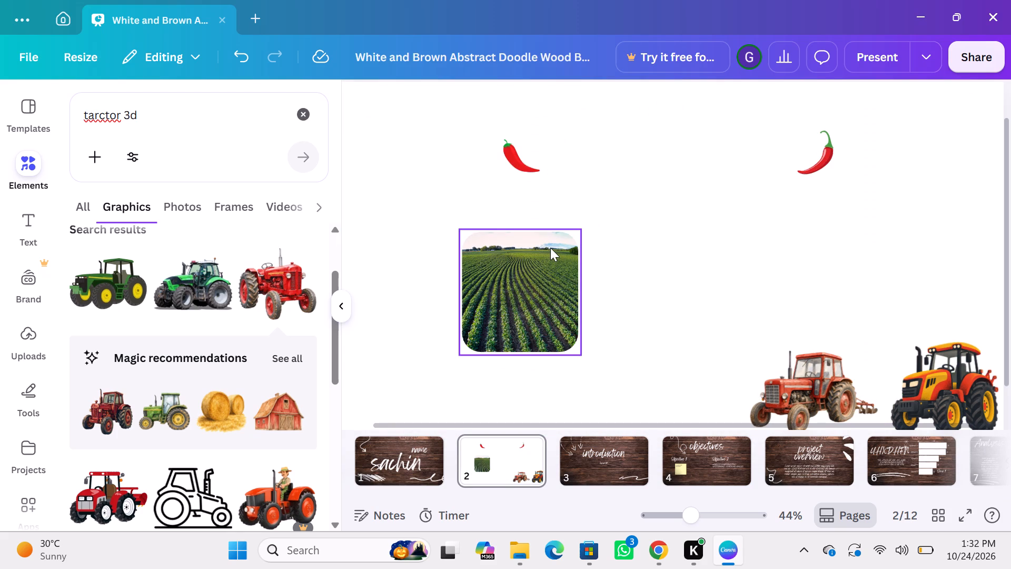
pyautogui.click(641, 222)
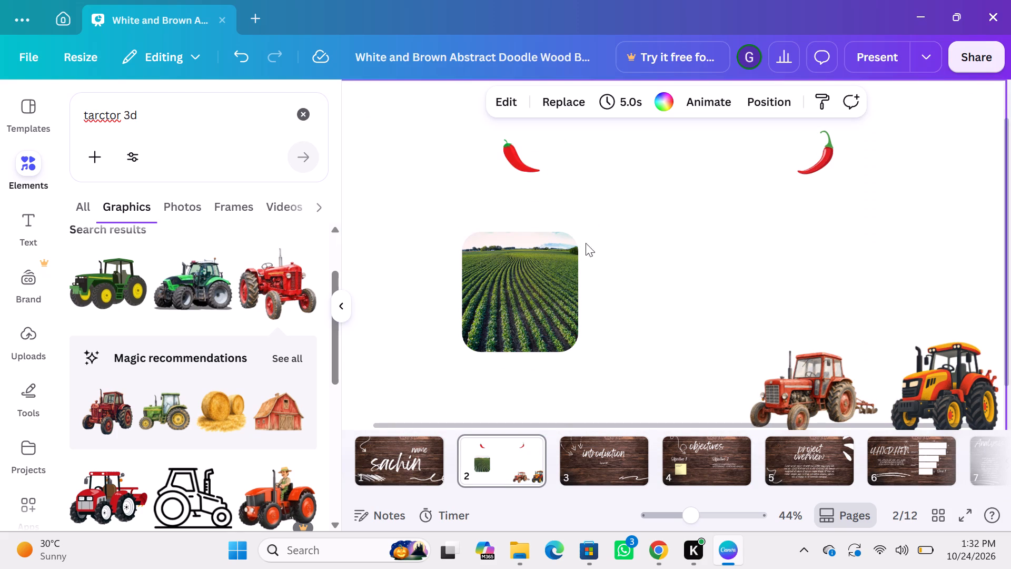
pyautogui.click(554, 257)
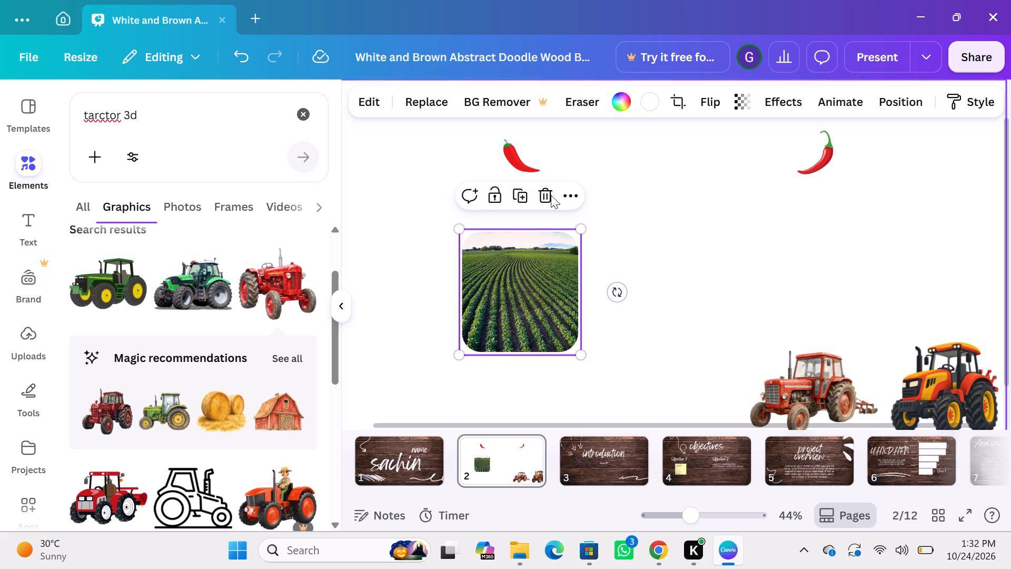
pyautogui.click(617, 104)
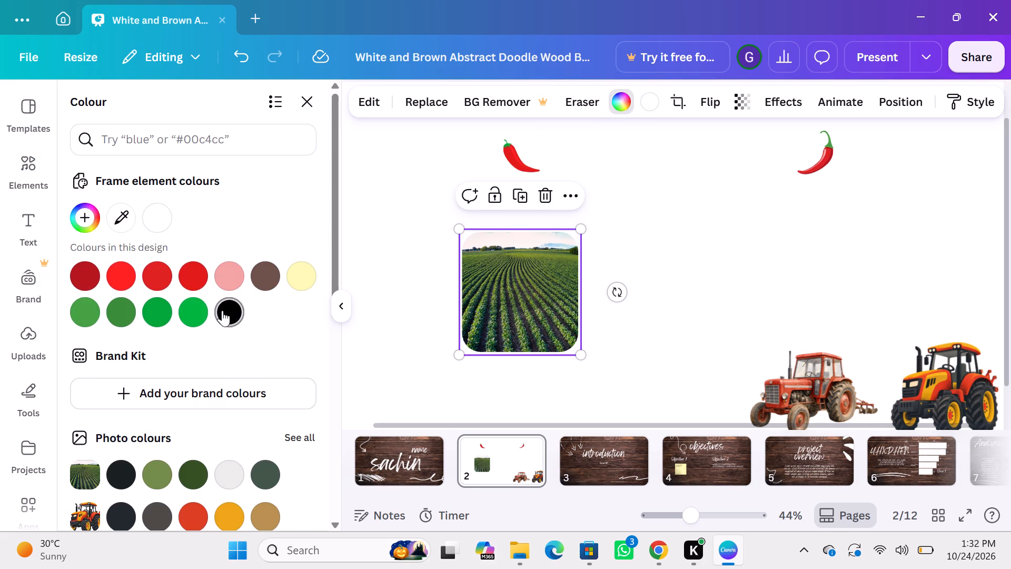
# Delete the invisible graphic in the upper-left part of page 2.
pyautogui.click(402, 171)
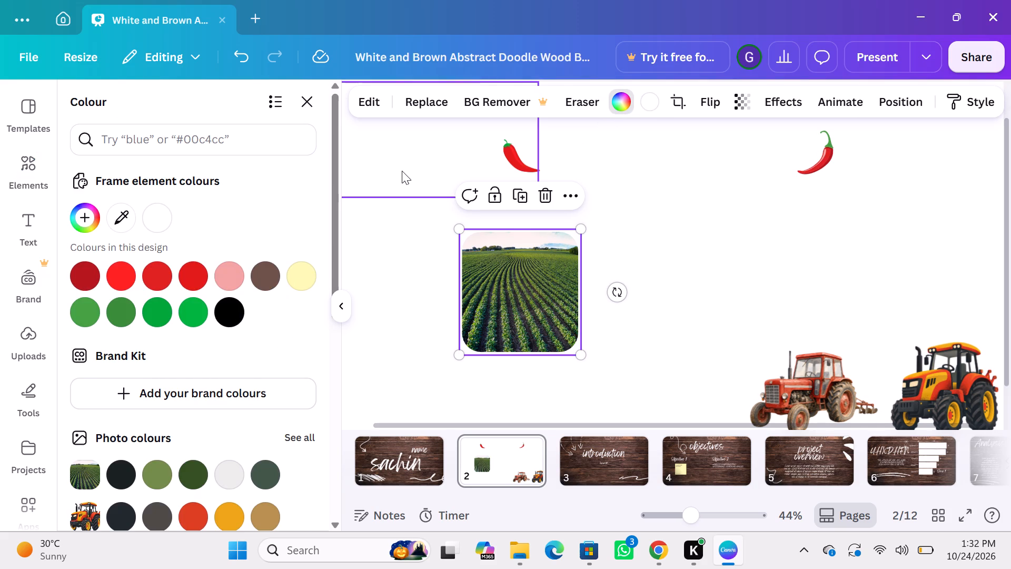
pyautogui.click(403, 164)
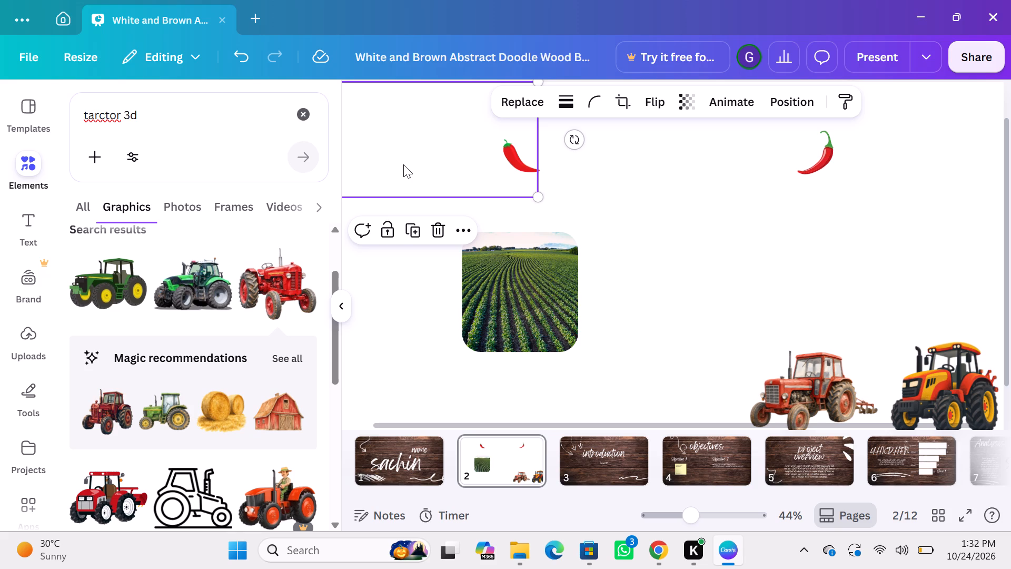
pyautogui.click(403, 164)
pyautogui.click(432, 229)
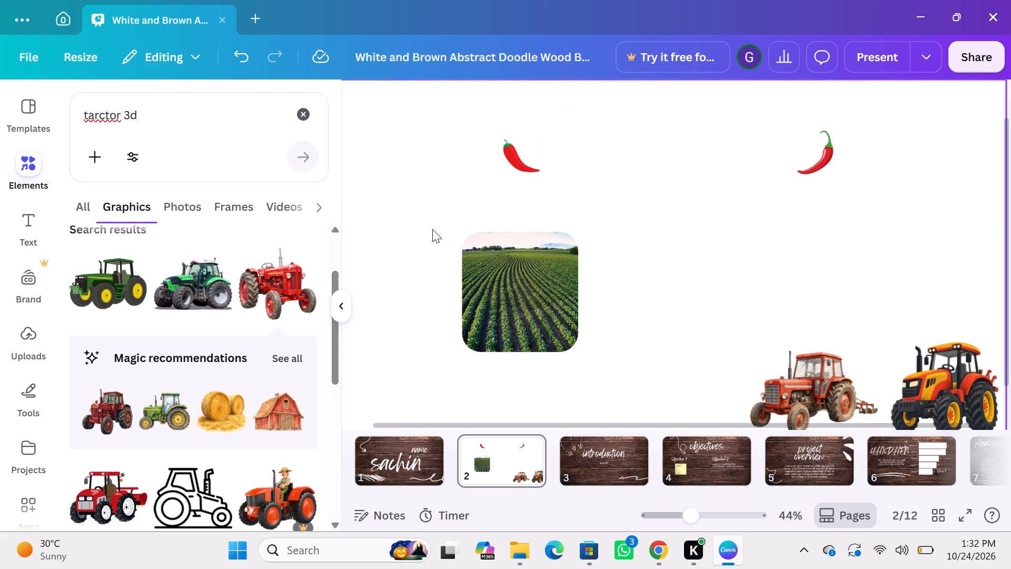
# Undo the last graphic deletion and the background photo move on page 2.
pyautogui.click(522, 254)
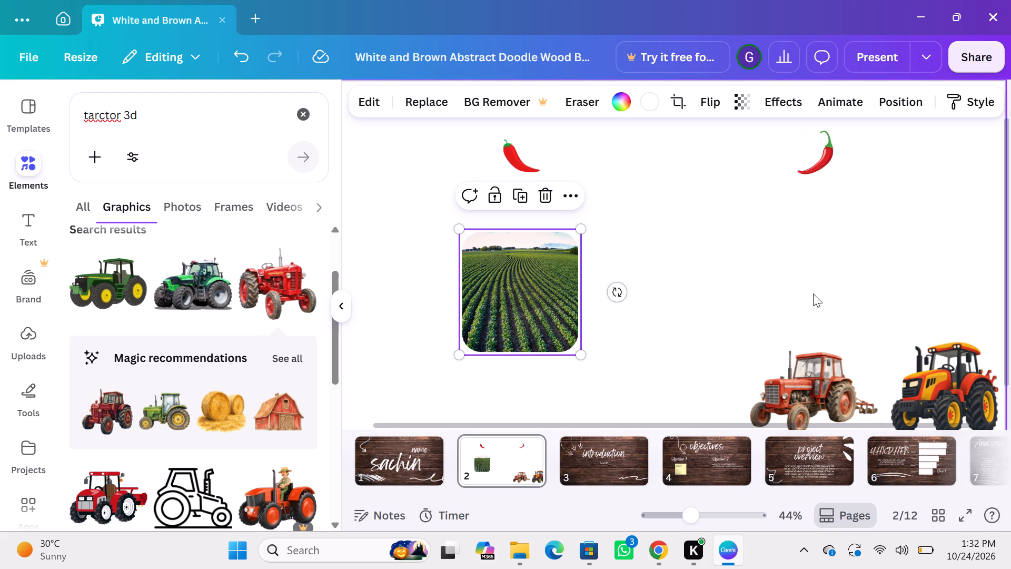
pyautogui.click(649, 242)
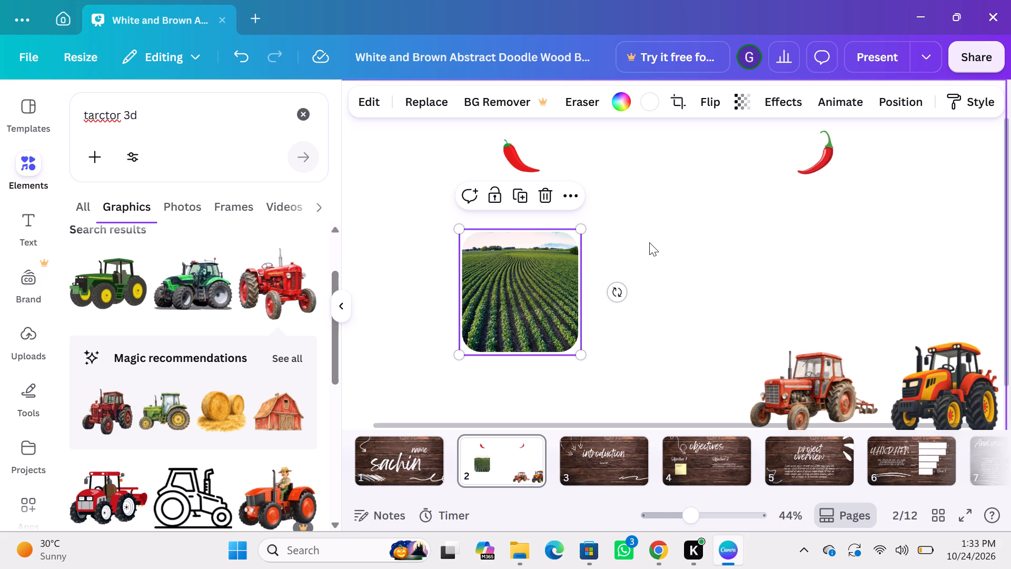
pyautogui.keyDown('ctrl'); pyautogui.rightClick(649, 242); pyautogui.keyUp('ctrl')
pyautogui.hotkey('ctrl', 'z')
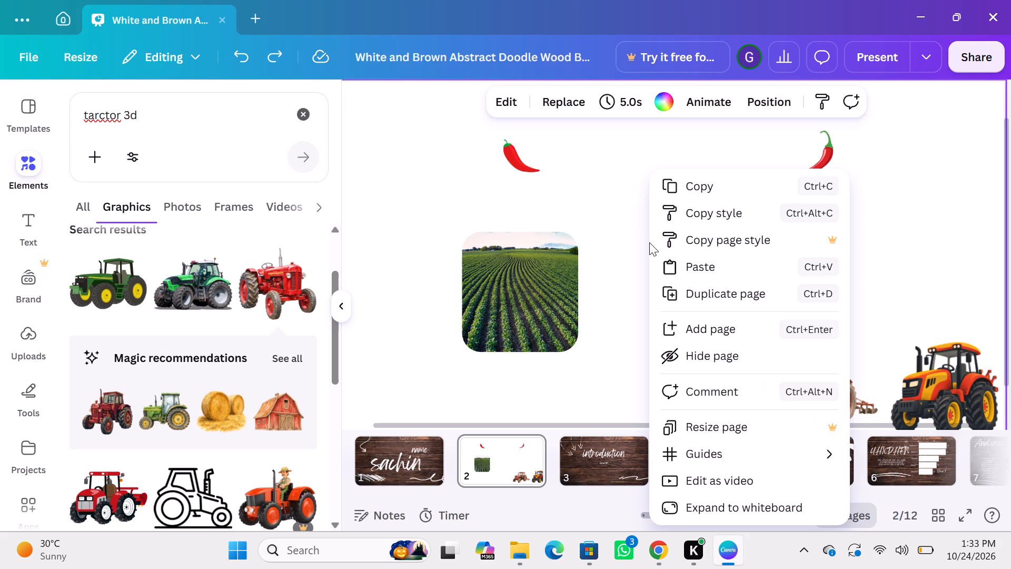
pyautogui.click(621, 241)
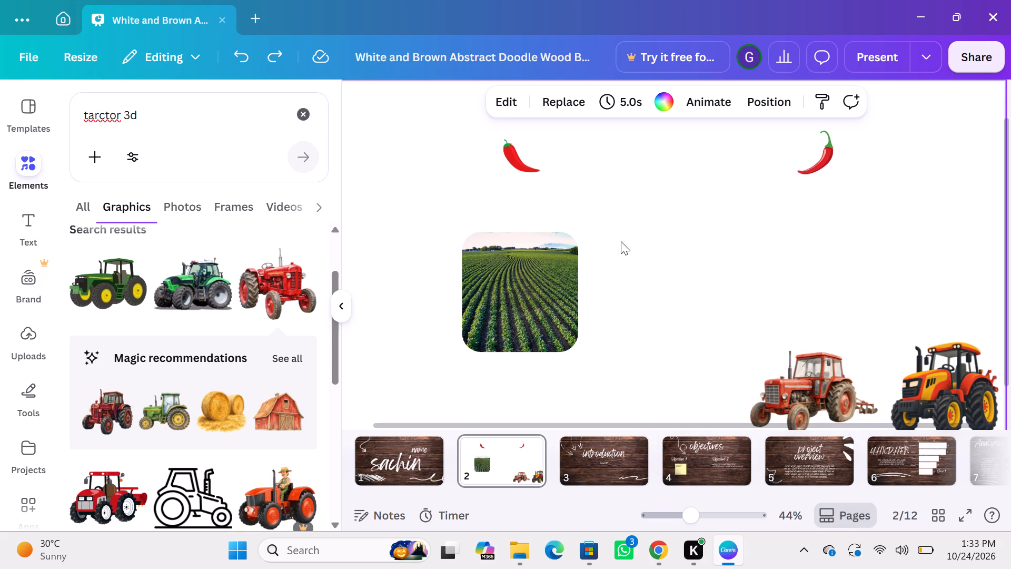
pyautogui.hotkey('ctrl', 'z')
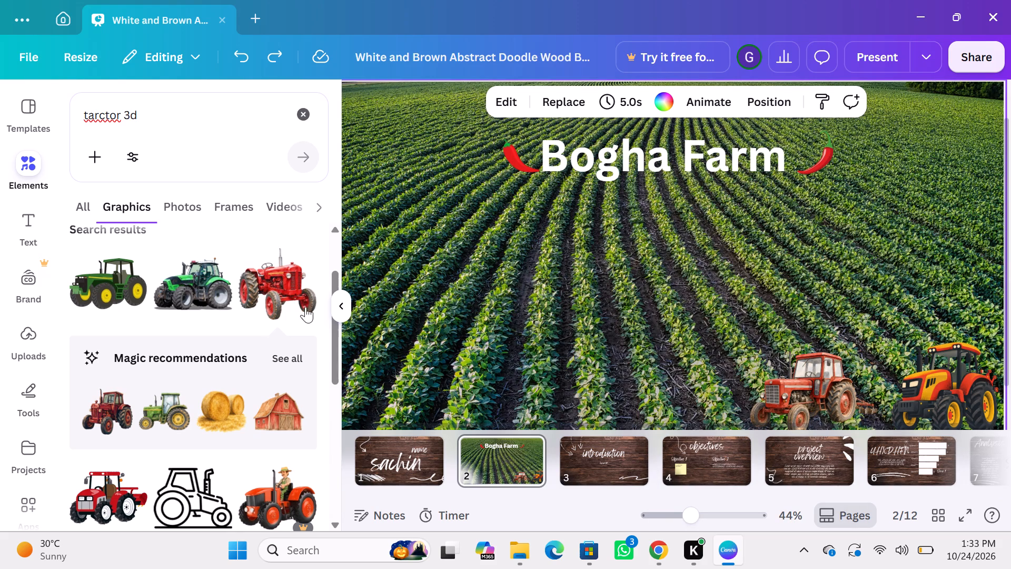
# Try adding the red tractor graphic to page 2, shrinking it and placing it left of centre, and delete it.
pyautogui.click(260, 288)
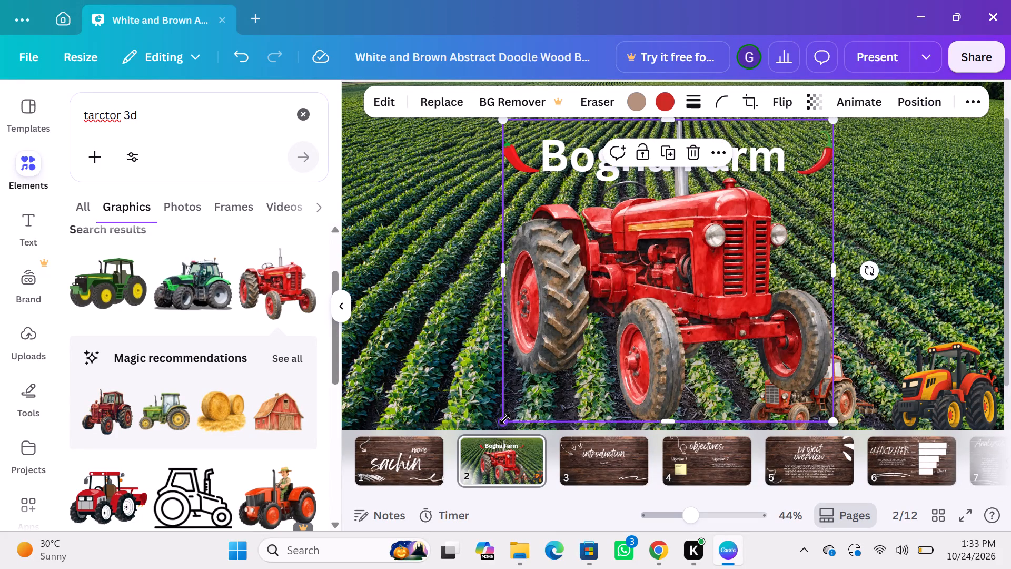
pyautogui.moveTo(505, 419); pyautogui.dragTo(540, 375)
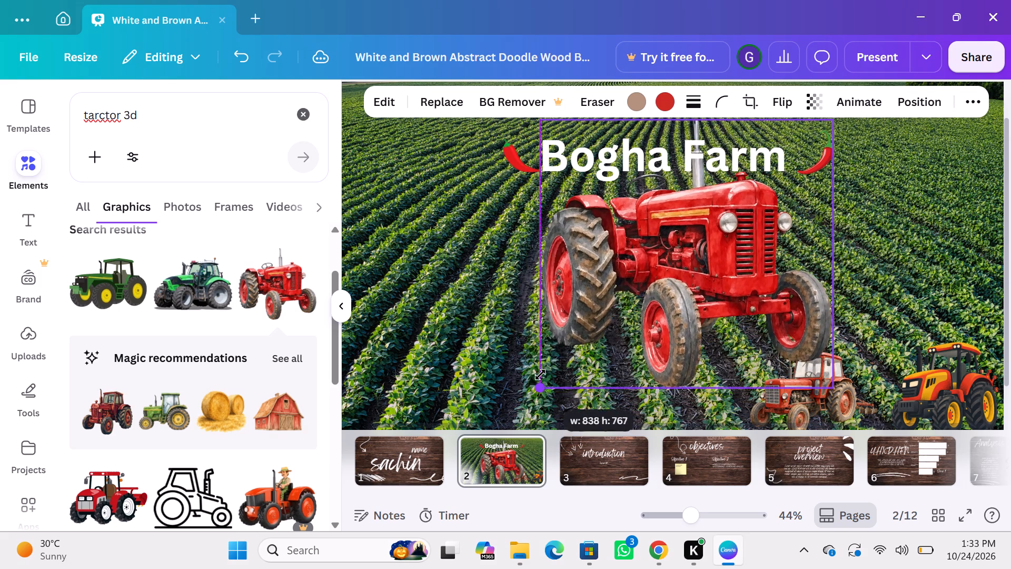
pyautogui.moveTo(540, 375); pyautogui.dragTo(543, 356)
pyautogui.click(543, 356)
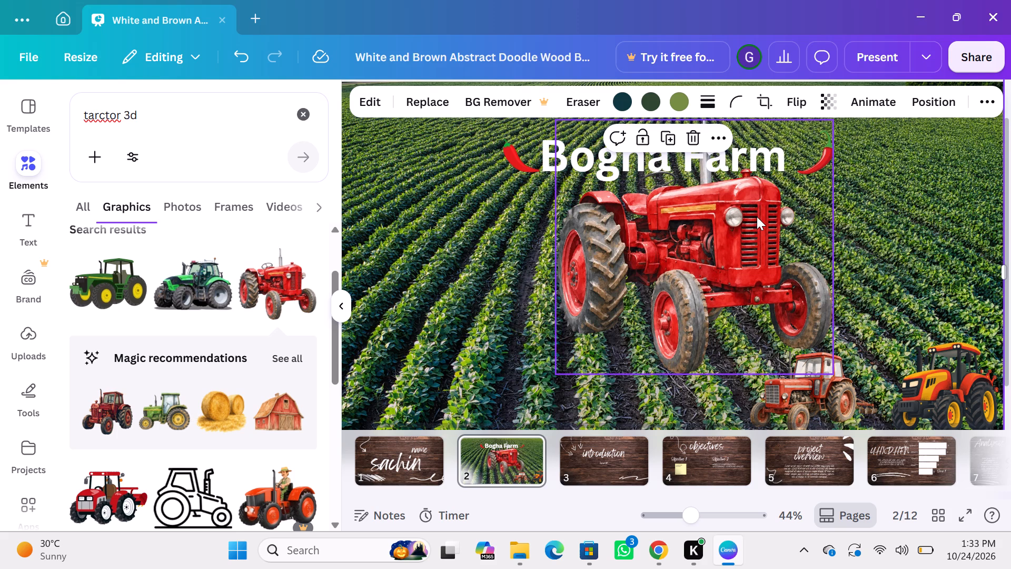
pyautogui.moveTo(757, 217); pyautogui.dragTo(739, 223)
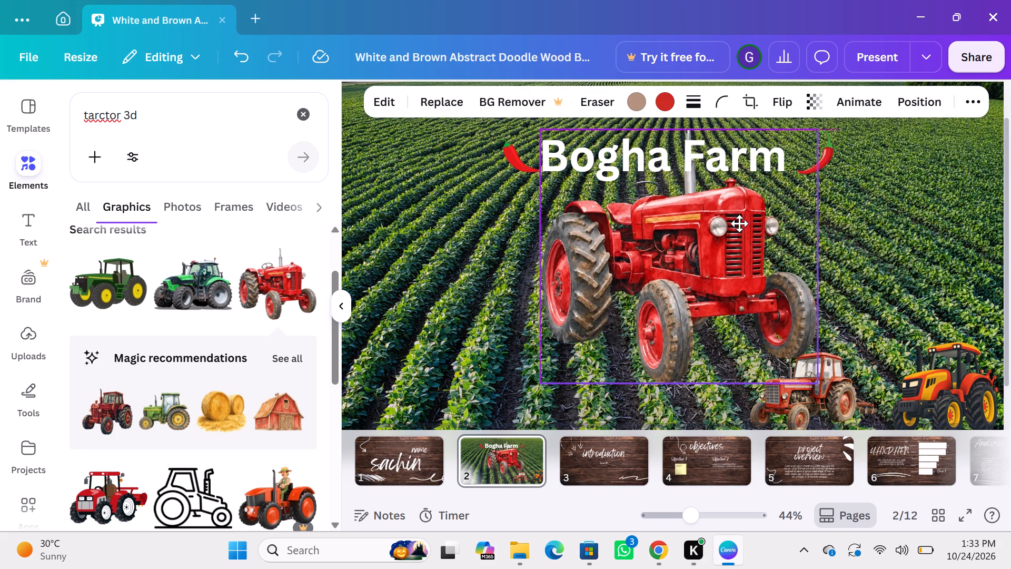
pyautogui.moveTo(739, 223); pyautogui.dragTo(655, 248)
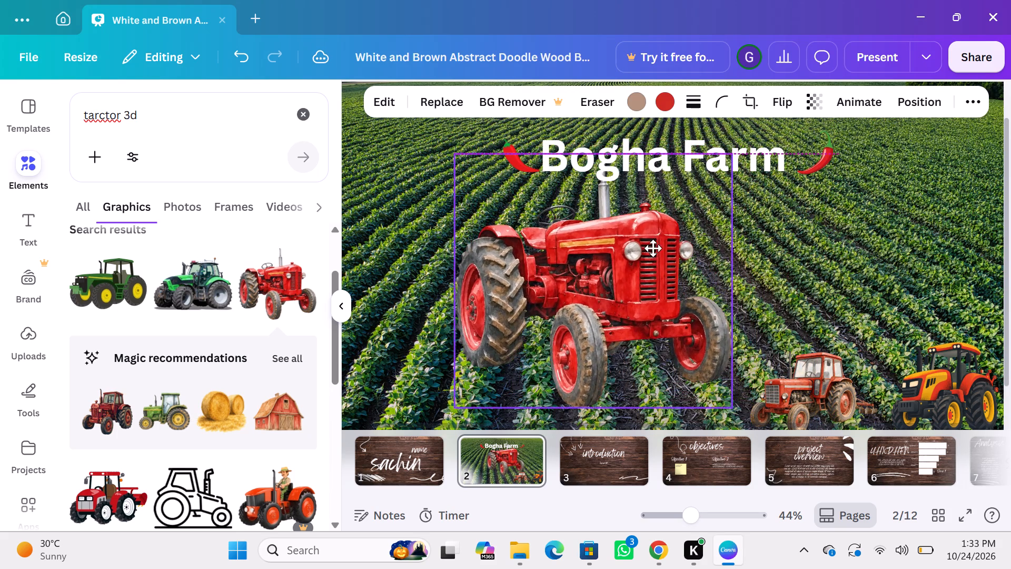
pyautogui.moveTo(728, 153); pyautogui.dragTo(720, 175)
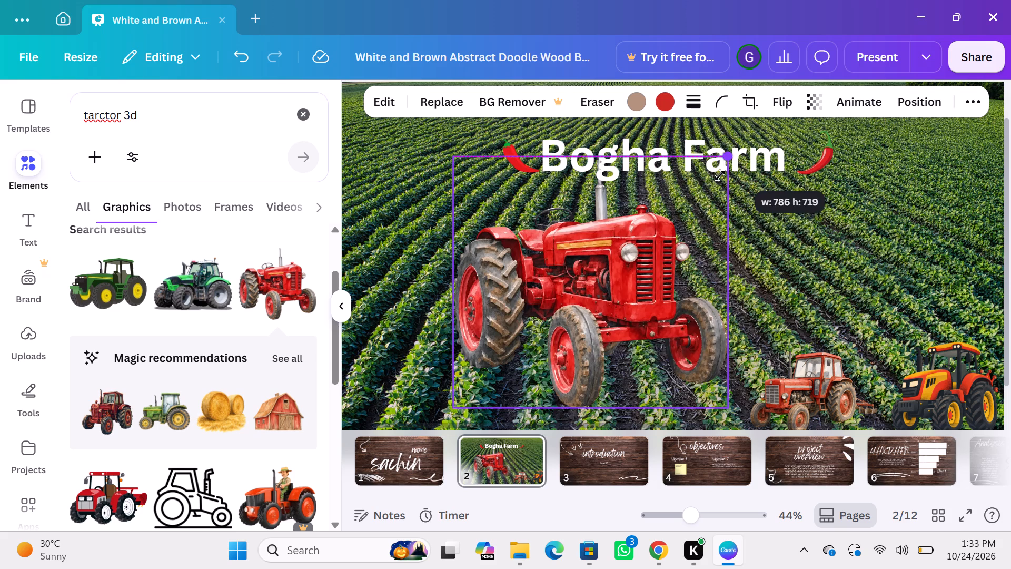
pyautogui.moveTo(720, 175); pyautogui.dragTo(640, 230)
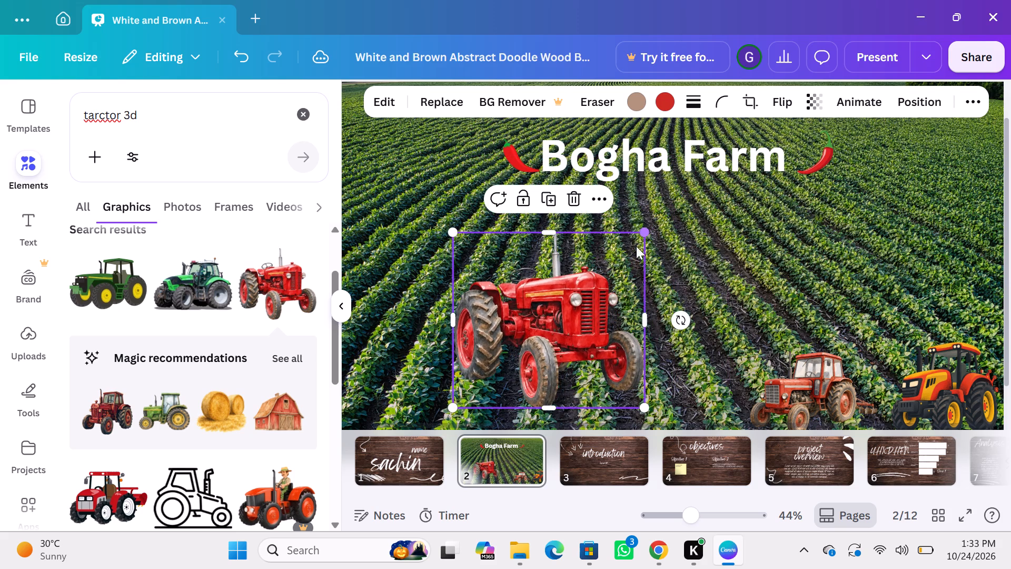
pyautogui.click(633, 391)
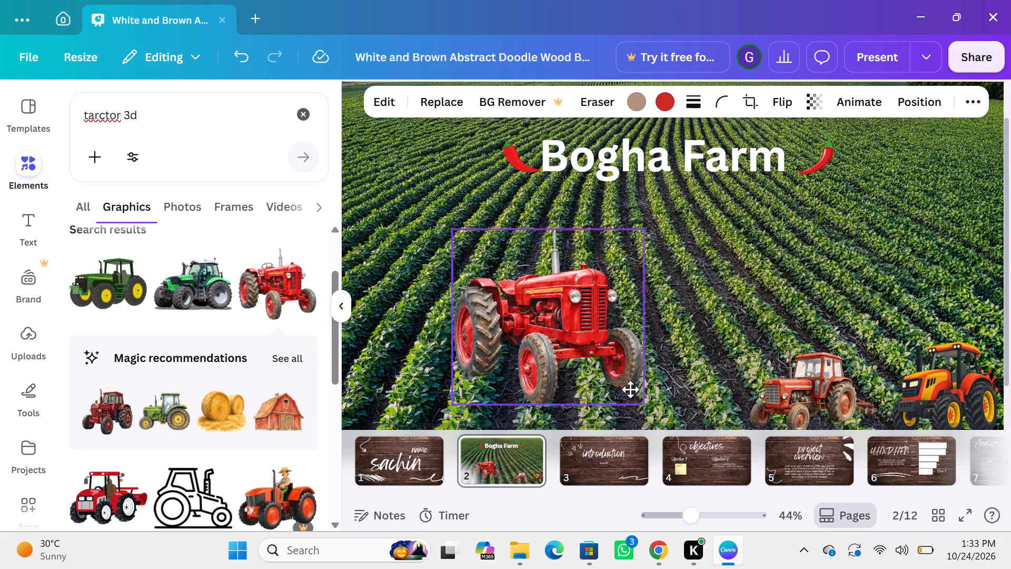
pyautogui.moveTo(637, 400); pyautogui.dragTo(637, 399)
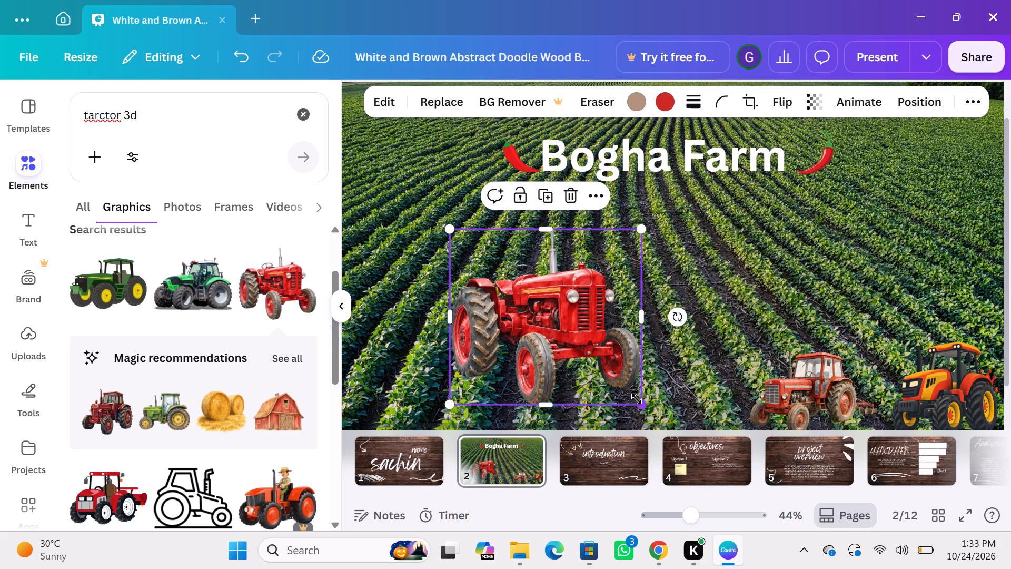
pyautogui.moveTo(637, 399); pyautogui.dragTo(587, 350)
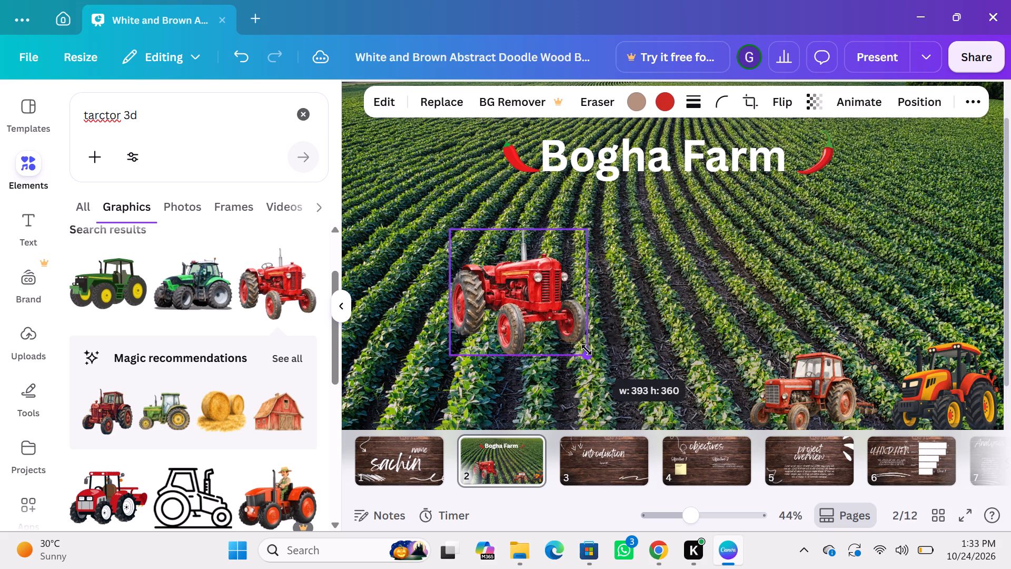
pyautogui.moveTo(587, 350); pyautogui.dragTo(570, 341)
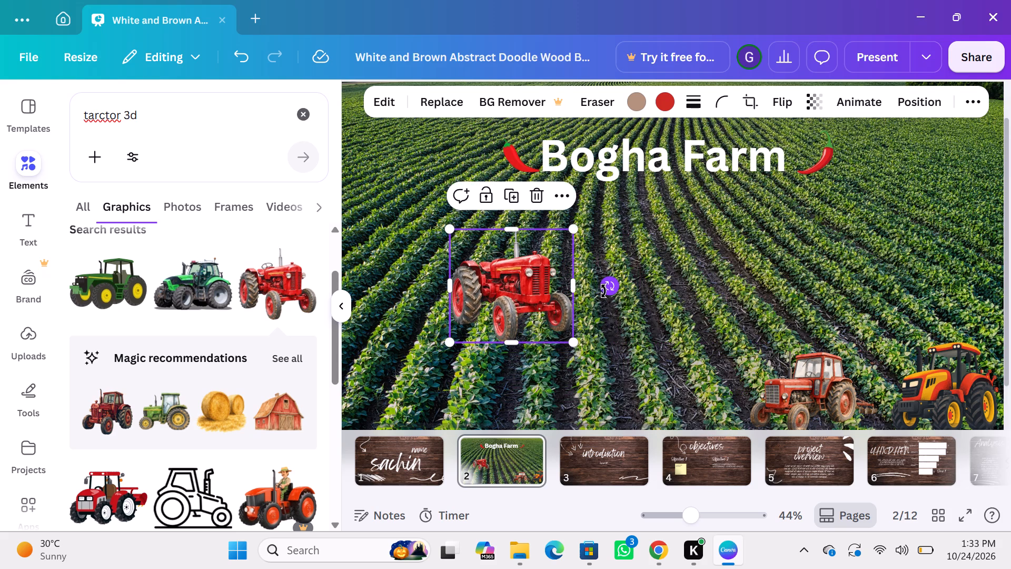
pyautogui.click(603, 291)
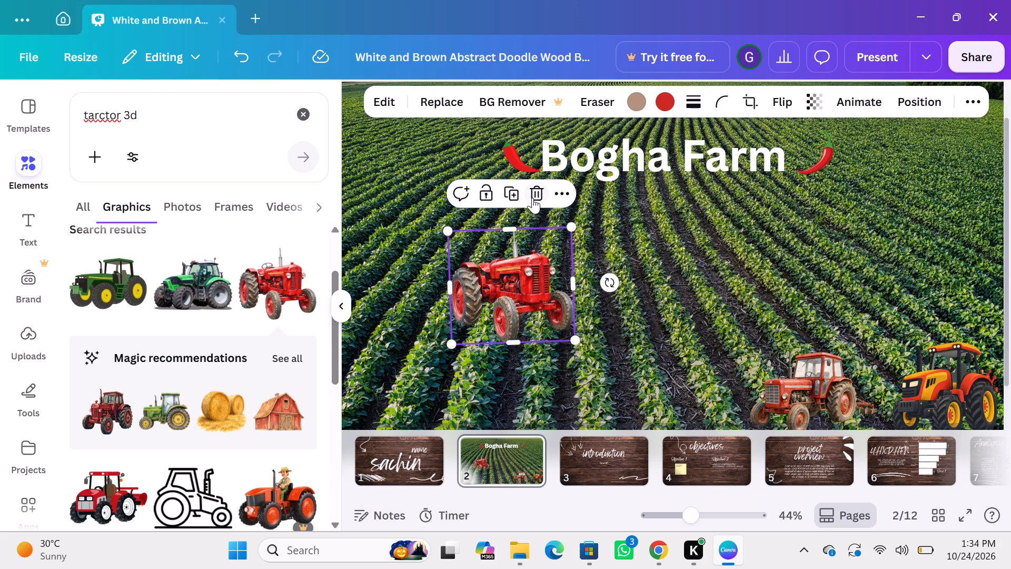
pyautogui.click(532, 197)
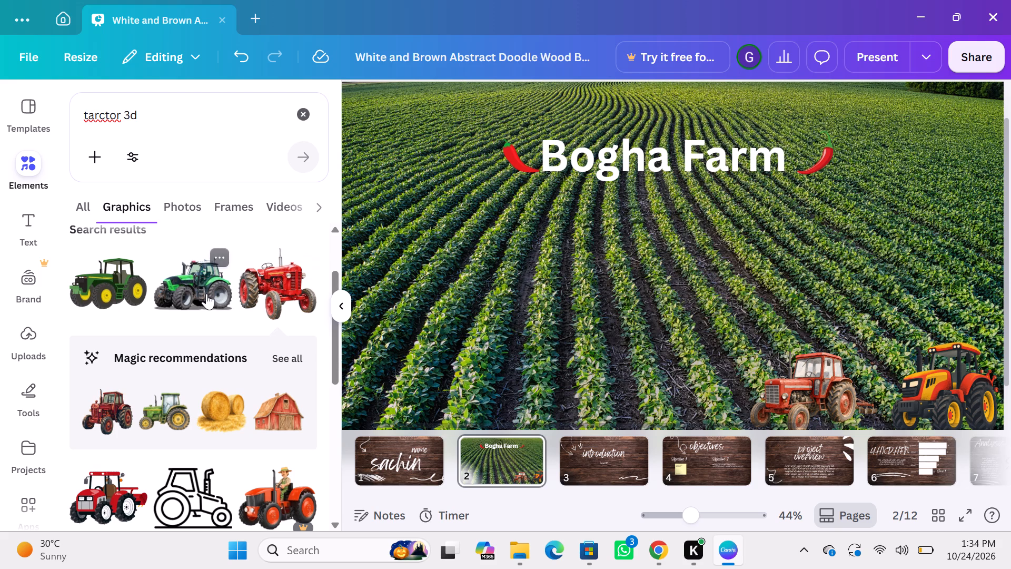
# Browse further through the 3D tractor graphics for another tractor suited to page 2.
pyautogui.scroll(-1, 220, 361)
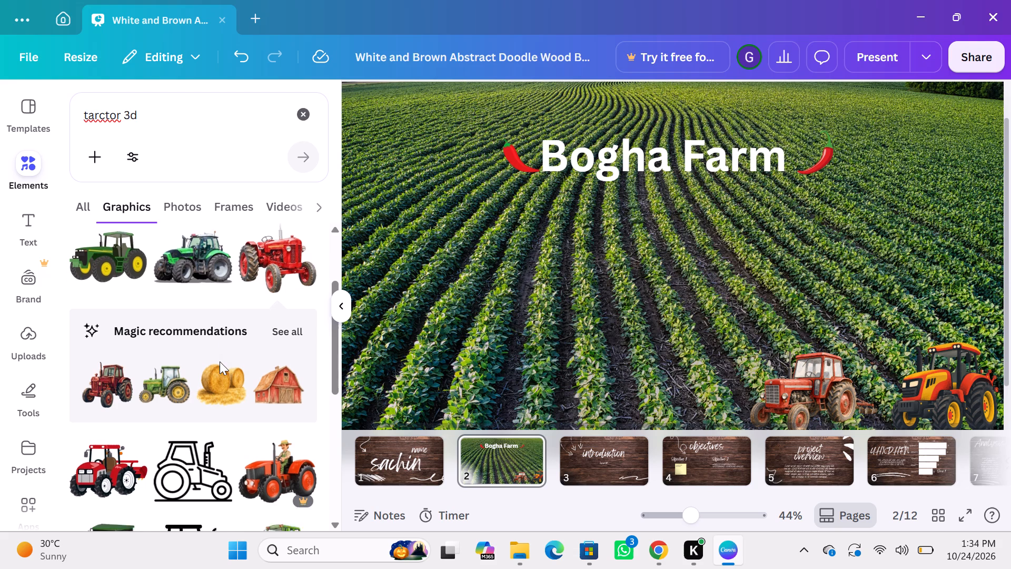
pyautogui.scroll(-3, 220, 361)
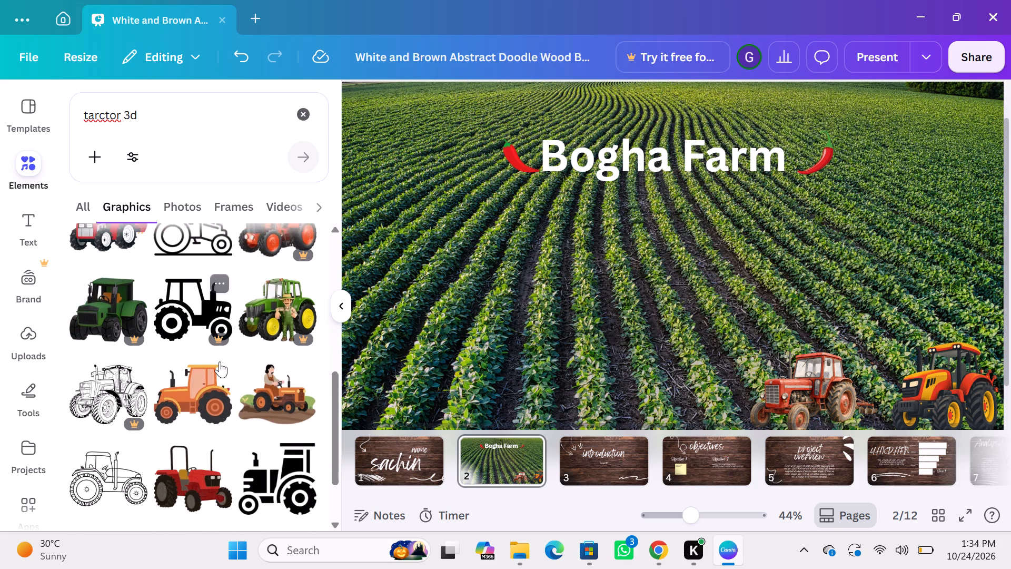
pyautogui.scroll(-3, 220, 361)
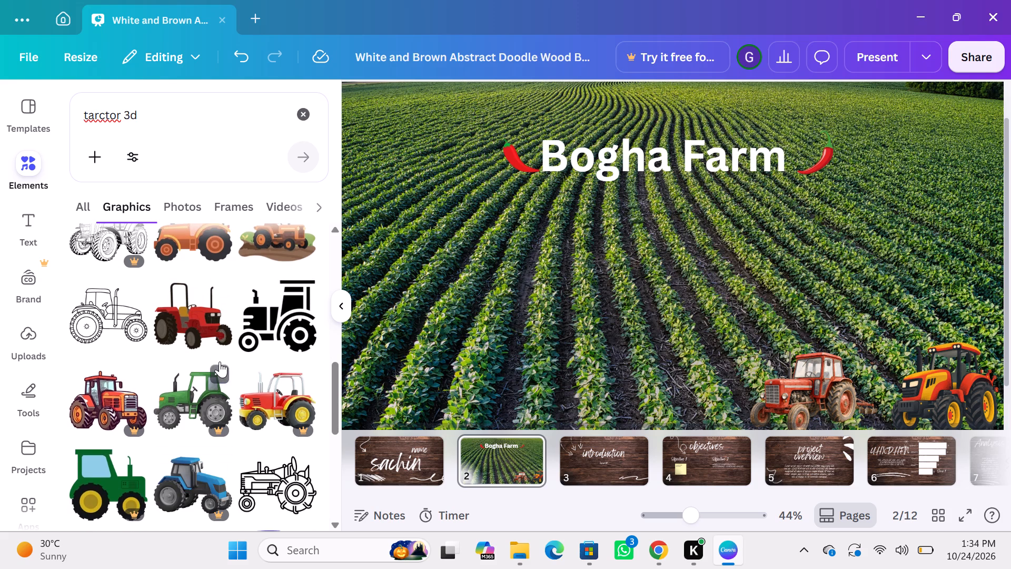
pyautogui.scroll(-2, 220, 361)
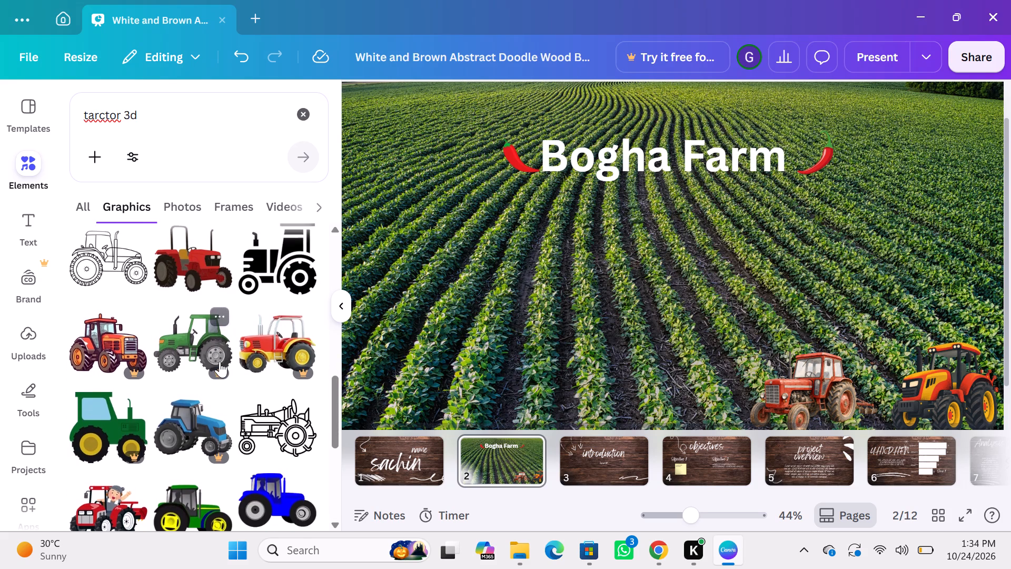
pyautogui.scroll(-1, 220, 361)
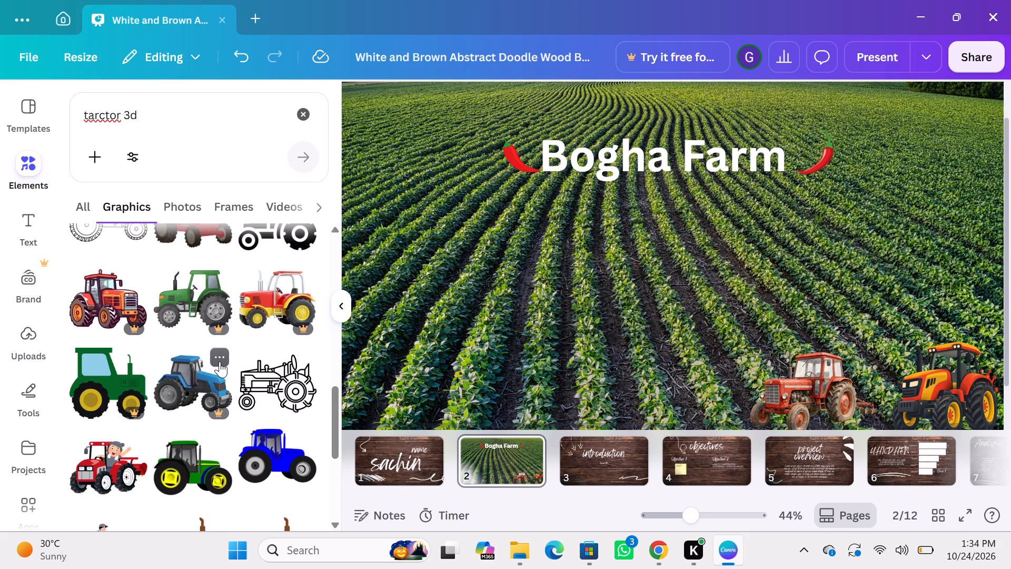
pyautogui.scroll(-1, 220, 361)
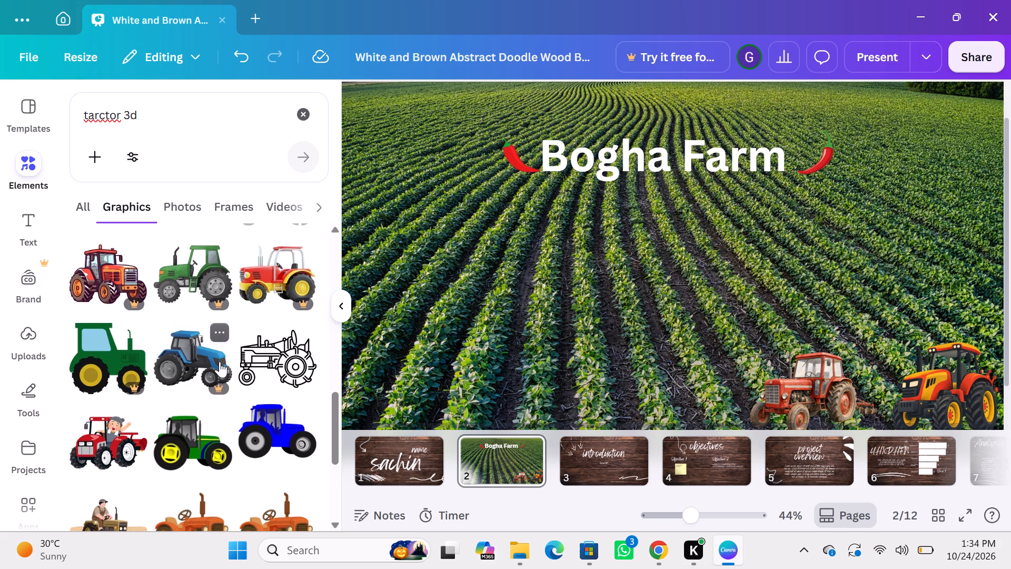
pyautogui.scroll(-1, 220, 361)
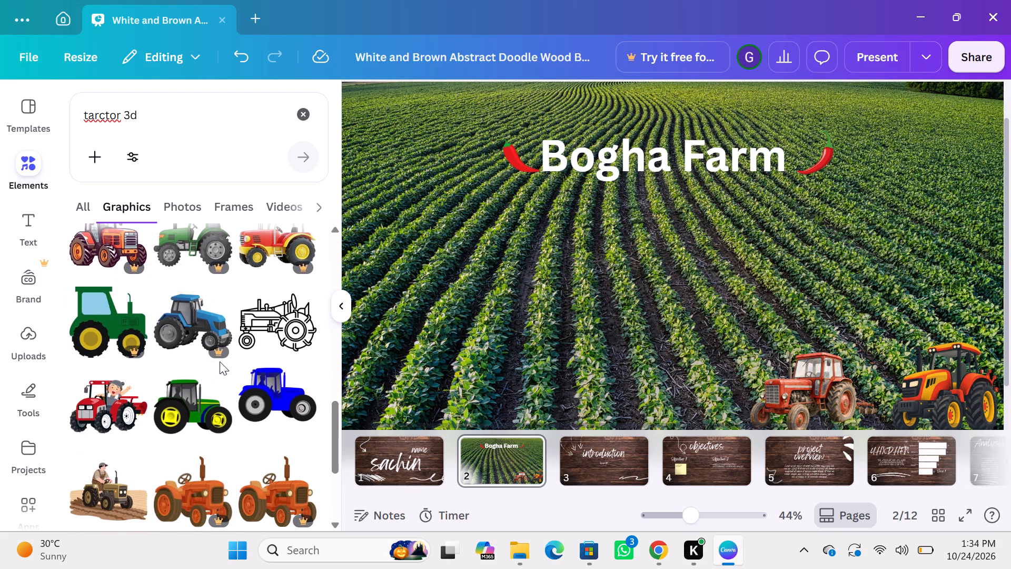
pyautogui.scroll(-2, 220, 361)
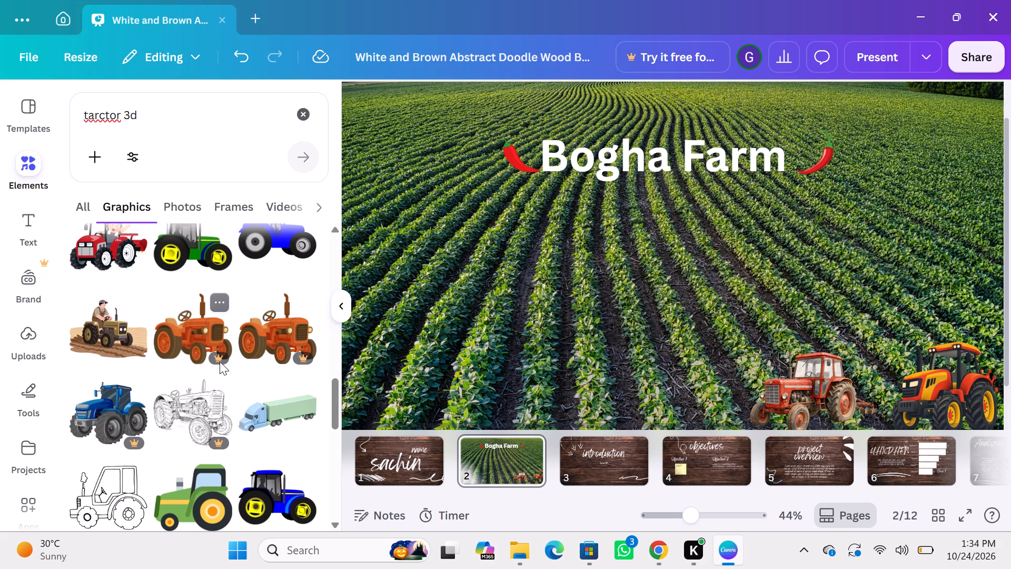
# Move the small red cab tractor on page 2 up and left, away from the orange tractor.
pyautogui.click(826, 387)
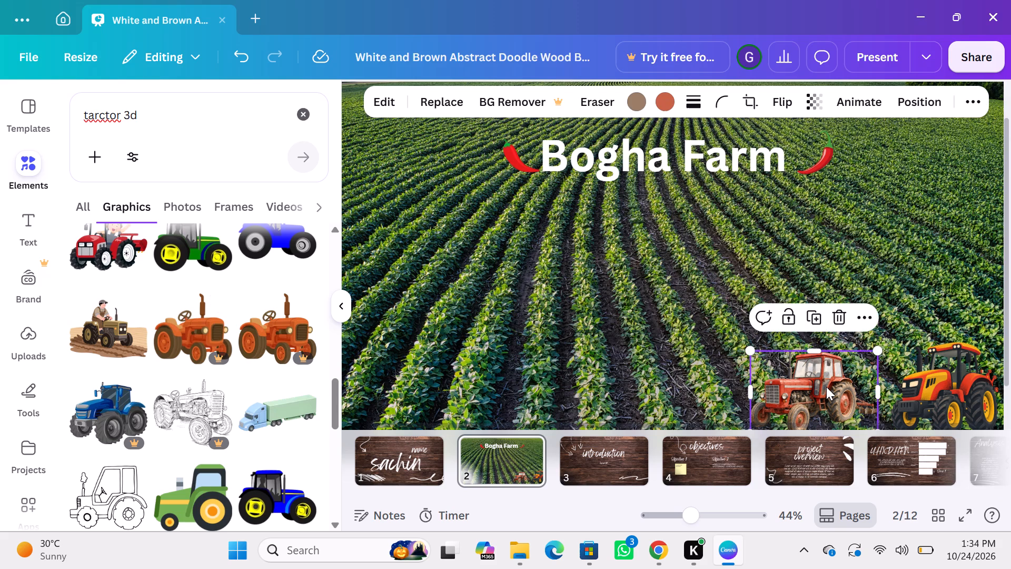
pyautogui.moveTo(826, 387); pyautogui.dragTo(790, 340)
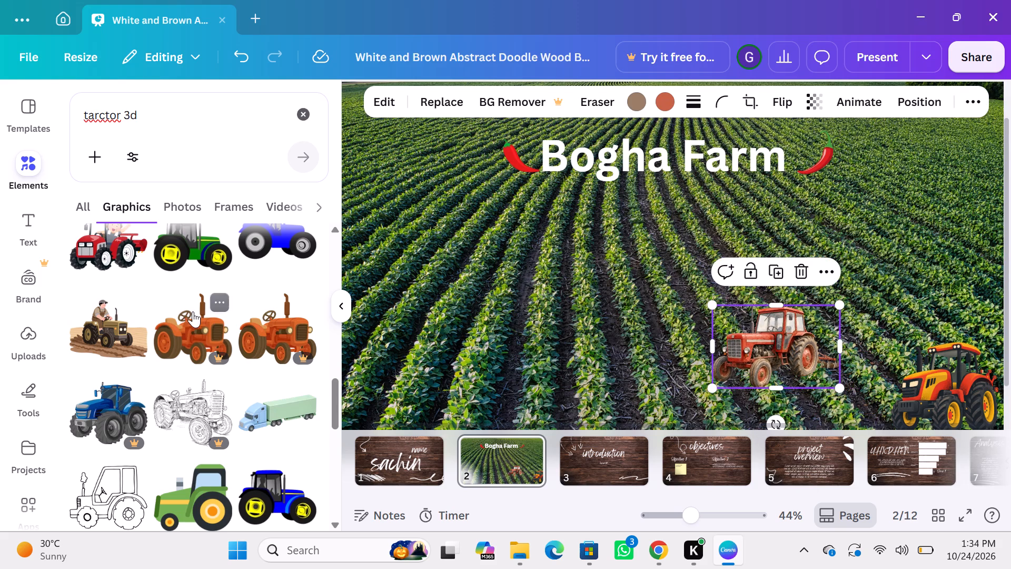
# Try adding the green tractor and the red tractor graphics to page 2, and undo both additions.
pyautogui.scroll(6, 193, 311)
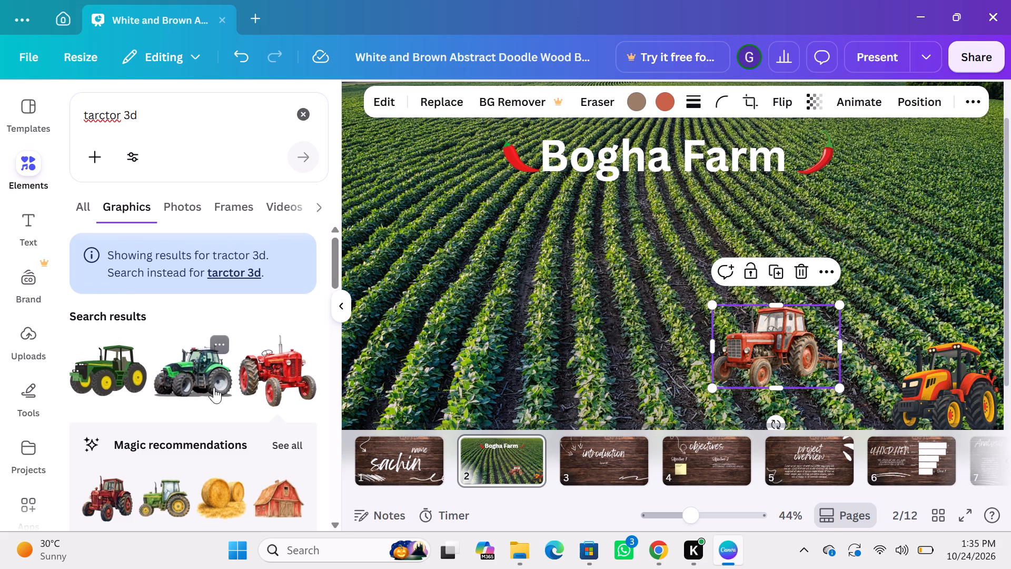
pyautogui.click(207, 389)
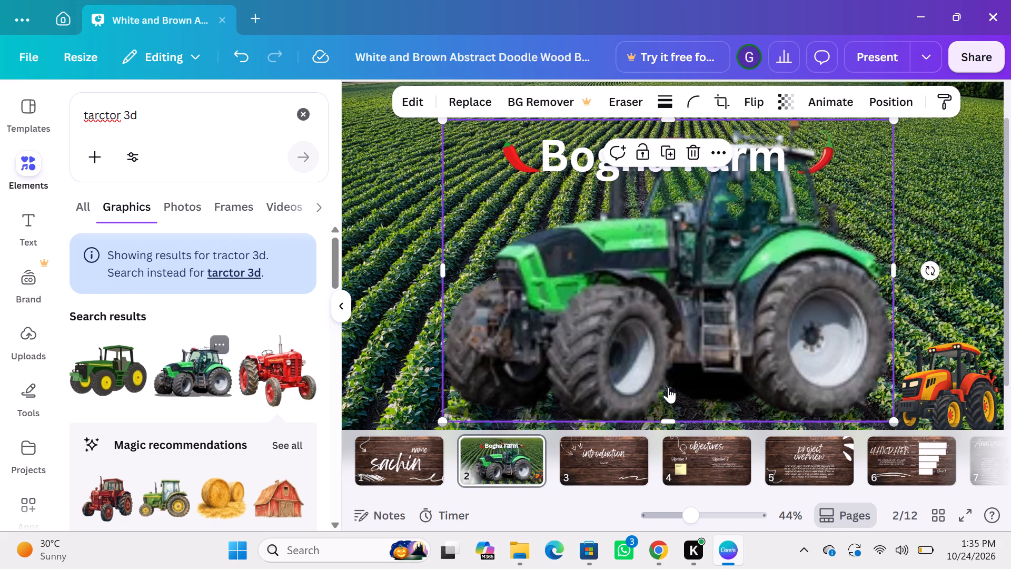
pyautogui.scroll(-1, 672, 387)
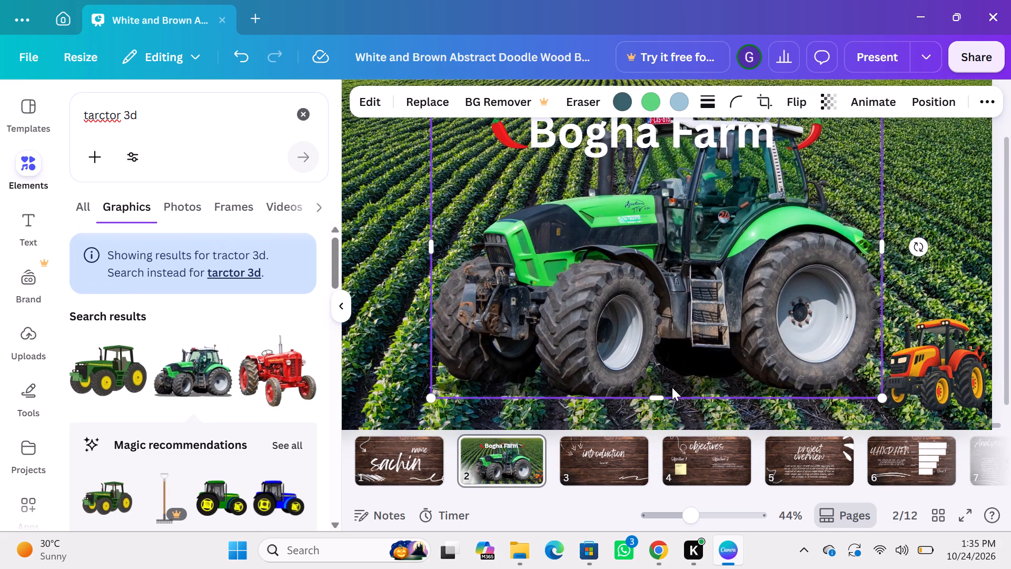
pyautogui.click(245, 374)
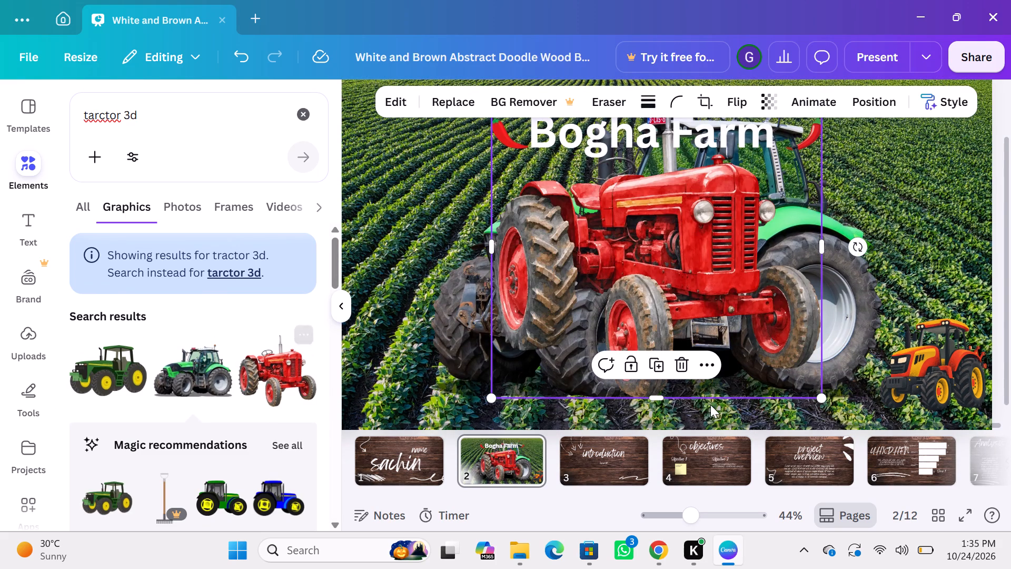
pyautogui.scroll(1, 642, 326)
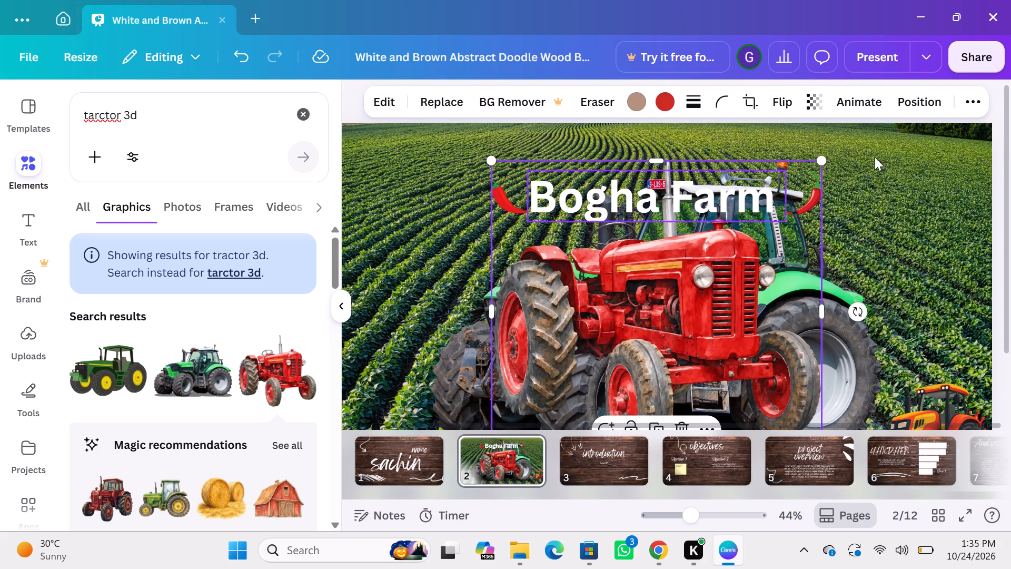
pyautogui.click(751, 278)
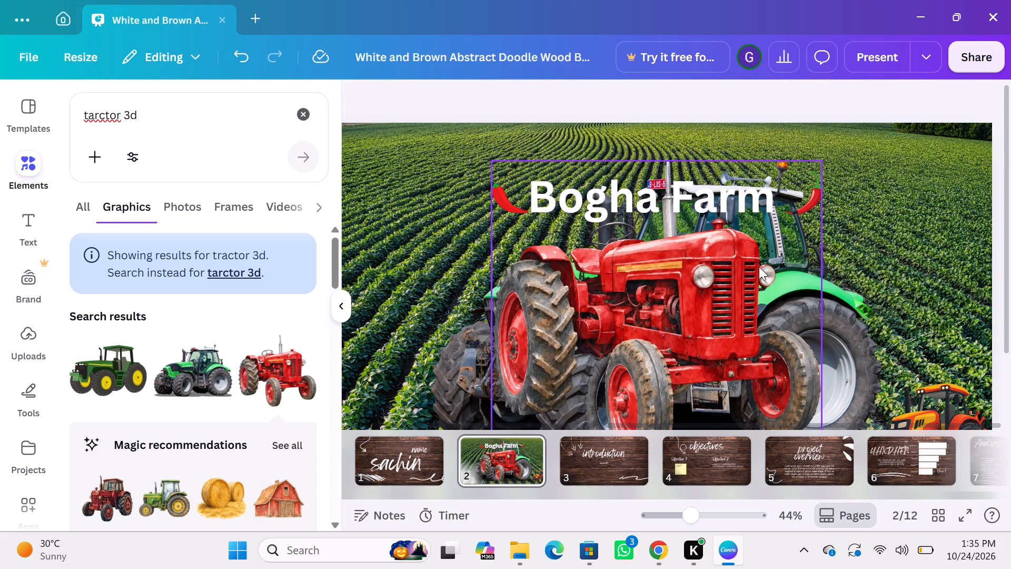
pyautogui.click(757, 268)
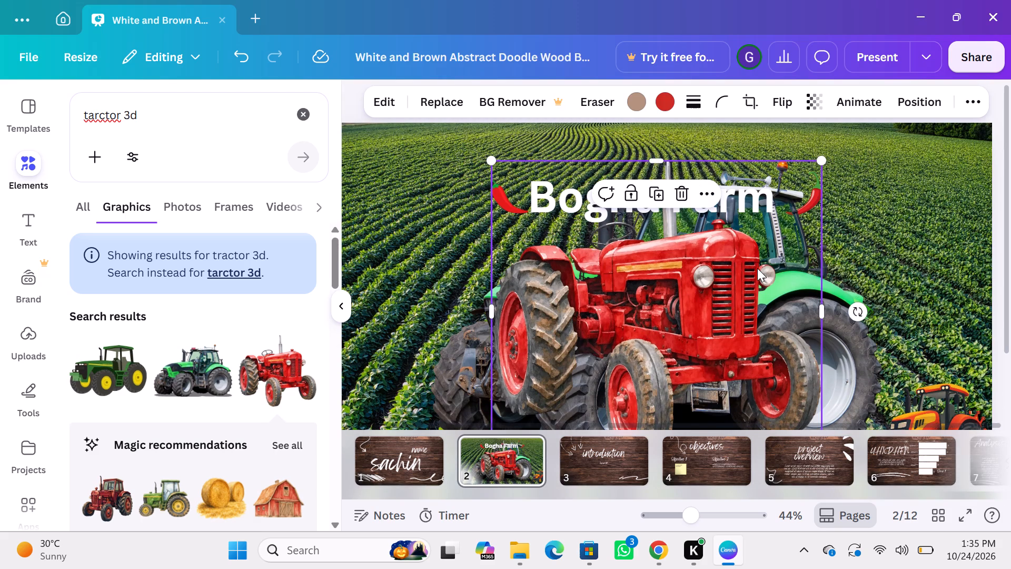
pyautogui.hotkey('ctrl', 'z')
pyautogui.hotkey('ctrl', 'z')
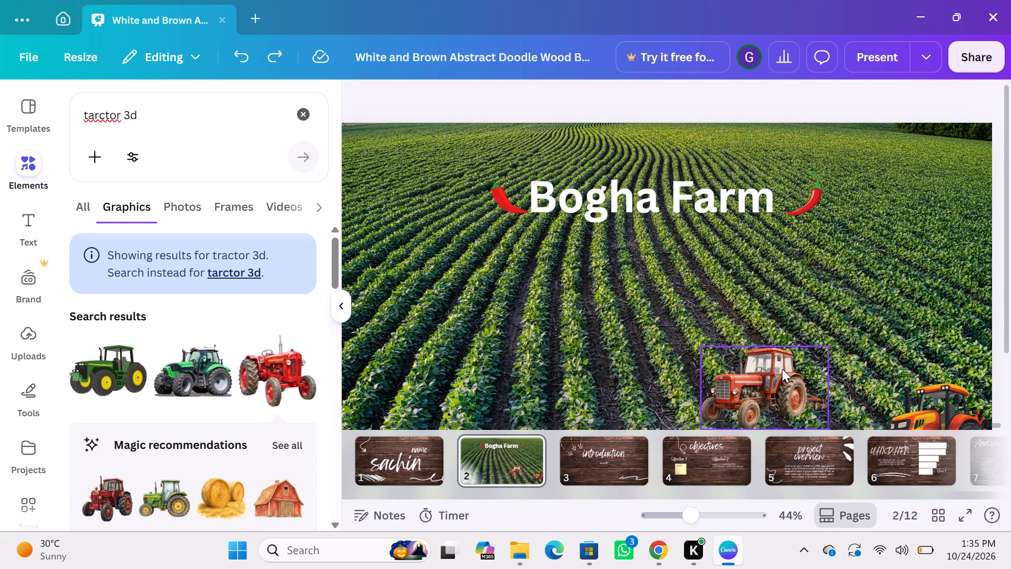
# Tilt the small red cab tractor clockwise on page 2 and shrink it to roughly half its size.
pyautogui.click(782, 369)
pyautogui.scroll(-1, 782, 369)
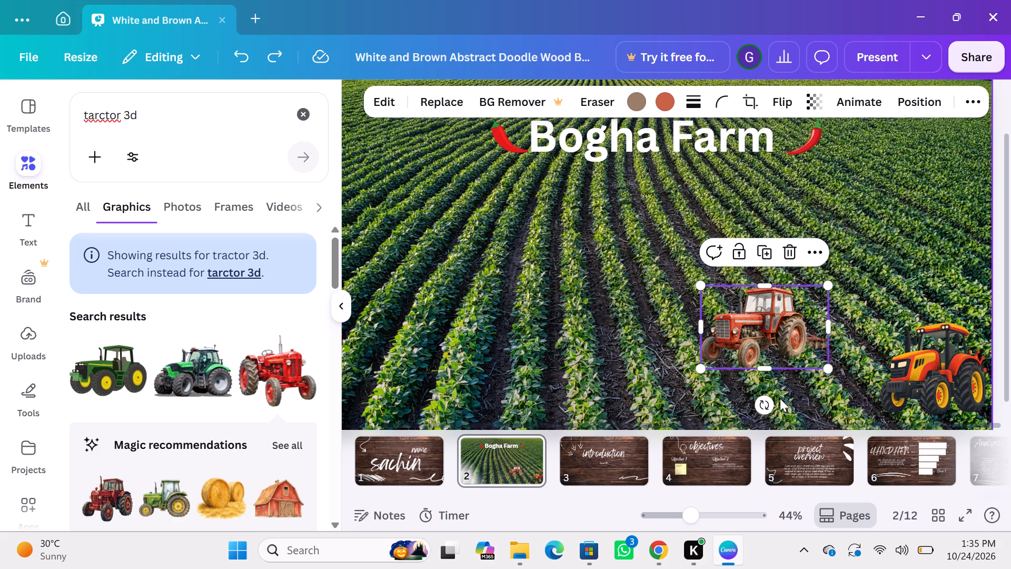
pyautogui.moveTo(764, 407); pyautogui.dragTo(670, 375)
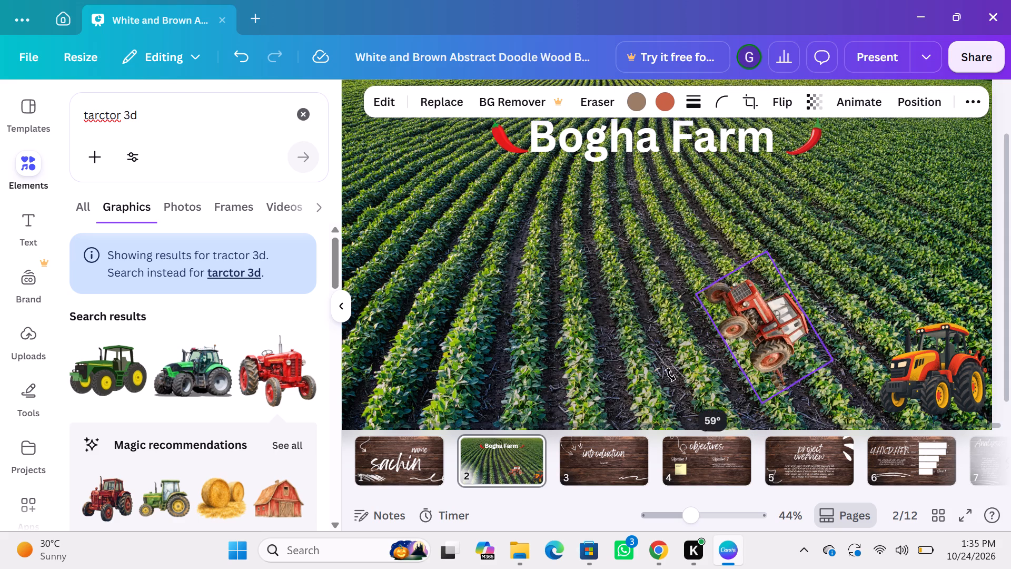
pyautogui.moveTo(670, 375); pyautogui.dragTo(677, 403)
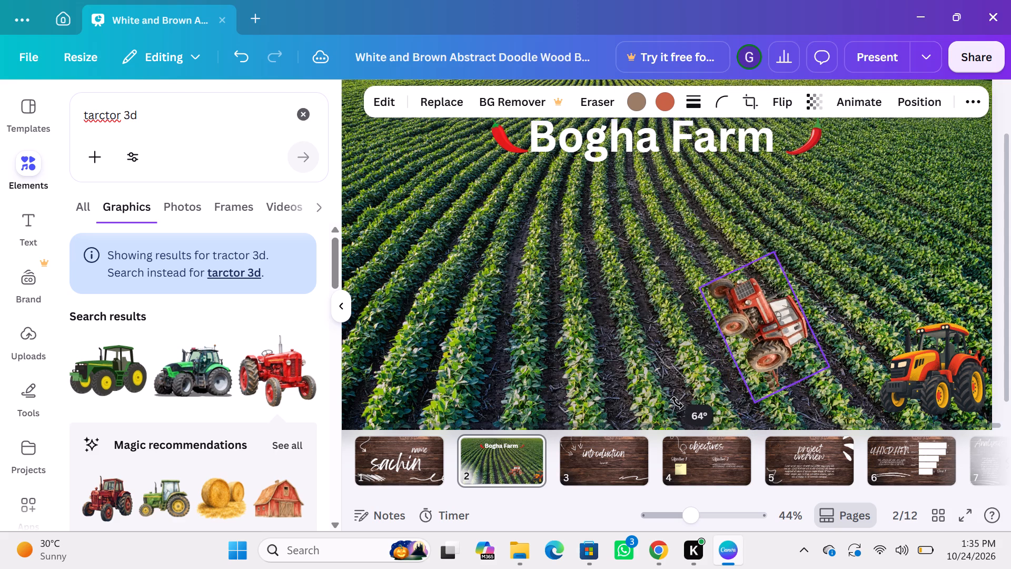
pyautogui.moveTo(677, 403); pyautogui.dragTo(715, 426)
pyautogui.moveTo(835, 316); pyautogui.dragTo(774, 364)
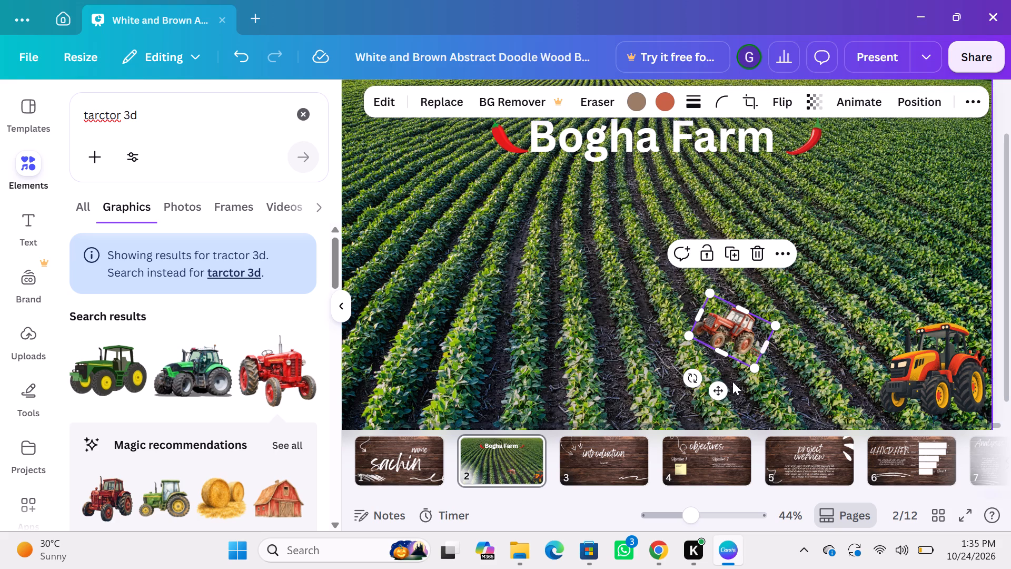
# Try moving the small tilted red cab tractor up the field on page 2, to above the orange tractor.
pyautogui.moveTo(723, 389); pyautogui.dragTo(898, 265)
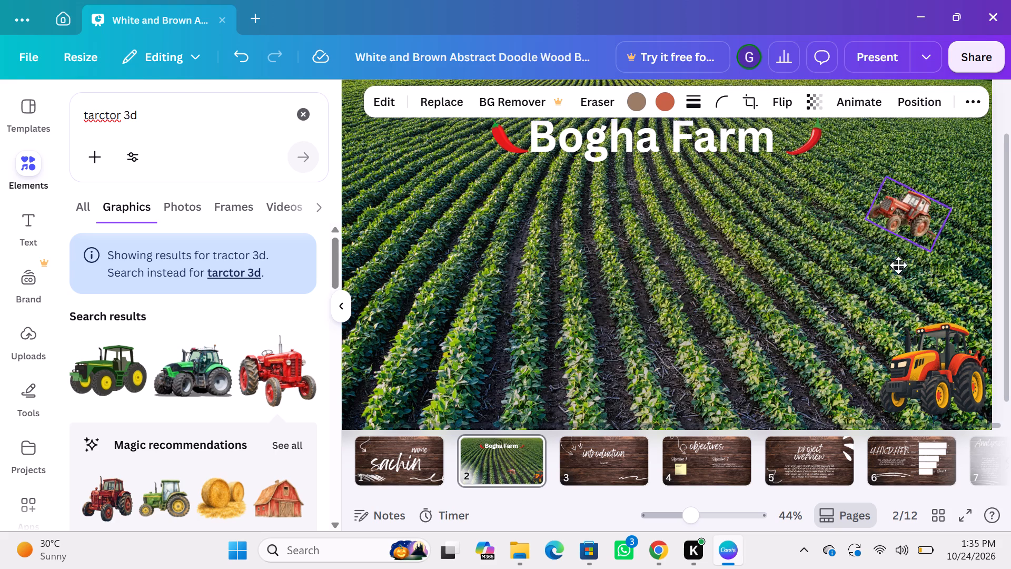
# Undo the red cab tractor's recent moves, tilt and shrink so it stands upright beside the orange tractor, without the extra large red tractor.
pyautogui.hotkey('ctrl', 'z')
pyautogui.hotkey('ctrl', 'z')
pyautogui.hotkey('ctrl', 'z')
pyautogui.hotkey('ctrl', 'z')
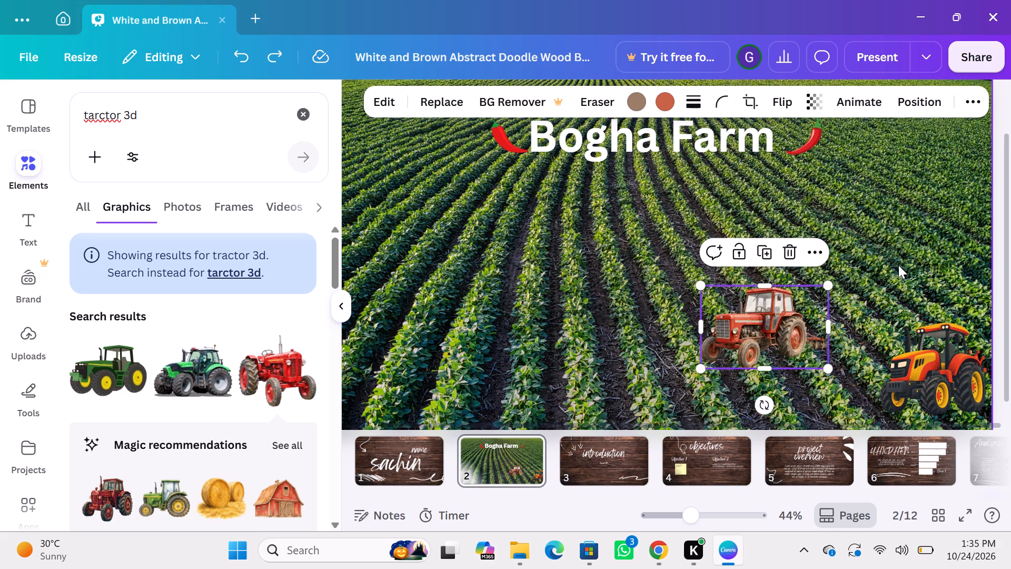
pyautogui.hotkey('ctrl', 'z')
pyautogui.hotkey('ctrl', 'z')
pyautogui.hotkey('ctrl', 'z')
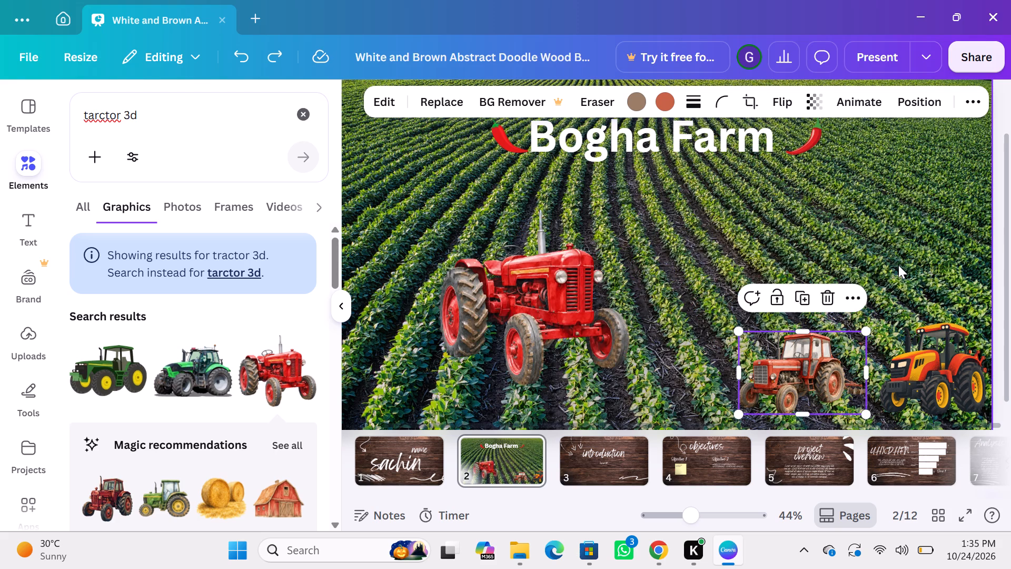
pyautogui.hotkey('ctrl', 'z')
pyautogui.hotkey('ctrl', 'z')
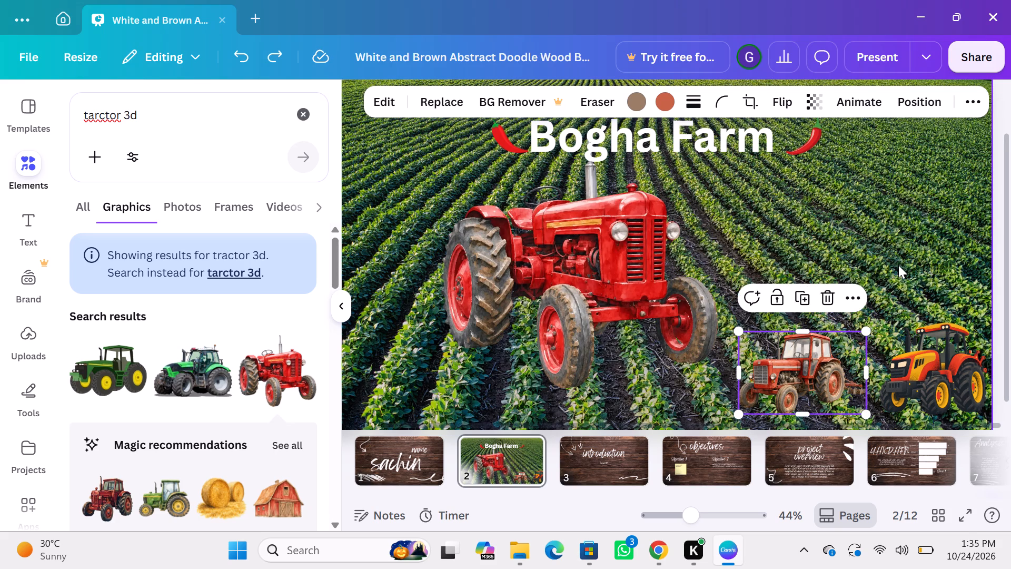
pyautogui.hotkey('ctrl', 'y')
pyautogui.hotkey('ctrl', 'y')
pyautogui.hotkey('ctrl', 'y')
pyautogui.hotkey('ctrl', 'y')
pyautogui.hotkey('ctrl', 'y')
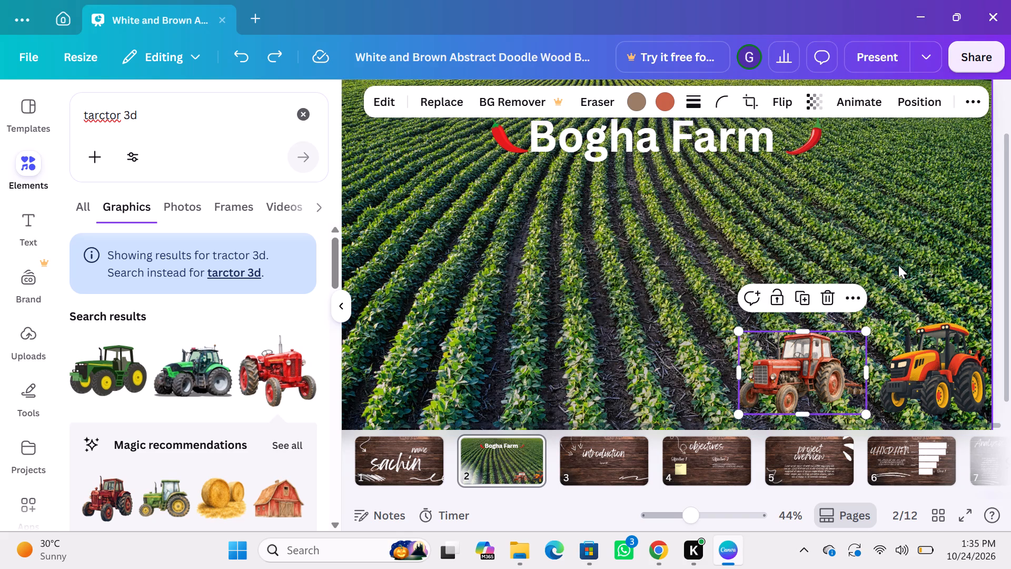
# Narrow the red cab tractor's frame from its right side on page 2, and widen it again to show the whole tractor.
pyautogui.scroll(1, 767, 249)
pyautogui.scroll(-1, 767, 249)
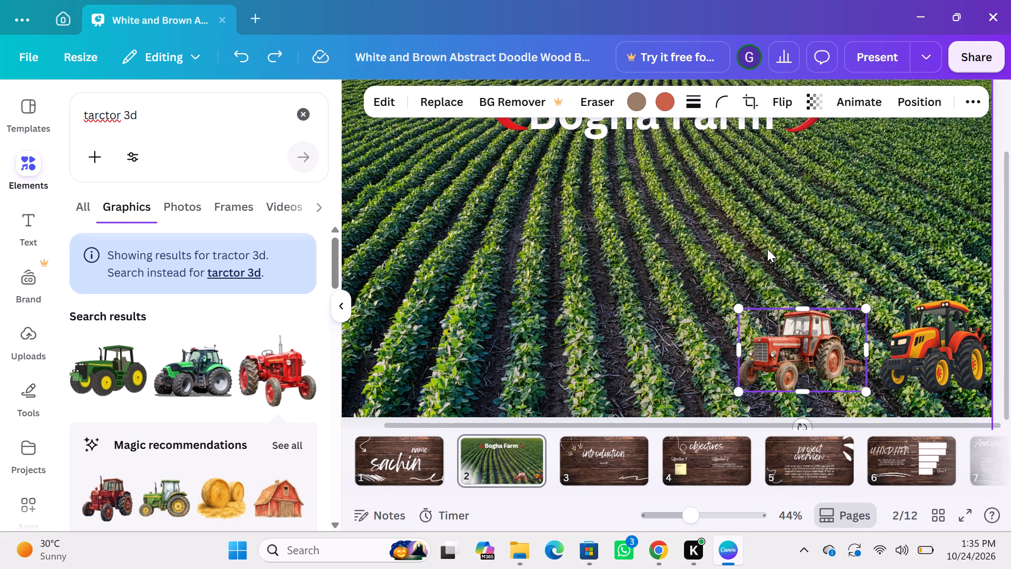
pyautogui.moveTo(860, 343); pyautogui.dragTo(827, 377)
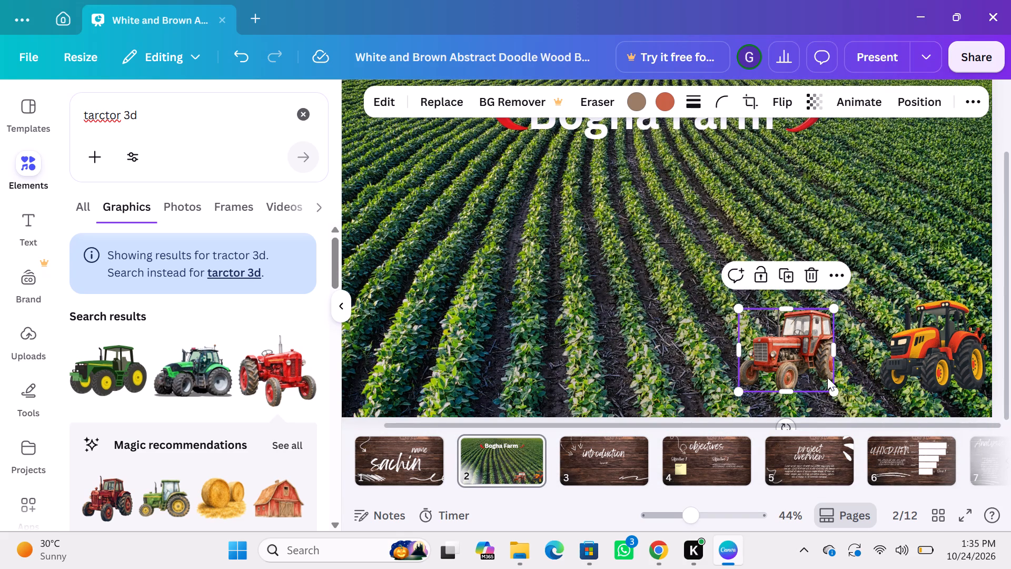
pyautogui.moveTo(839, 354); pyautogui.dragTo(878, 348)
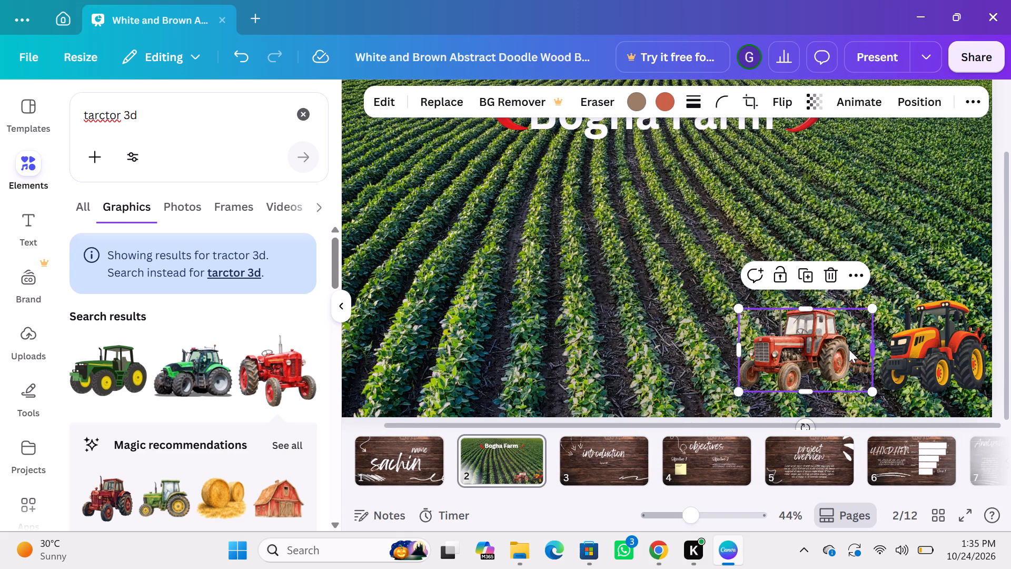
# Lower the red cab tractor and the orange tractor to the bottom edge of page 2.
pyautogui.moveTo(799, 364); pyautogui.dragTo(801, 398)
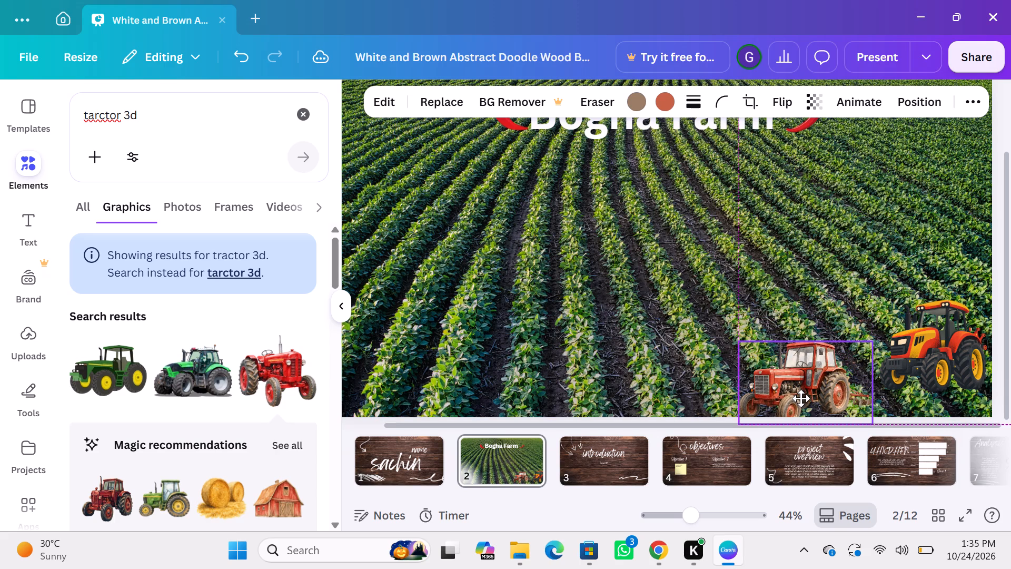
pyautogui.moveTo(801, 398); pyautogui.dragTo(800, 396)
pyautogui.moveTo(940, 354); pyautogui.dragTo(942, 375)
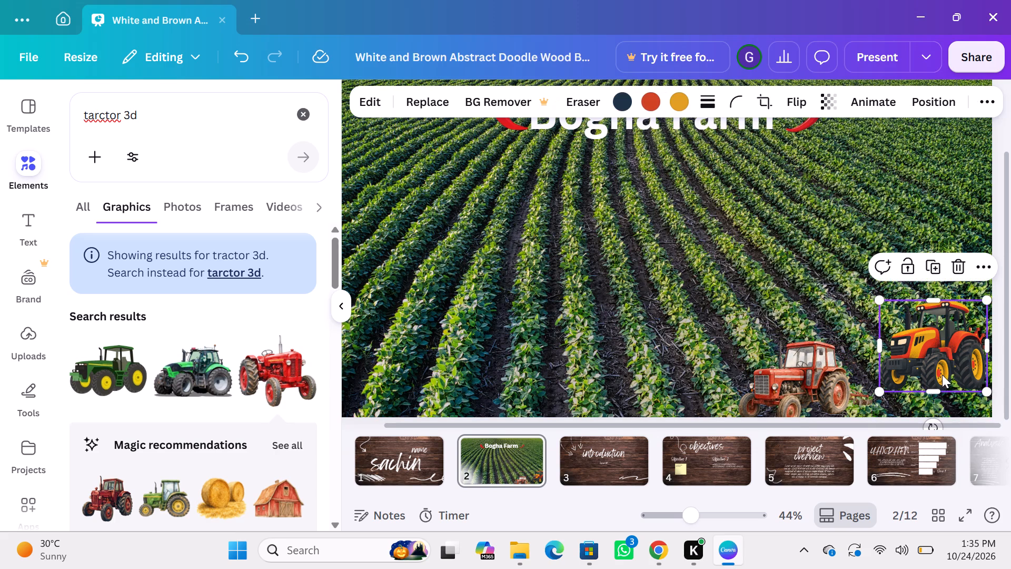
pyautogui.moveTo(942, 375); pyautogui.dragTo(942, 382)
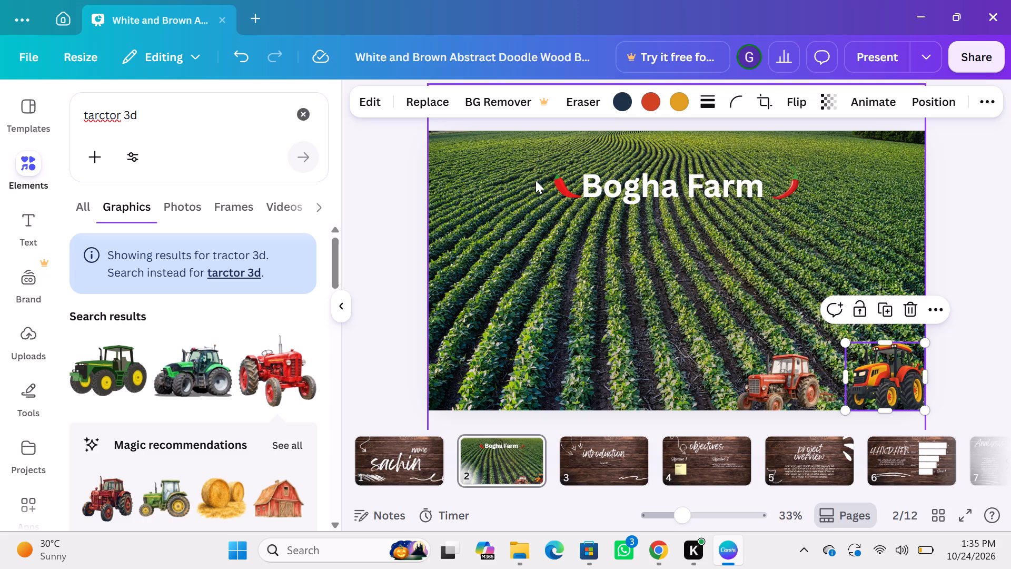
# Add the cartoon red tractor with white wheel hubs from the 3D tractor graphics to page 2 and shrink it to under half its size.
pyautogui.scroll(1, 536, 180)
pyautogui.scroll(-1, 276, 469)
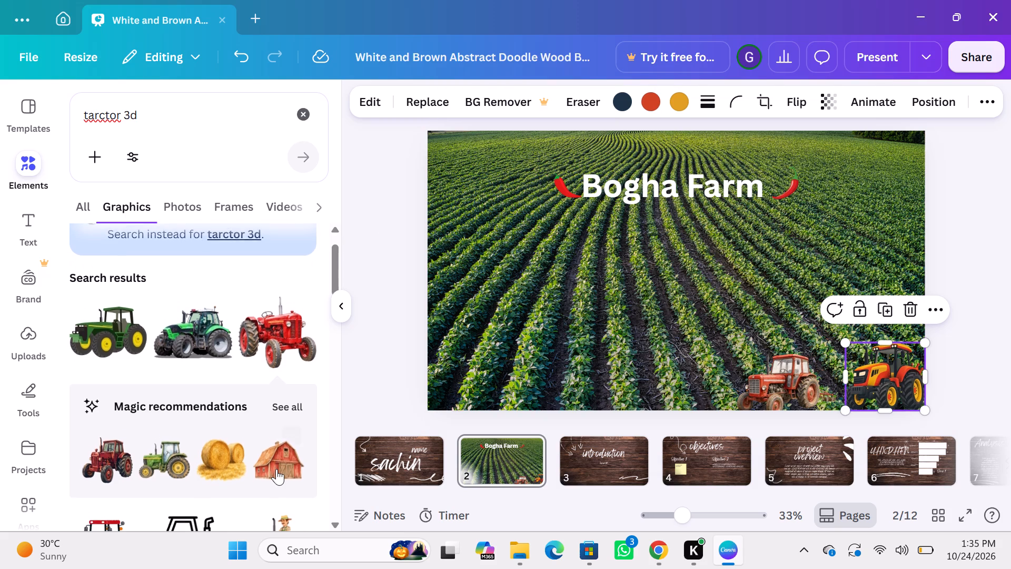
pyautogui.scroll(-1, 276, 469)
pyautogui.scroll(-1, 242, 444)
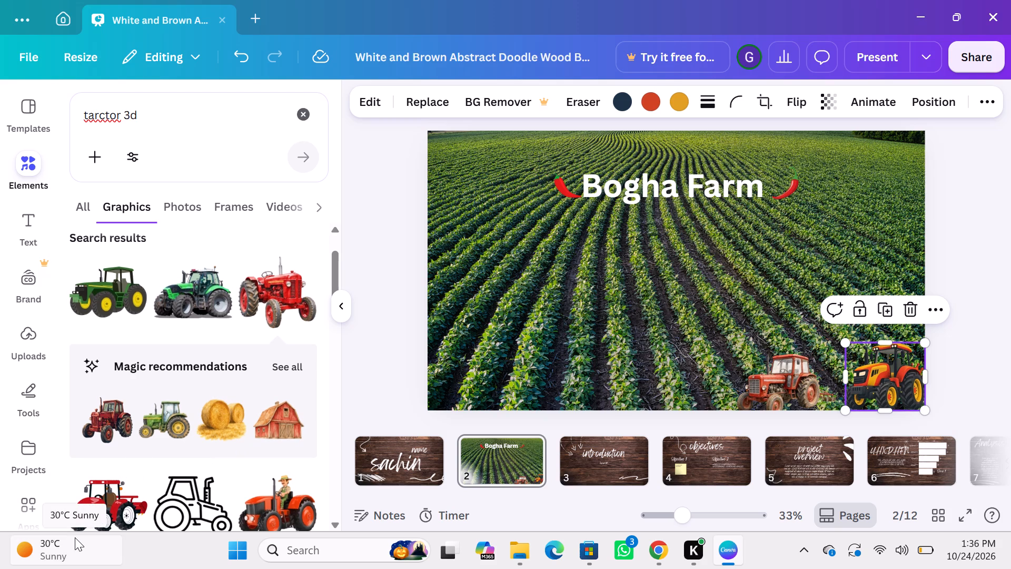
pyautogui.click(117, 494)
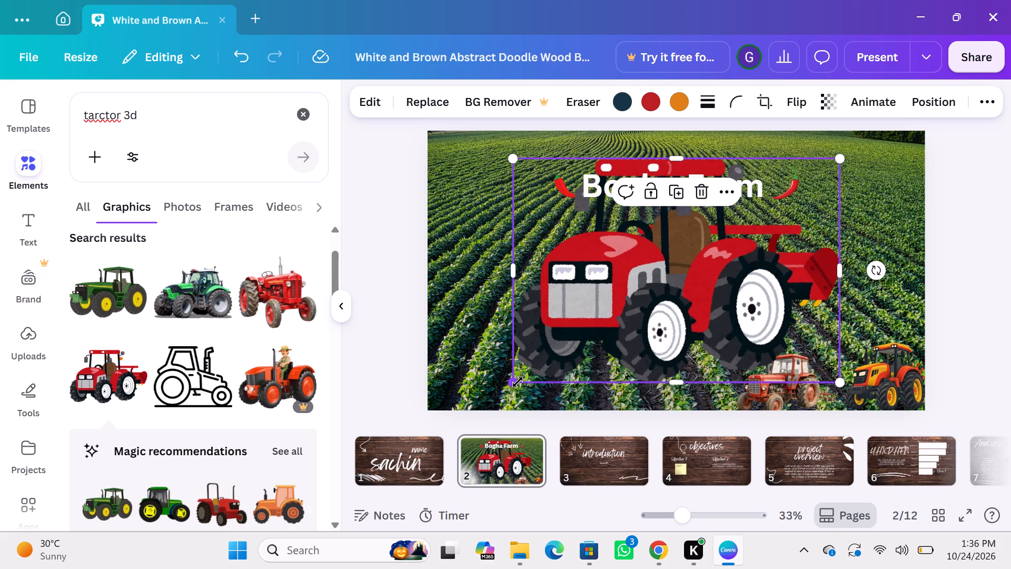
pyautogui.moveTo(518, 382); pyautogui.dragTo(613, 276)
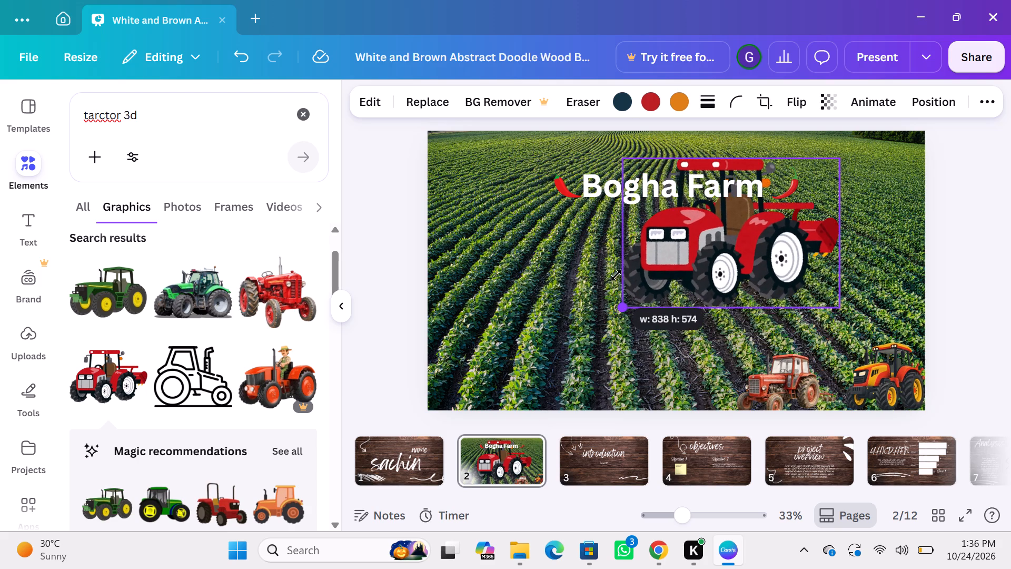
pyautogui.moveTo(834, 161); pyautogui.dragTo(831, 167)
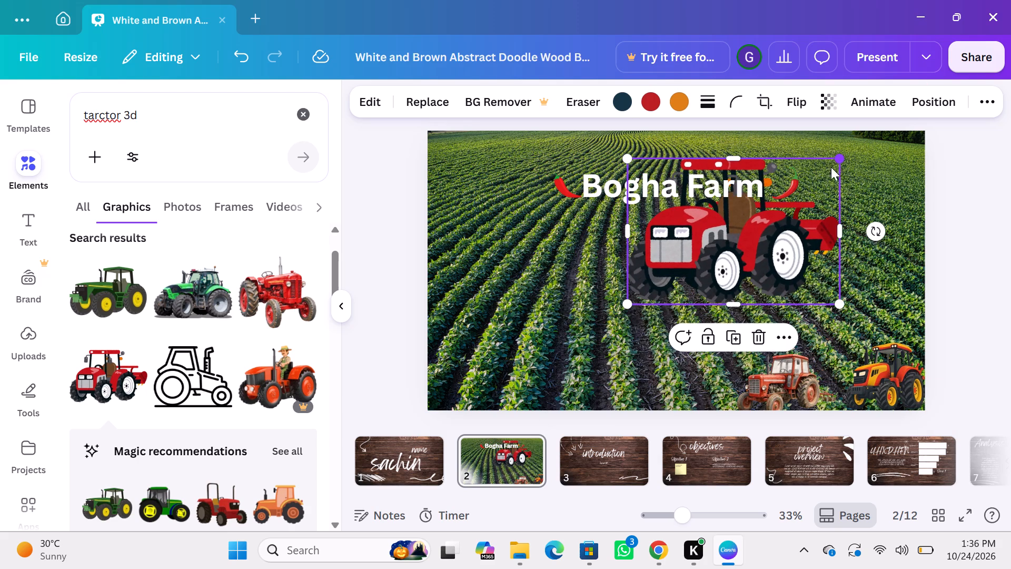
pyautogui.moveTo(831, 167); pyautogui.dragTo(755, 209)
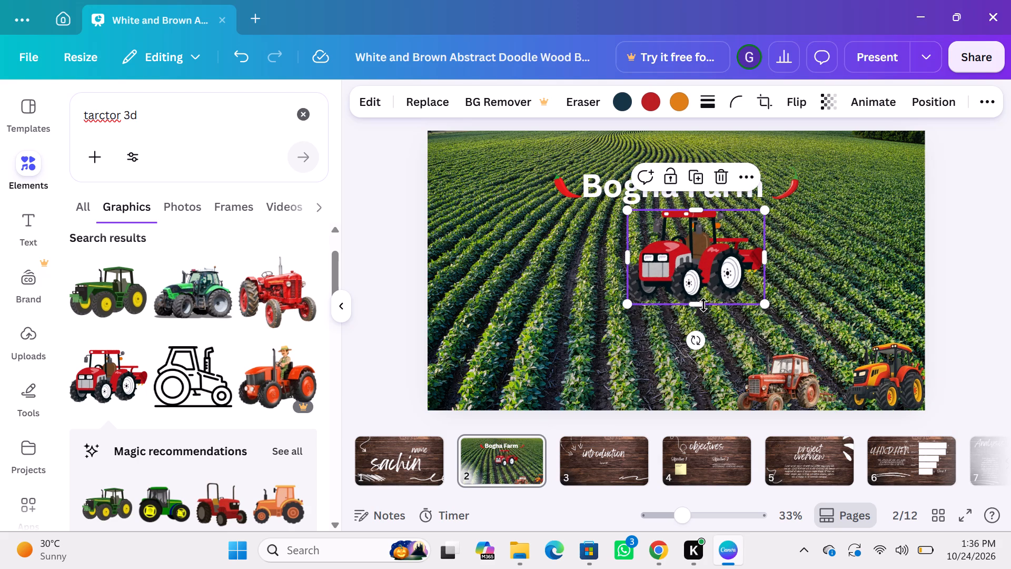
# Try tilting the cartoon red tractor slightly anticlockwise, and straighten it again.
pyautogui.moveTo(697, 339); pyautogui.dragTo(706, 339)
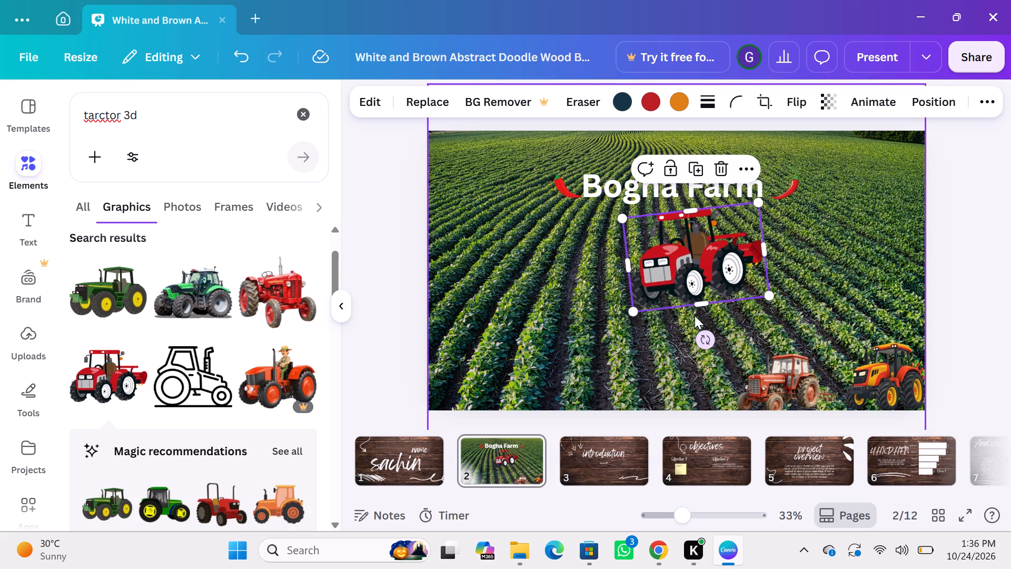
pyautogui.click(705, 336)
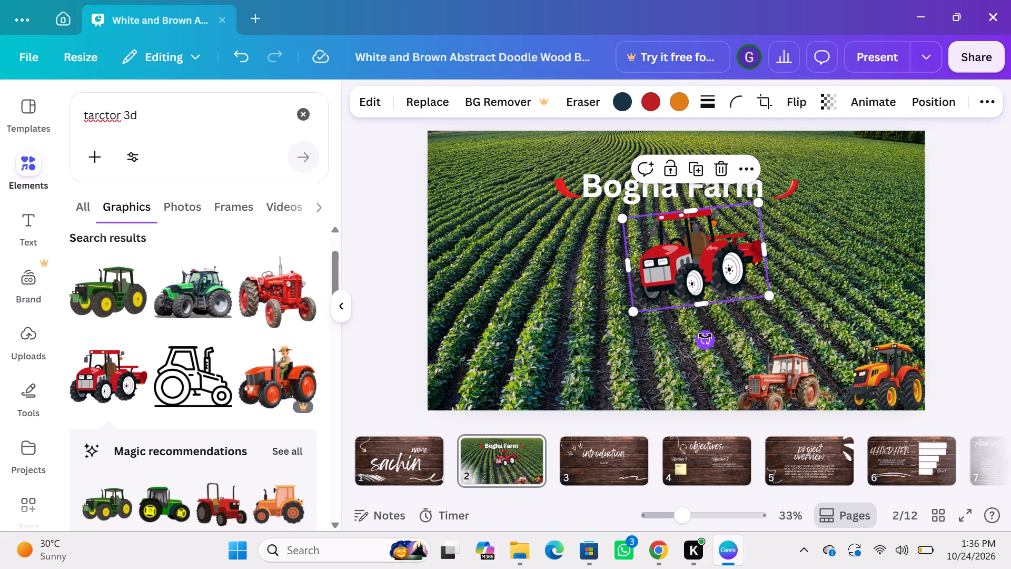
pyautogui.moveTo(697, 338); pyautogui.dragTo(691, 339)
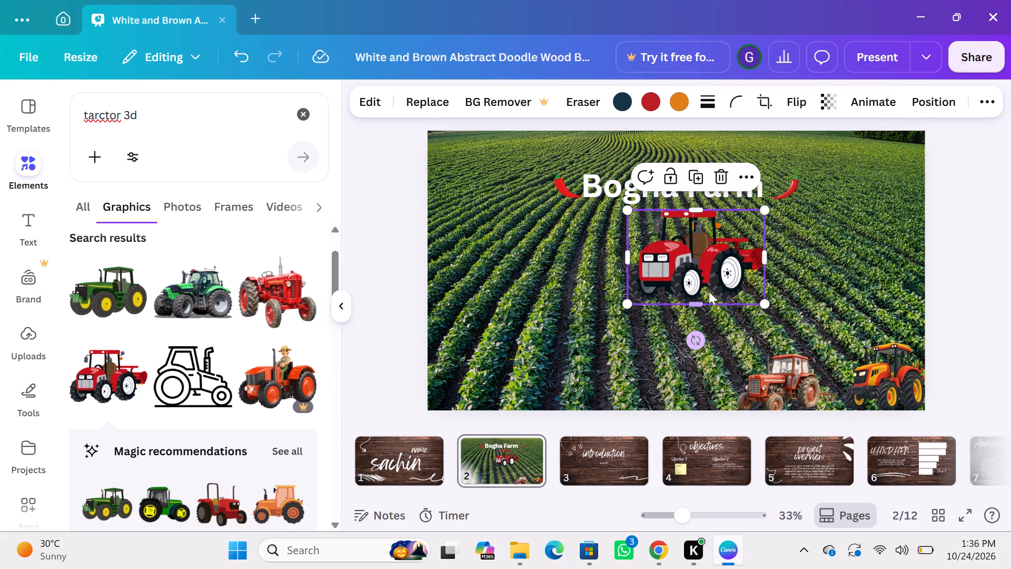
# Move the cartoon red tractor up to the top of page 2, over the "Bogha Farm" heading.
pyautogui.moveTo(709, 288); pyautogui.dragTo(681, 182)
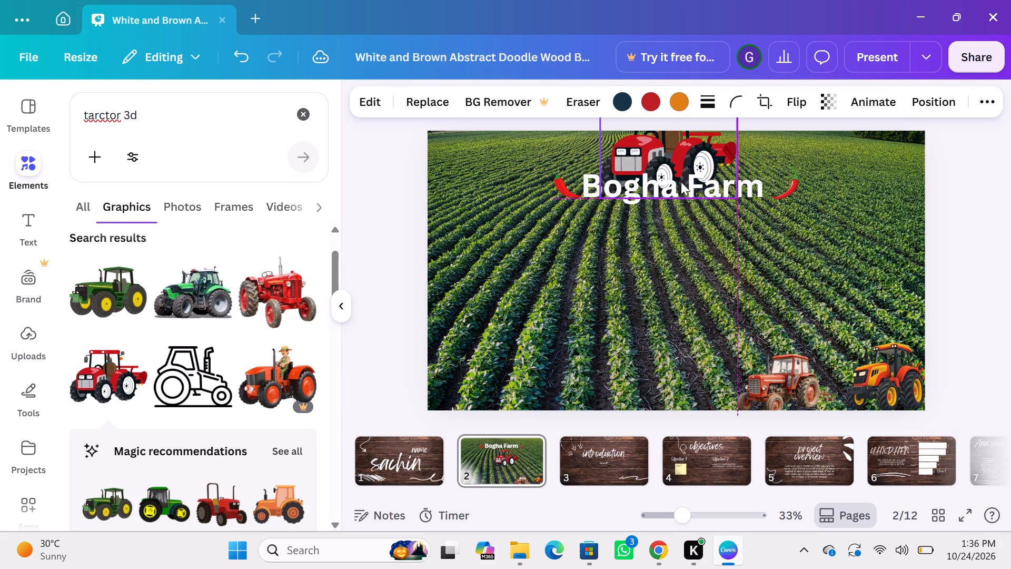